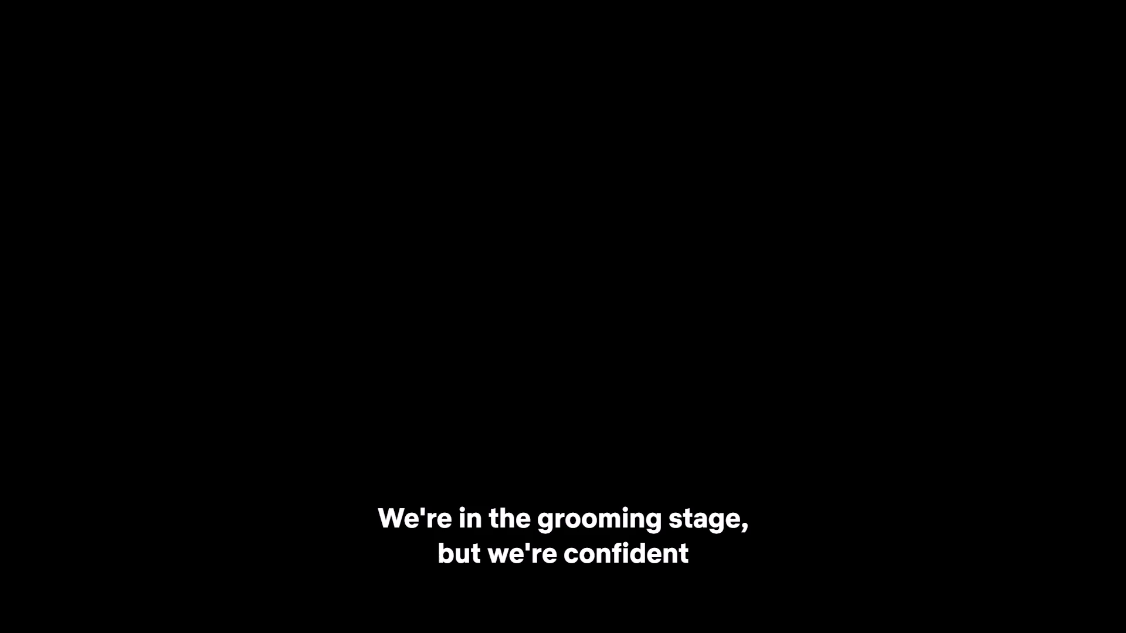
# Exit full-screen playback and pause the MobLand episode.
pyautogui.press('Escape')
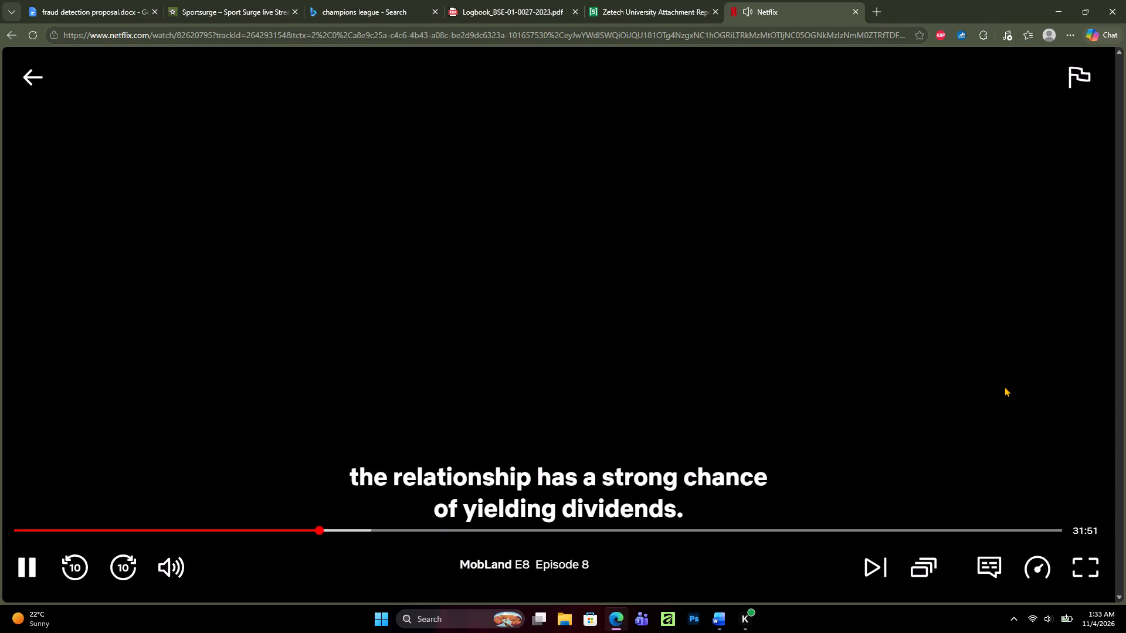
pyautogui.click(932, 365)
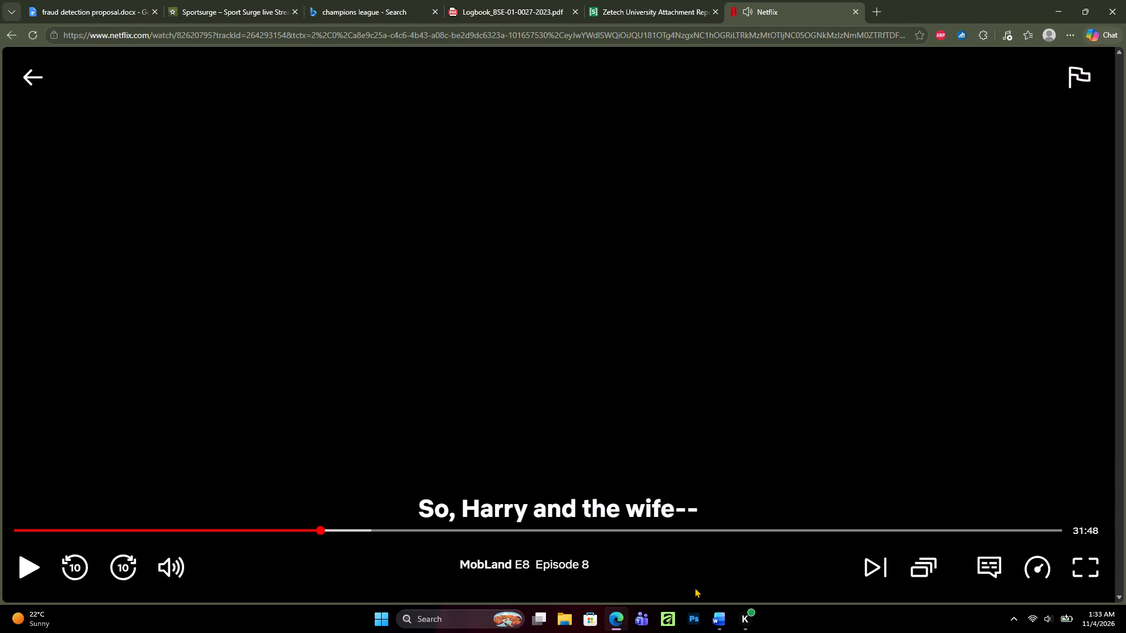
# Switch to Photoshop and open the recent file LOGO LECAGA.
pyautogui.click(689, 620)
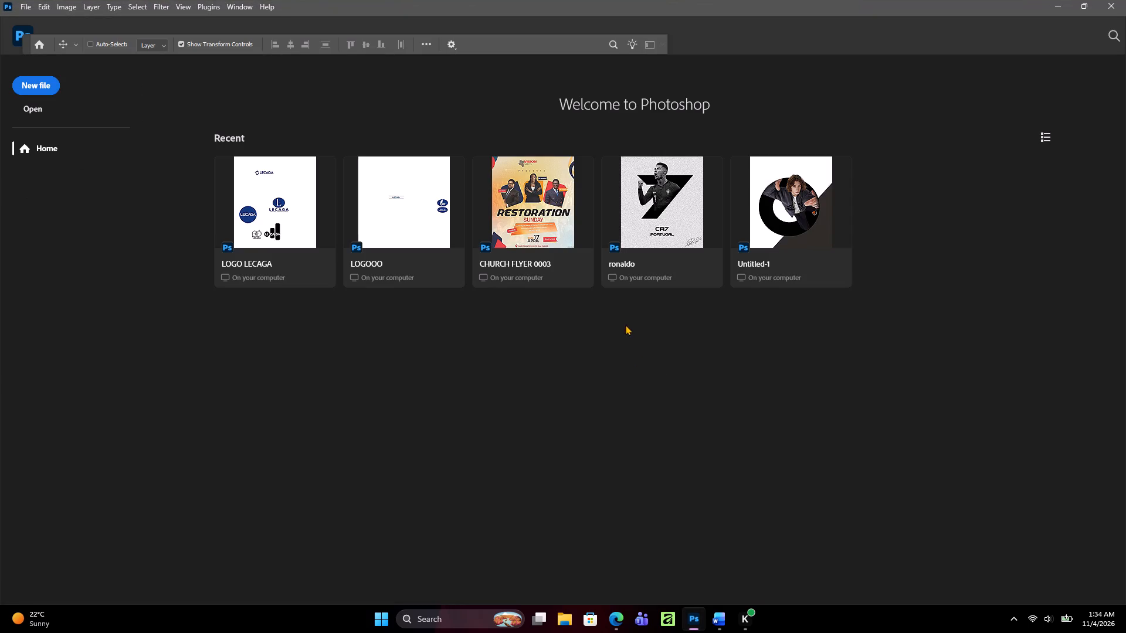
pyautogui.click(278, 200)
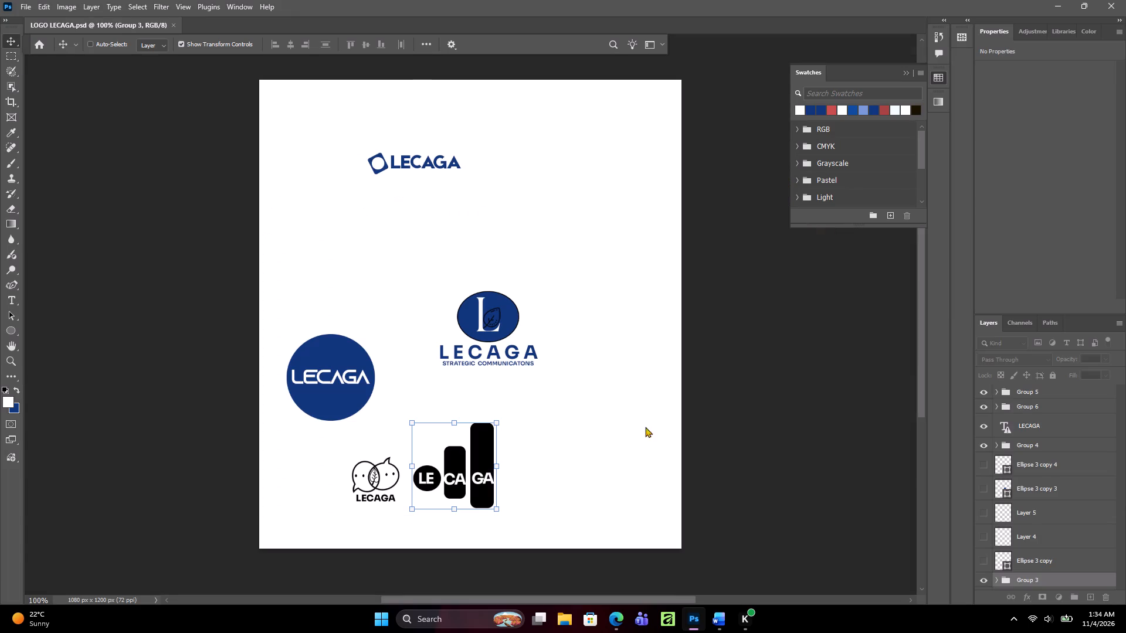
pyautogui.click(877, 306)
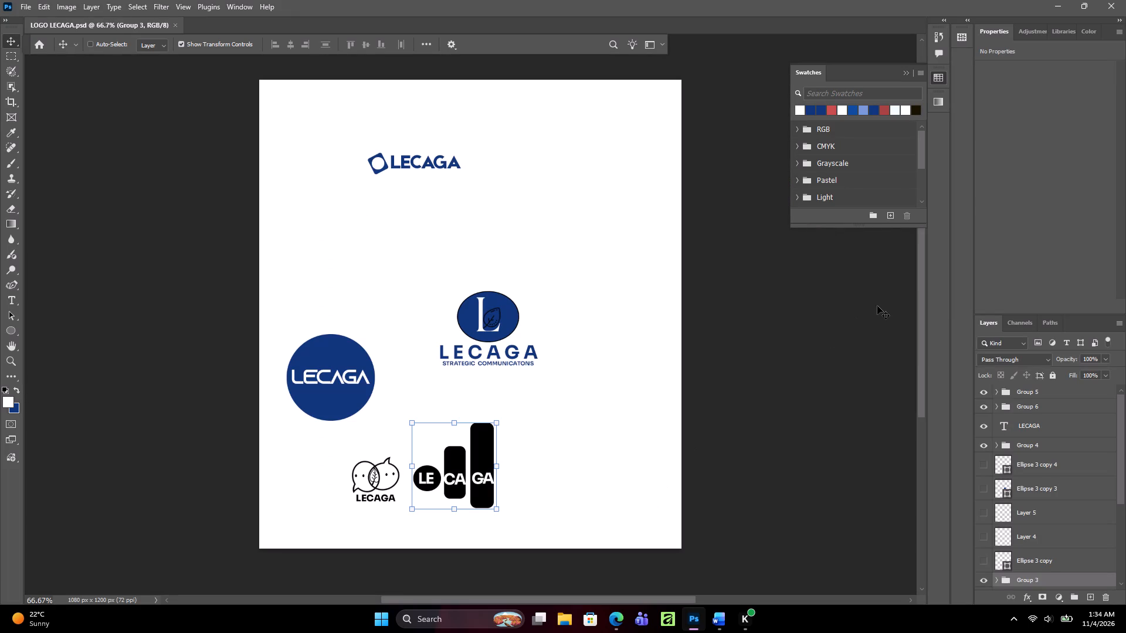
pyautogui.click(895, 45)
# Switch to Word and look through the cover page of the industrial attachment report.
pyautogui.click(717, 611)
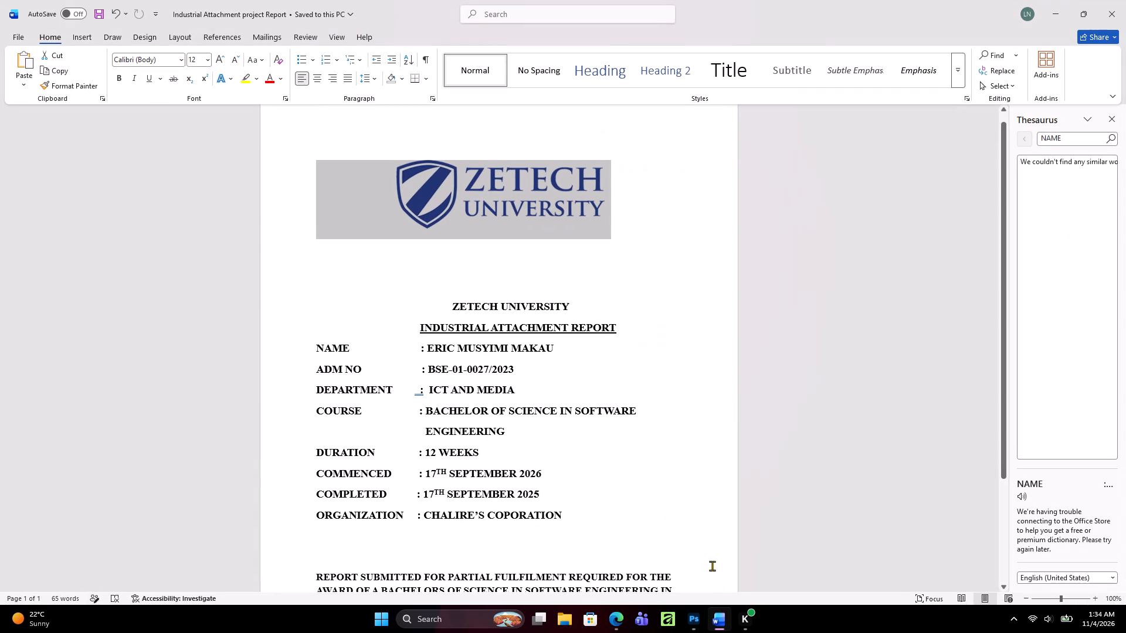
pyautogui.scroll(-5, 625, 532)
pyautogui.scroll(6, 613, 532)
pyautogui.scroll(-7, 612, 532)
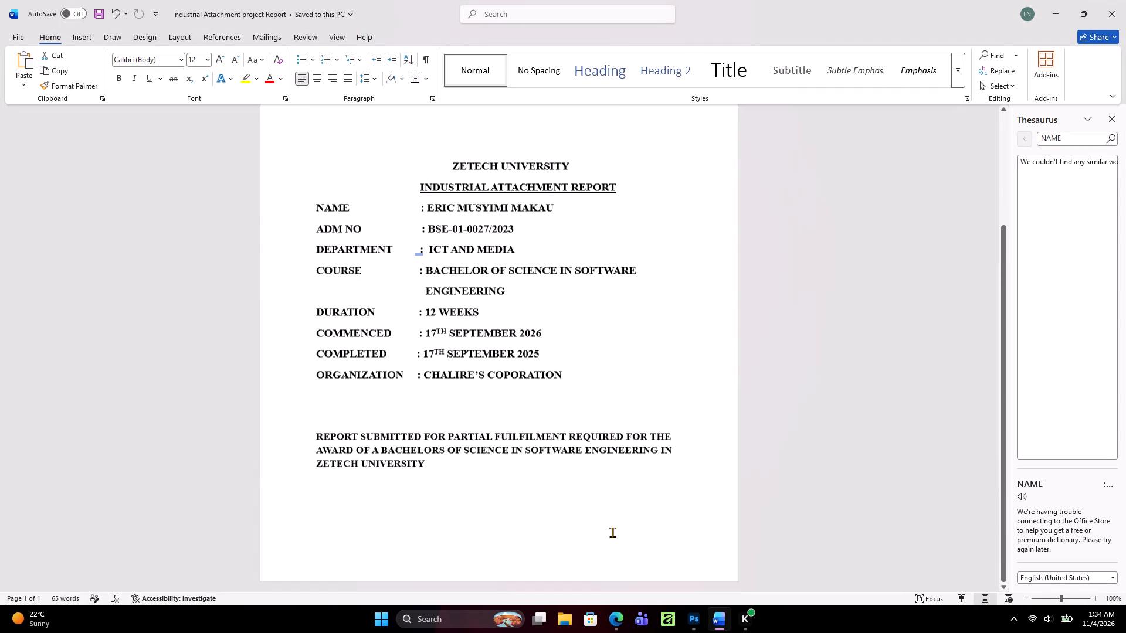
pyautogui.scroll(-4, 612, 532)
pyautogui.scroll(6, 612, 532)
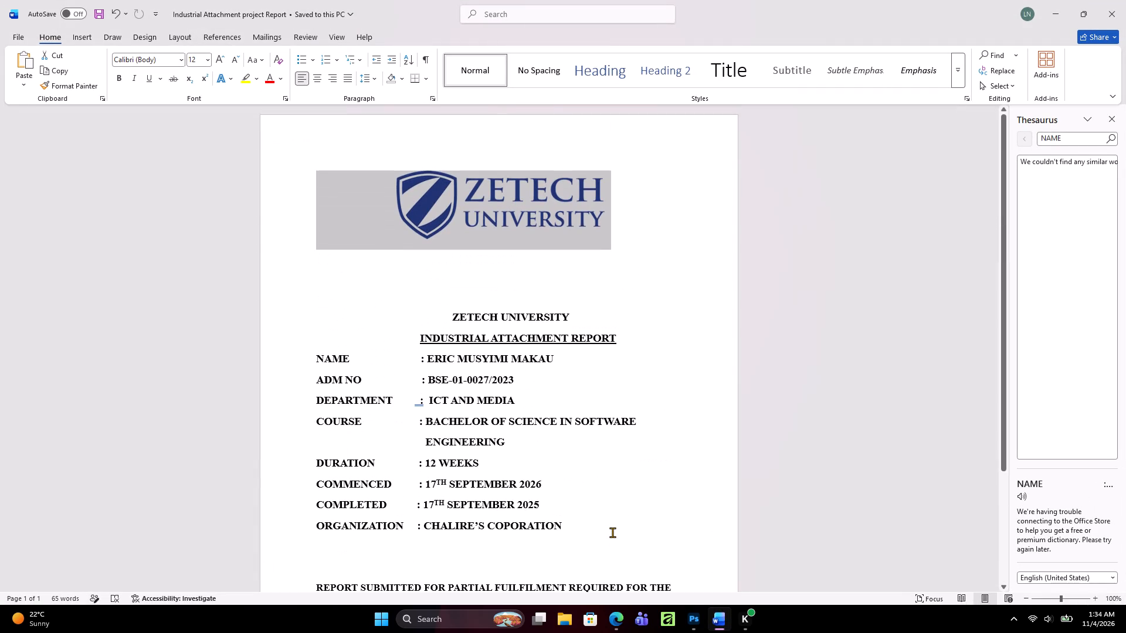
pyautogui.scroll(-5, 612, 532)
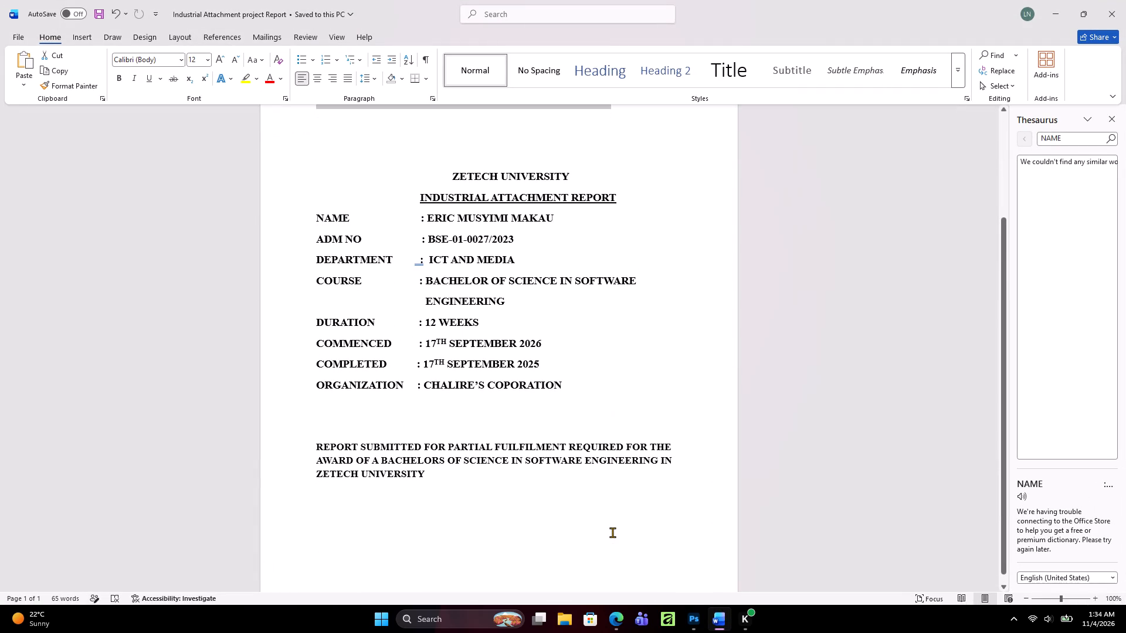
pyautogui.scroll(4, 612, 532)
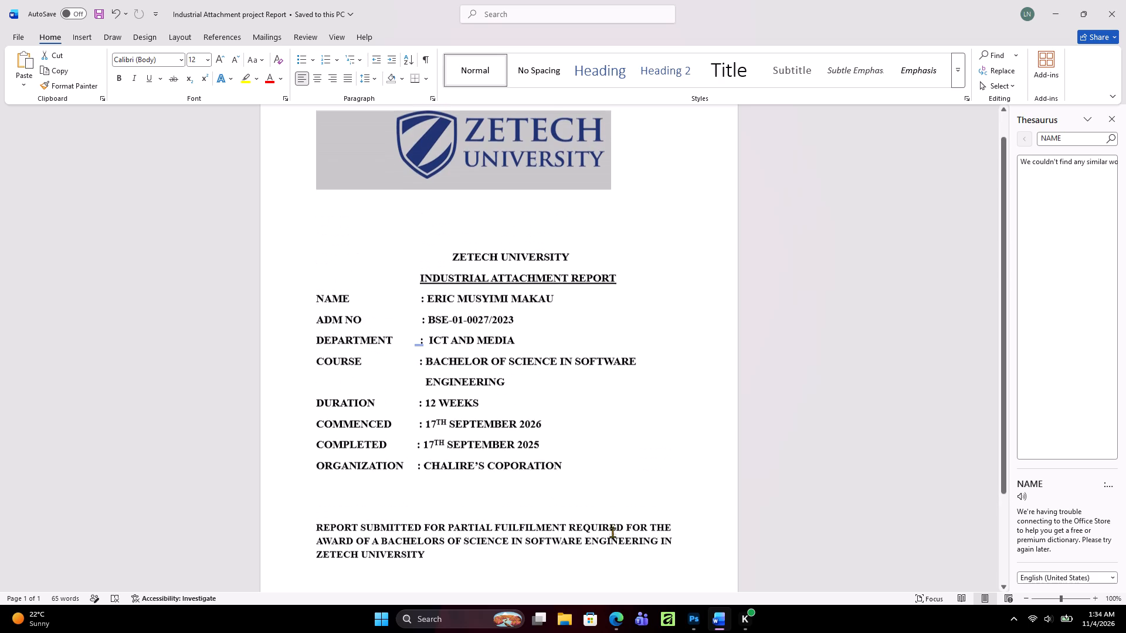
# Return to the LECAGA logo file in Photoshop and collapse the Swatches panel.
pyautogui.click(688, 616)
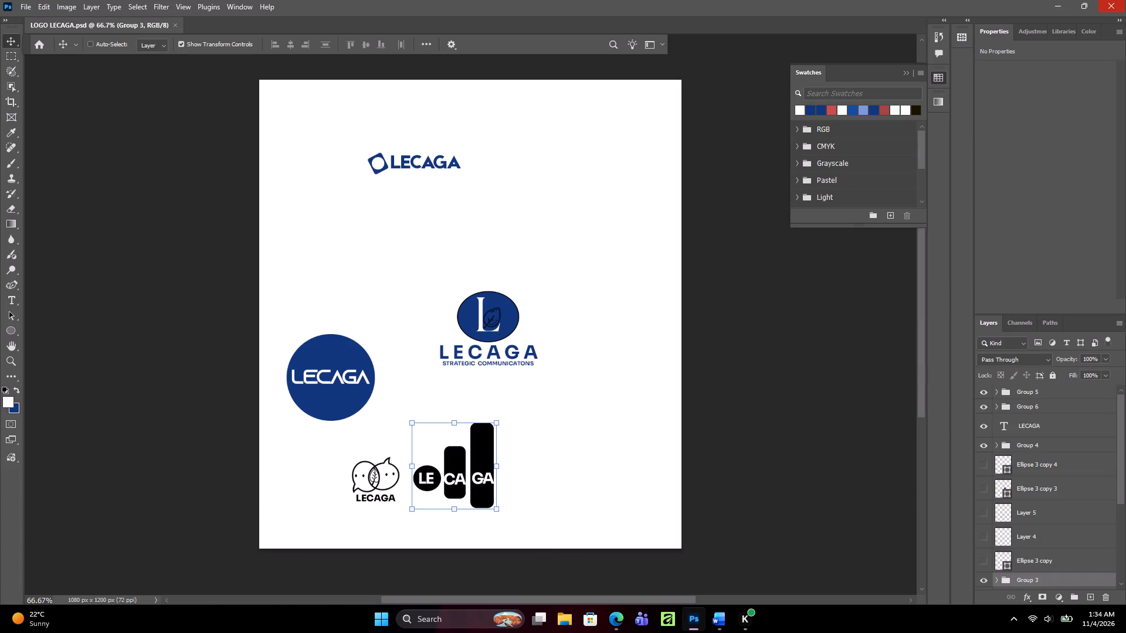
pyautogui.click(921, 72)
pyautogui.click(897, 273)
pyautogui.click(908, 76)
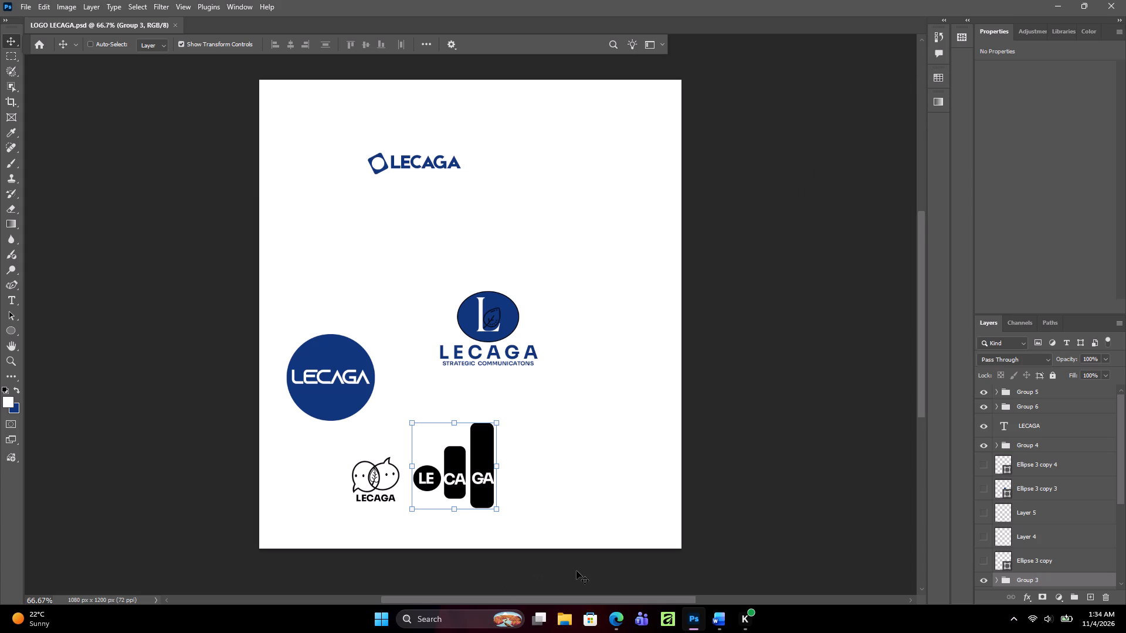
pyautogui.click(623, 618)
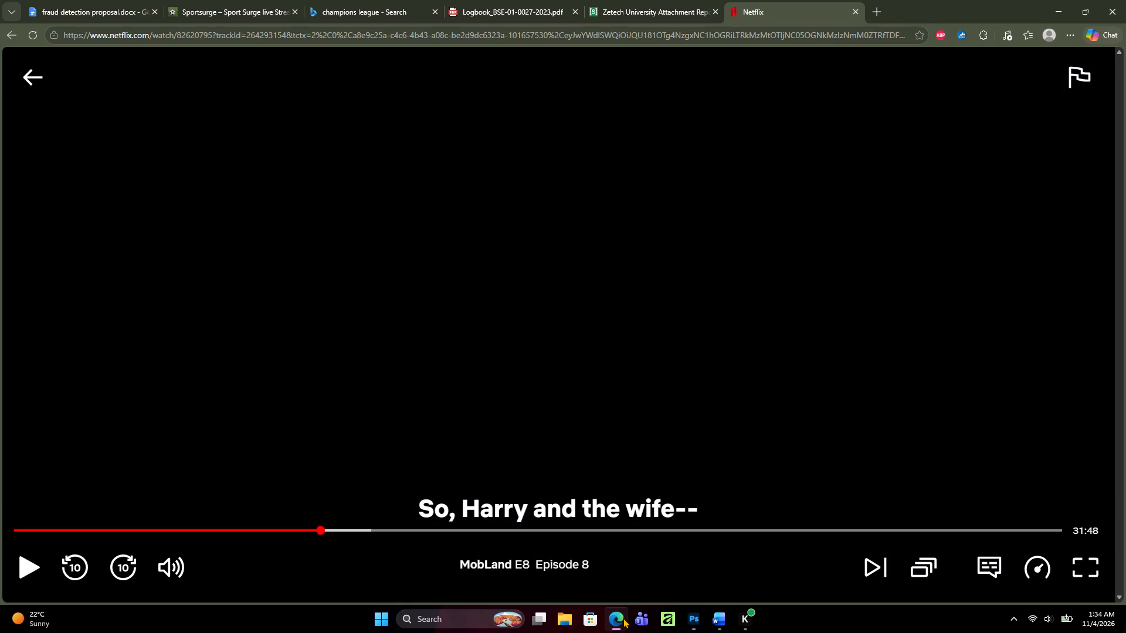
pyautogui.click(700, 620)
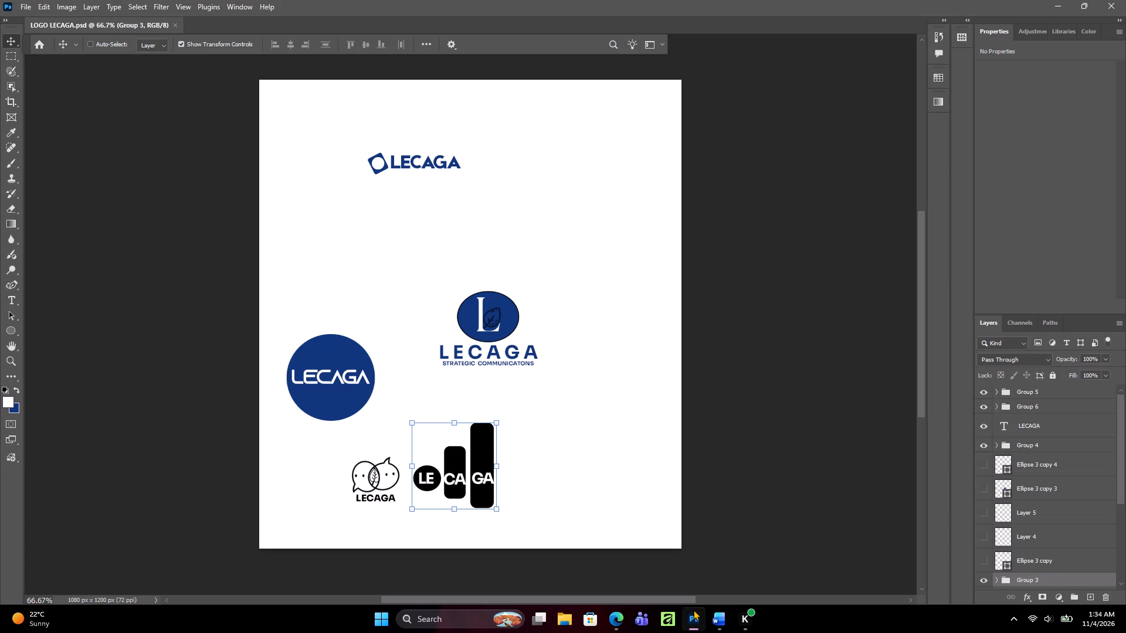
# Switch to Edge, look up Pinterest in a new tab and open the Pinterest site.
pyautogui.click(611, 609)
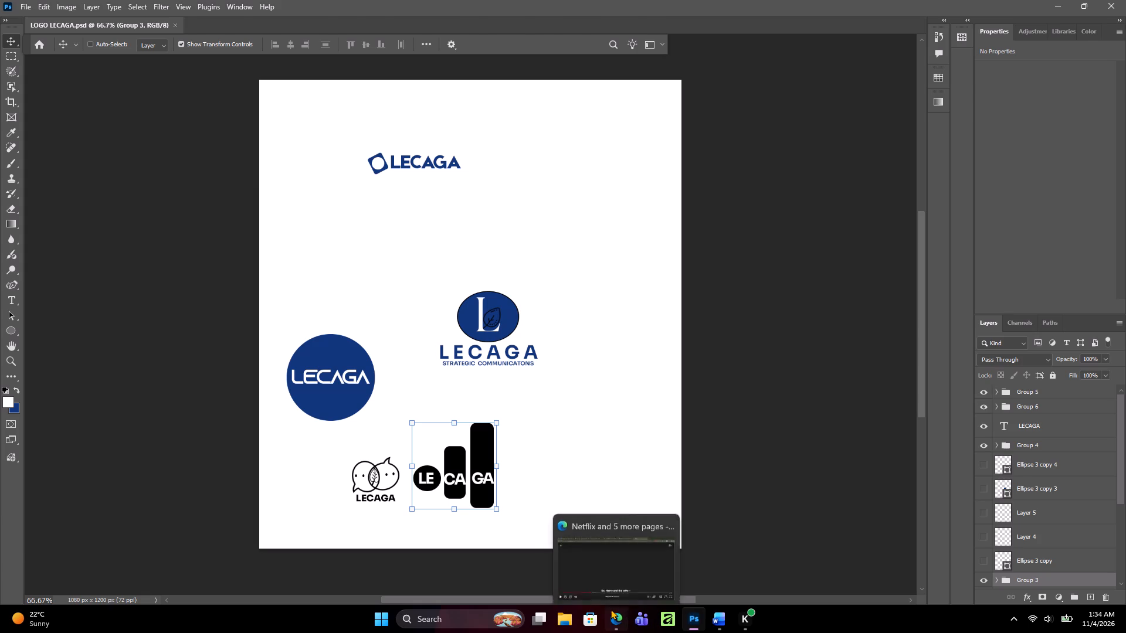
pyautogui.click(874, 6)
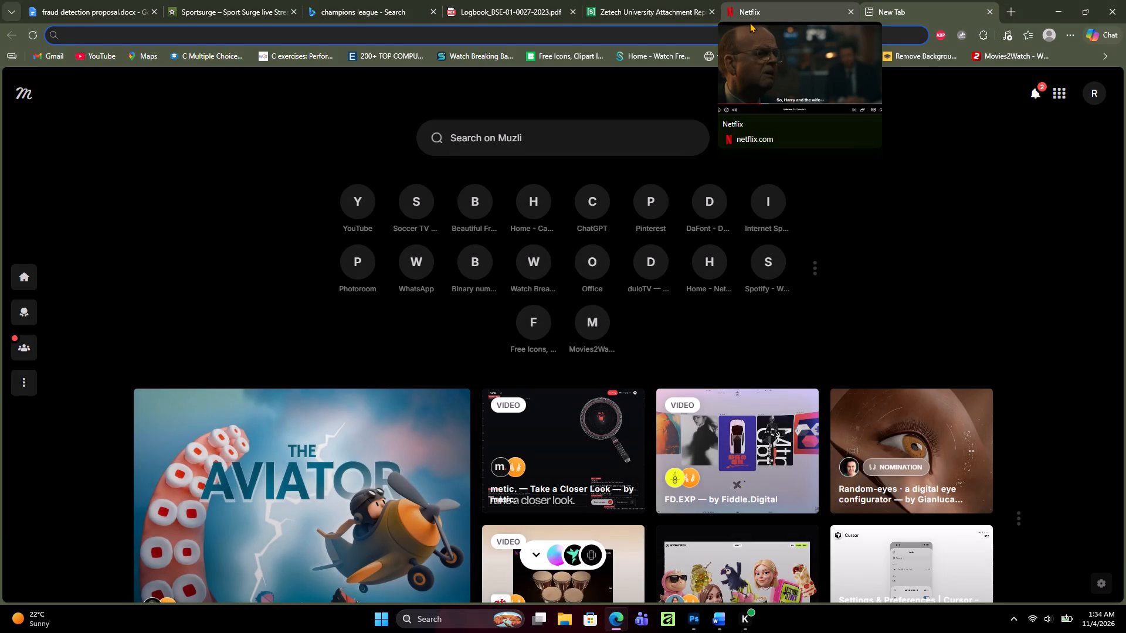
pyautogui.write('PR')
pyautogui.press('BackSpace')
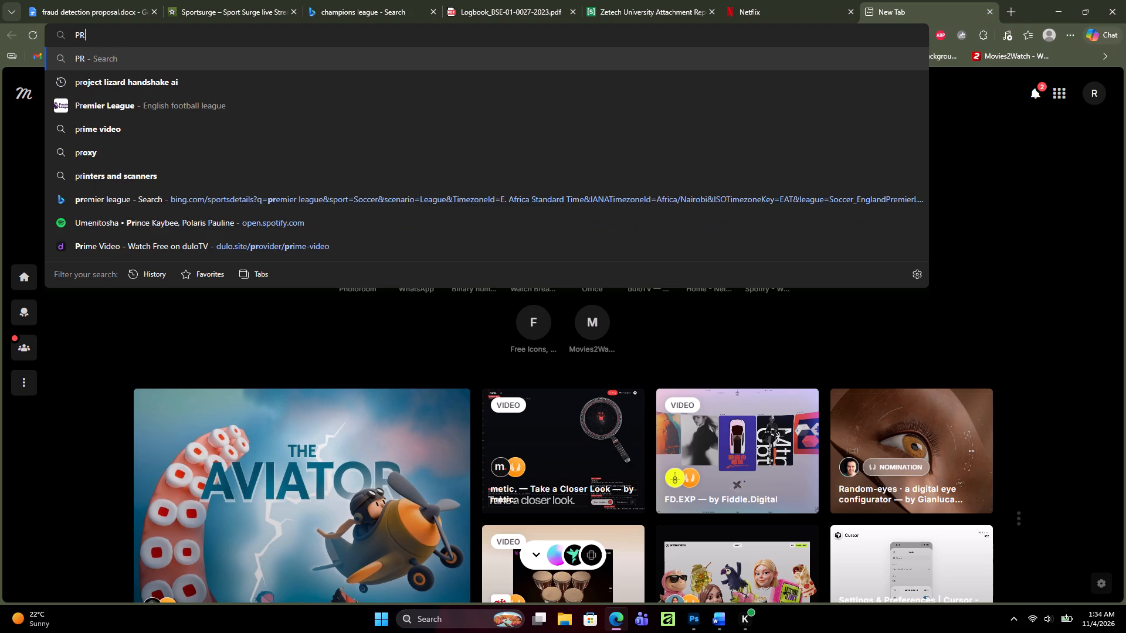
pyautogui.write('INTER')
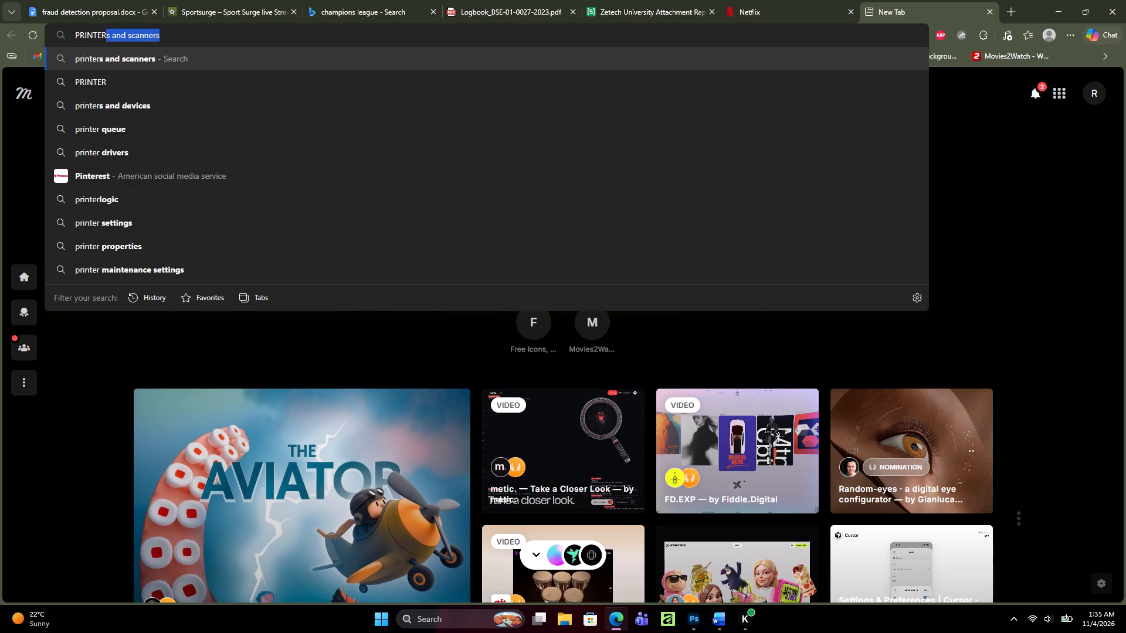
pyautogui.click(424, 176)
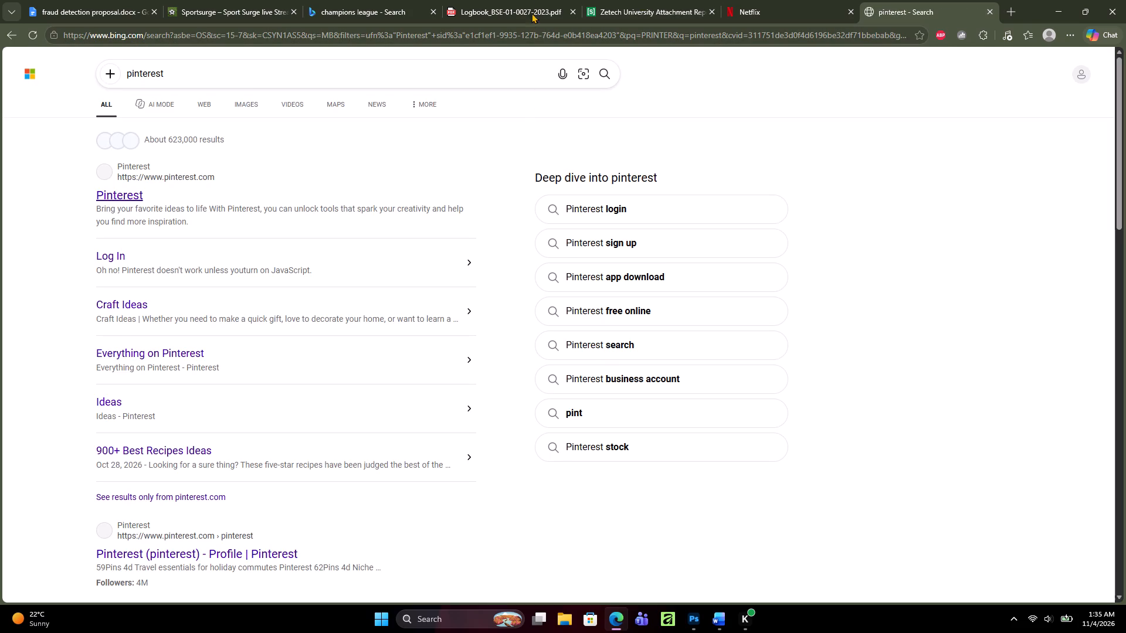
pyautogui.click(116, 192)
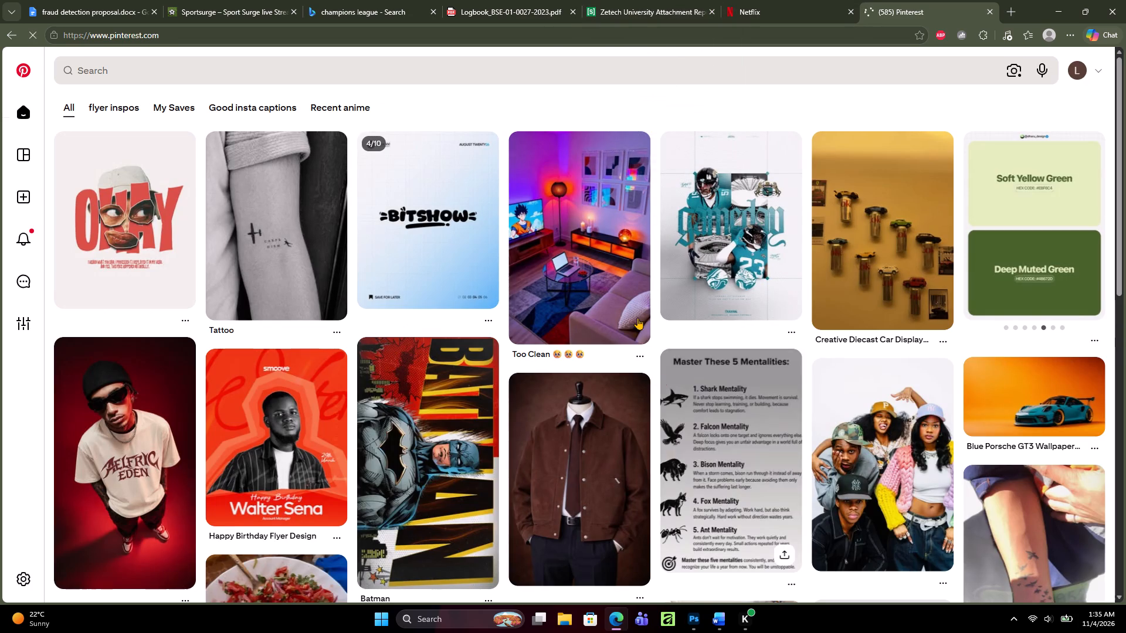
# Search Pinterest for "icon logo" and open the UI Bold (Interface) 40 icons pin.
pyautogui.click(700, 65)
pyautogui.write('ICON')
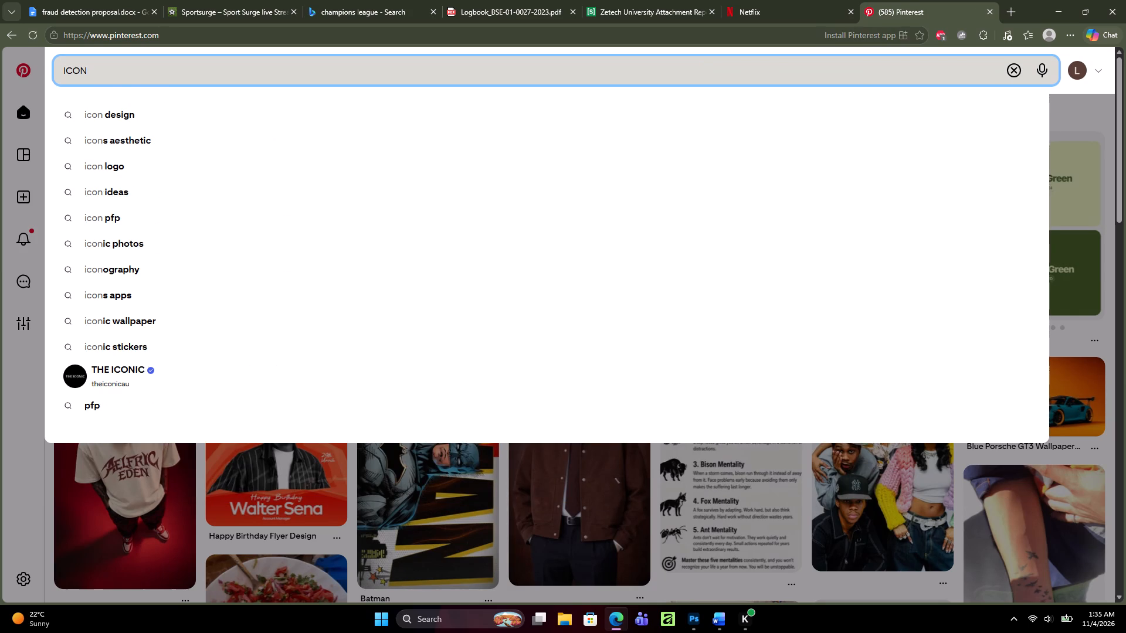
pyautogui.click(366, 173)
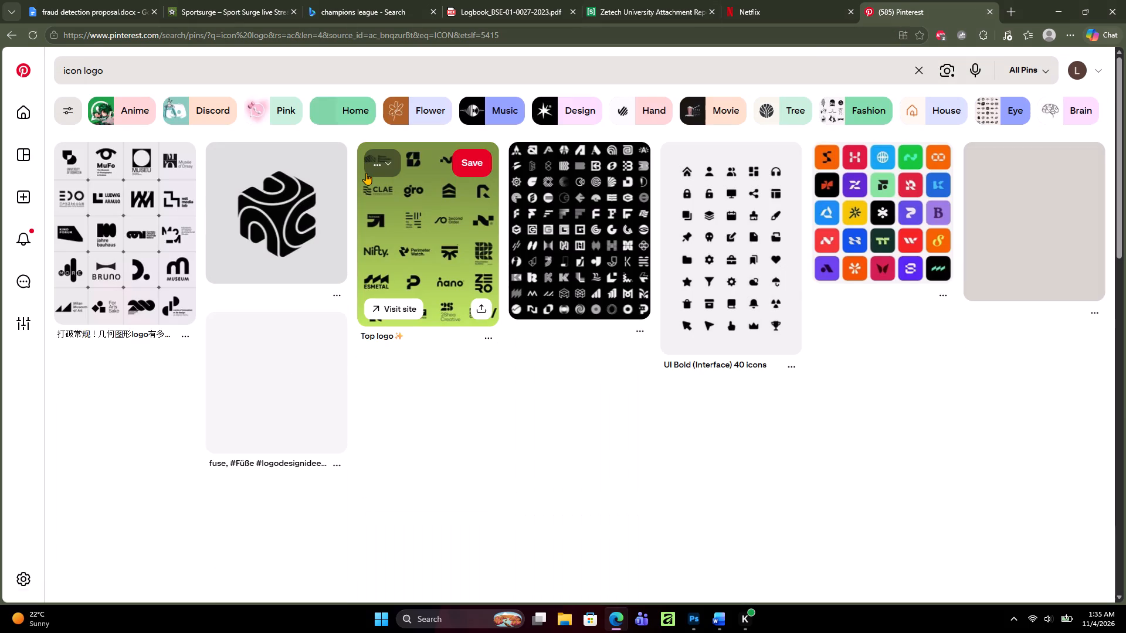
pyautogui.scroll(-1, 631, 460)
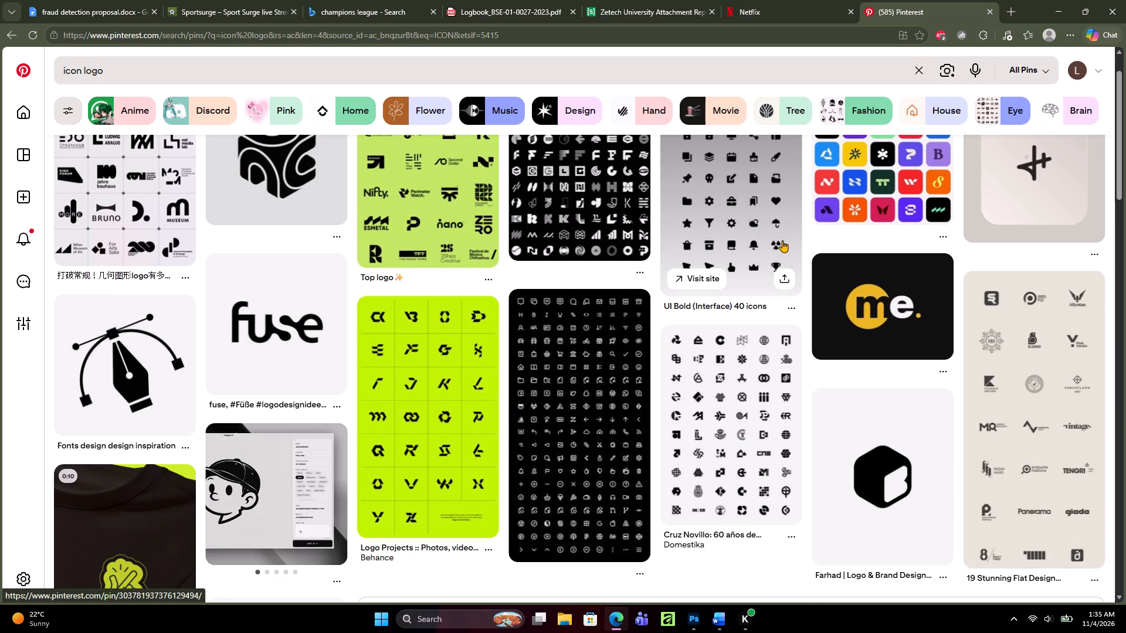
pyautogui.click(718, 202)
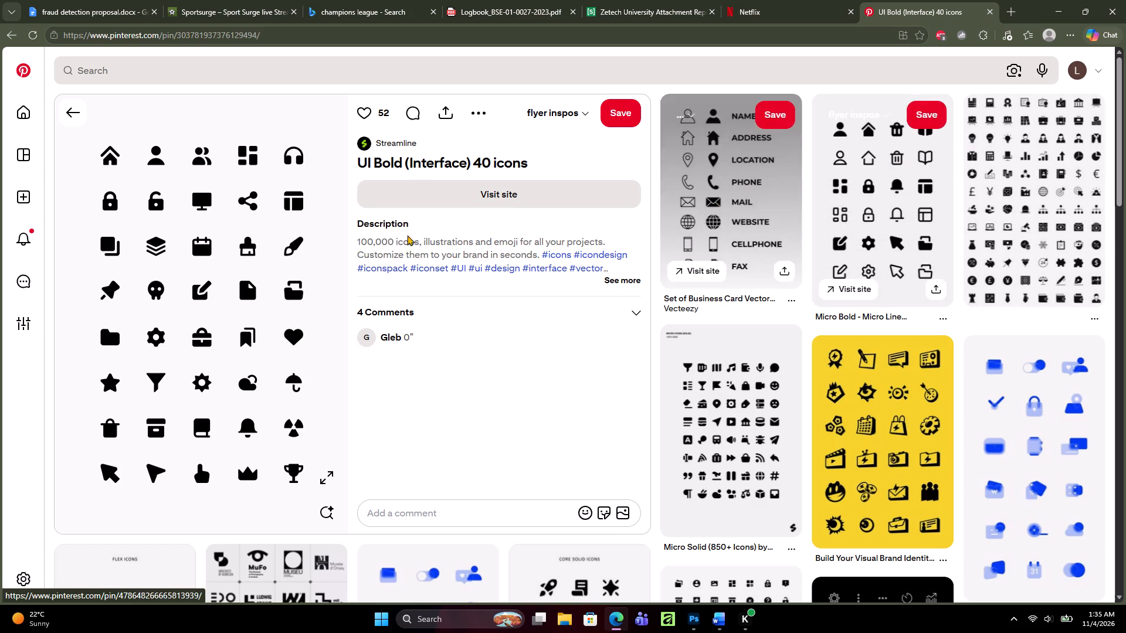
# Browse the pins related to the UI Bold icons, view the Environmental Icons pin by rawpixel, and return to the UI Bold pin.
pyautogui.scroll(-2, 300, 241)
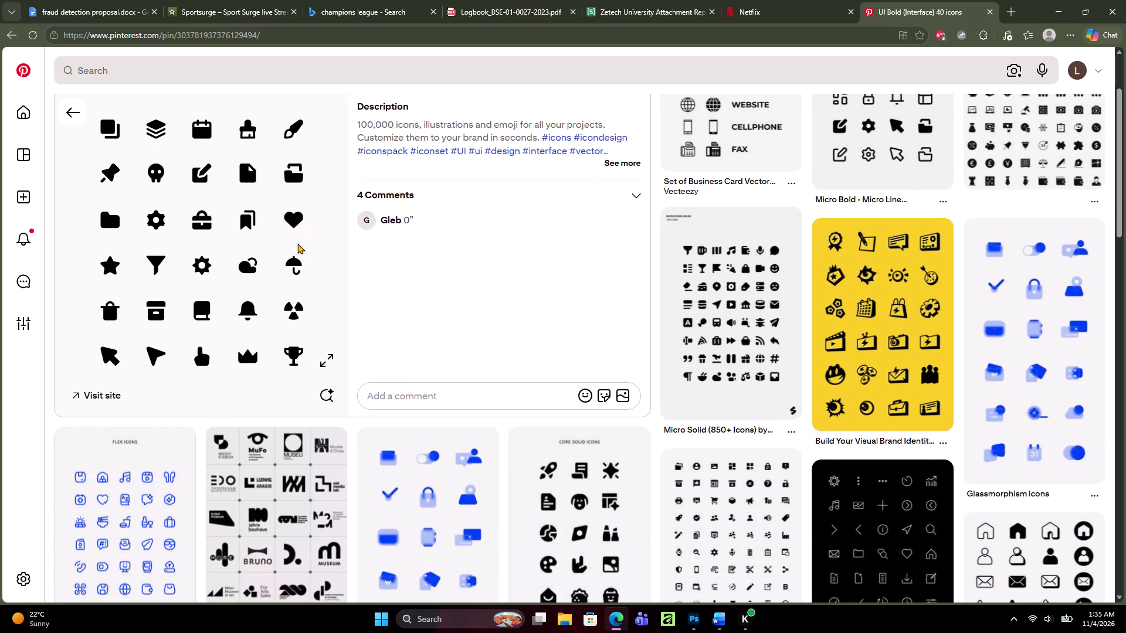
pyautogui.scroll(-7, 577, 122)
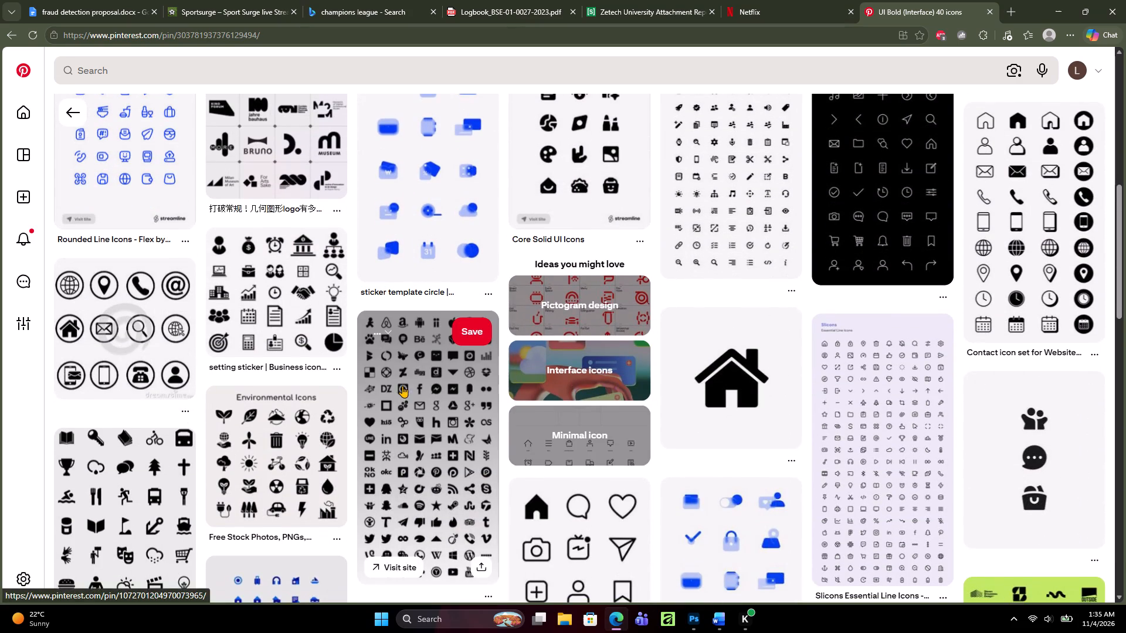
pyautogui.scroll(-3, 403, 366)
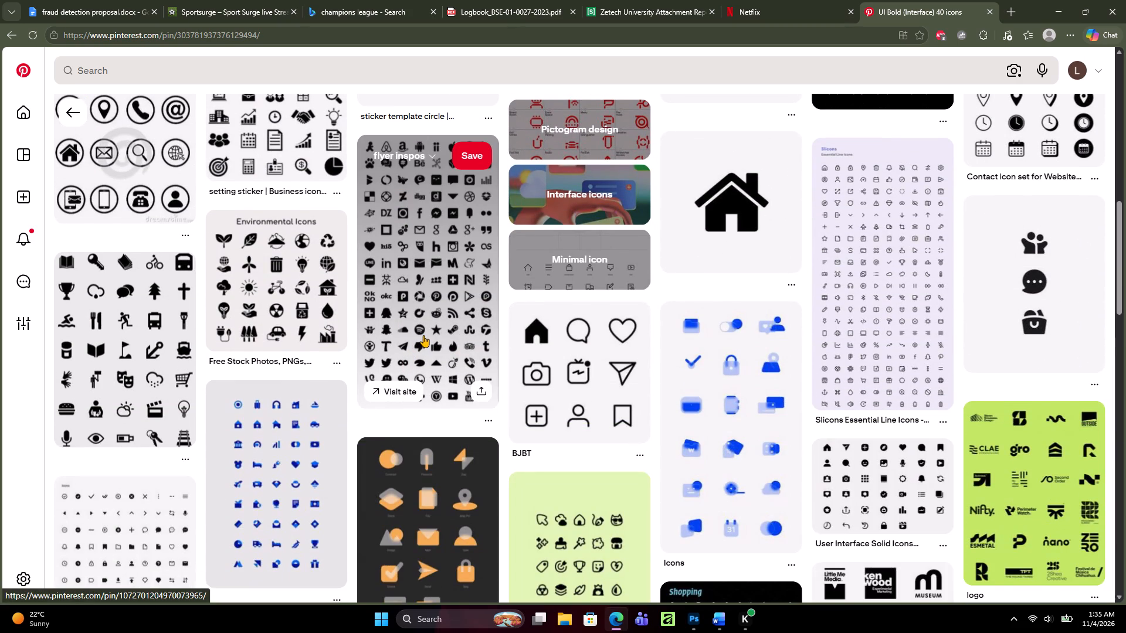
pyautogui.click(282, 249)
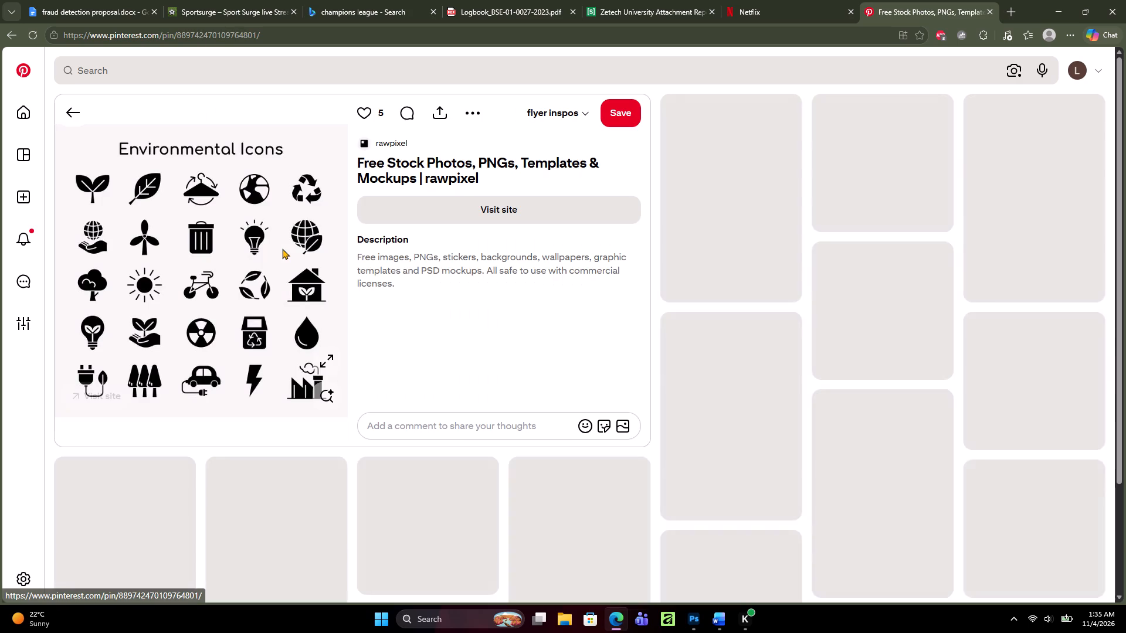
pyautogui.click(82, 111)
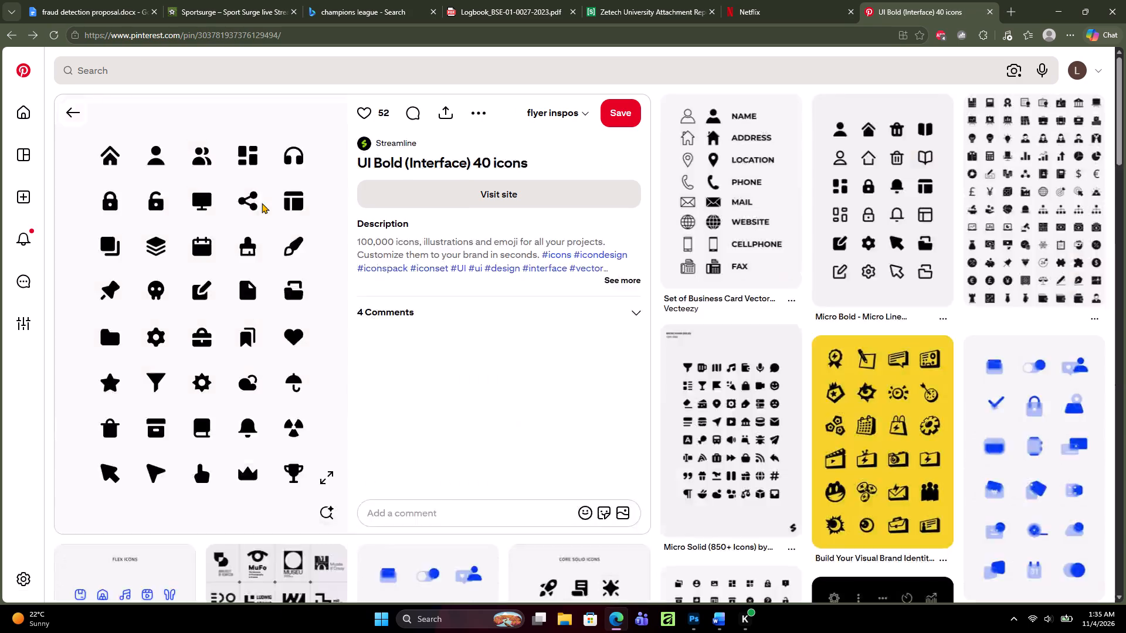
# Look through the related icon and logo pins beneath the UI Bold pin, down past the related boards, for design ideas.
pyautogui.scroll(-6, 410, 227)
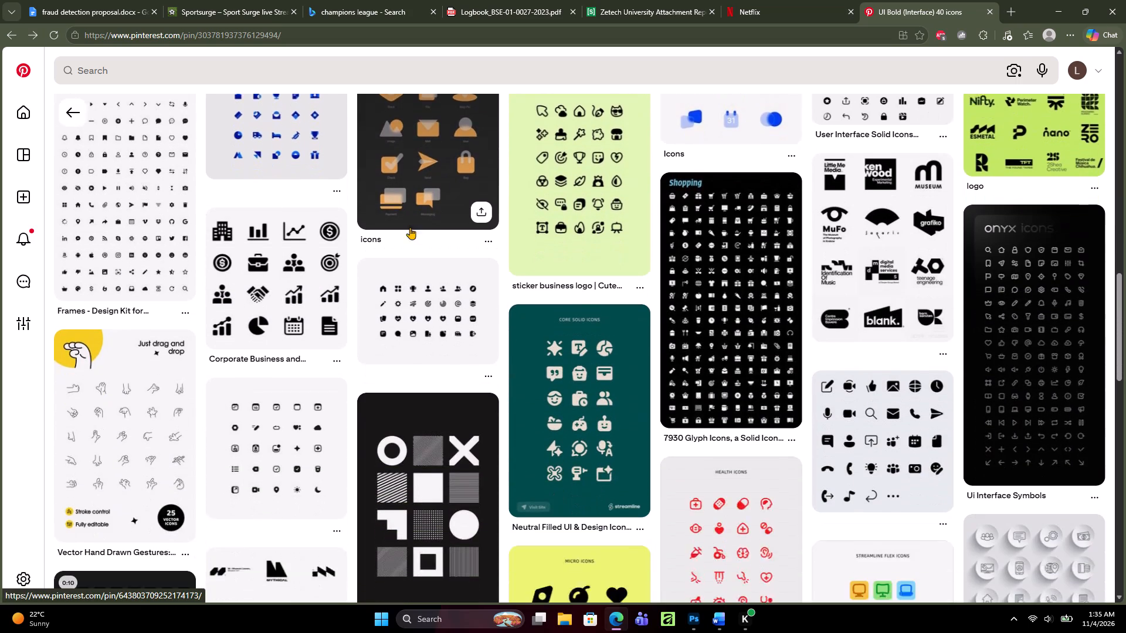
pyautogui.scroll(-3, 410, 227)
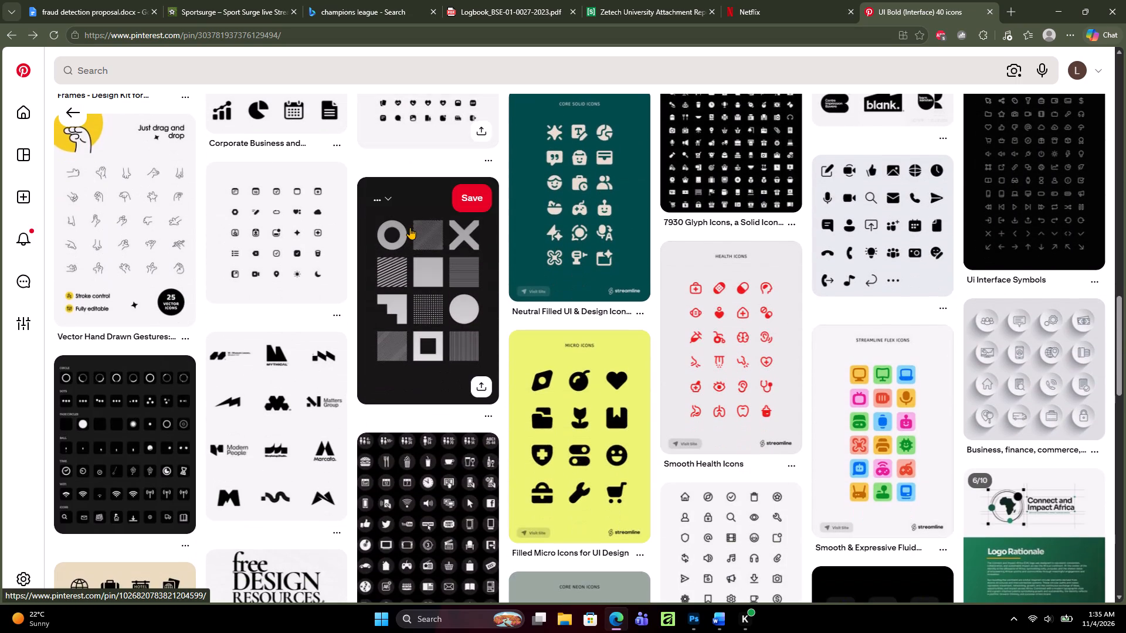
pyautogui.scroll(-6, 410, 227)
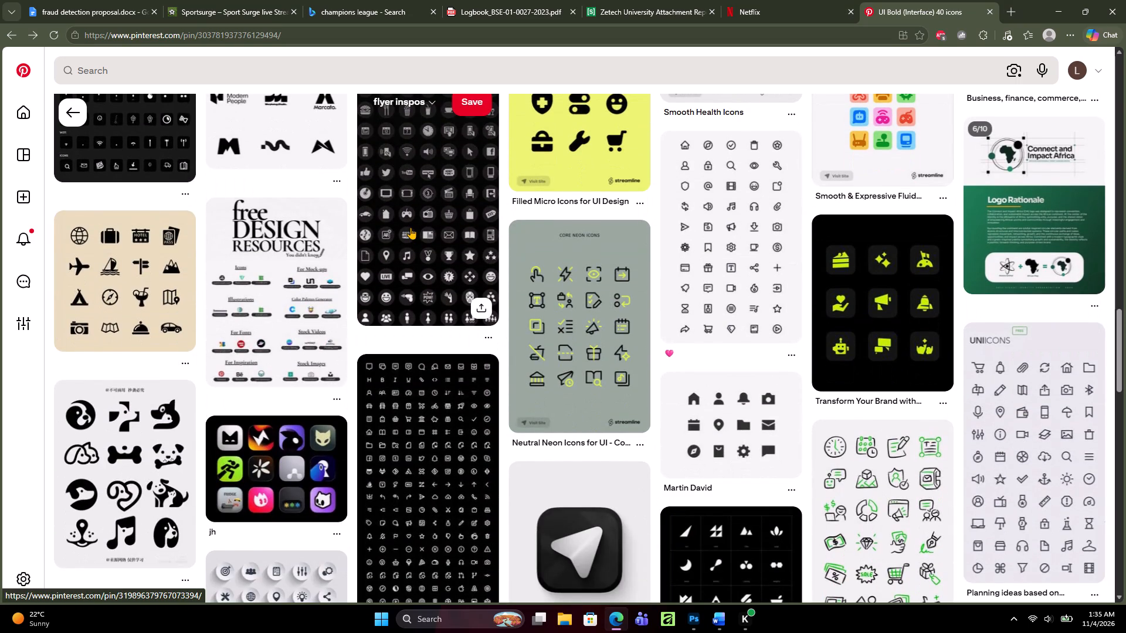
pyautogui.scroll(-3, 411, 227)
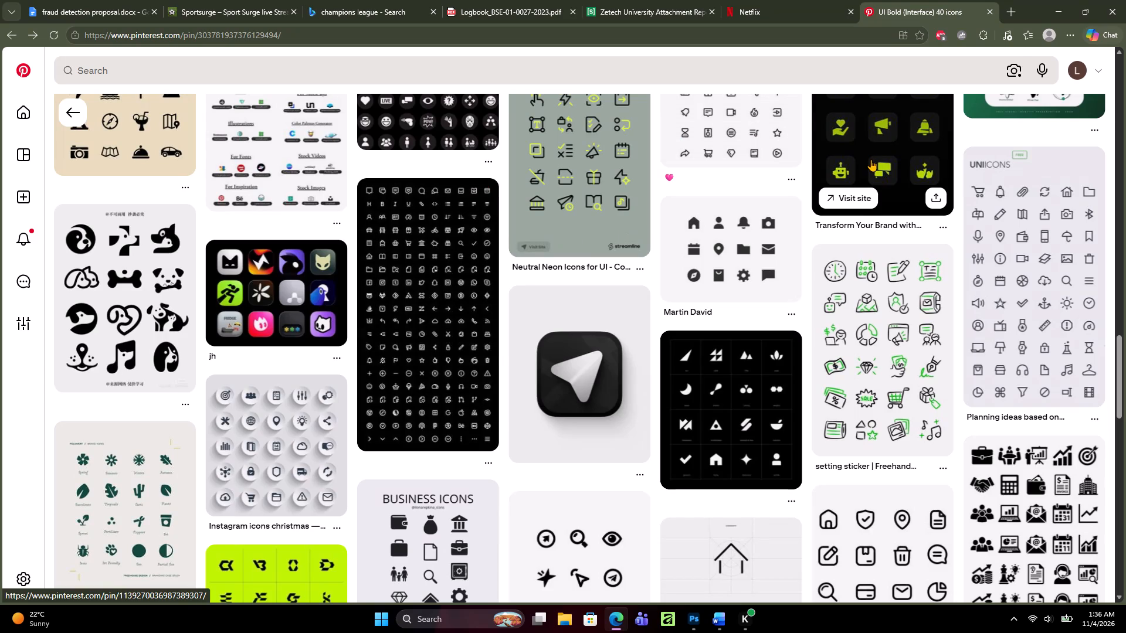
pyautogui.scroll(4, 710, 271)
pyautogui.scroll(6, 673, 231)
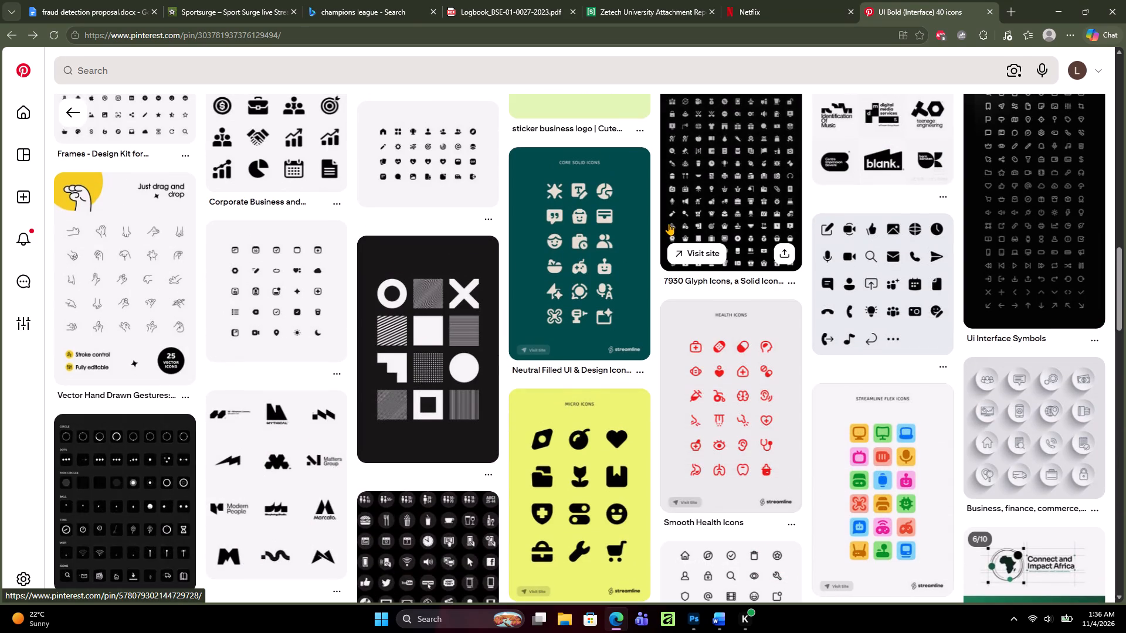
pyautogui.scroll(6, 663, 226)
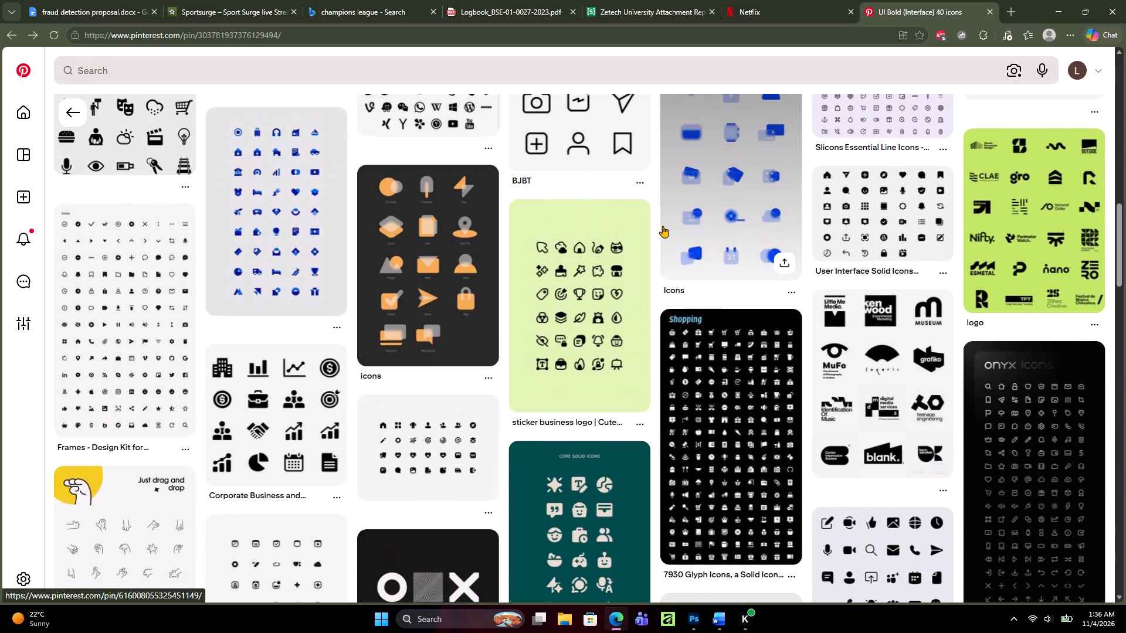
pyautogui.scroll(5, 663, 226)
pyautogui.scroll(-8, 532, 257)
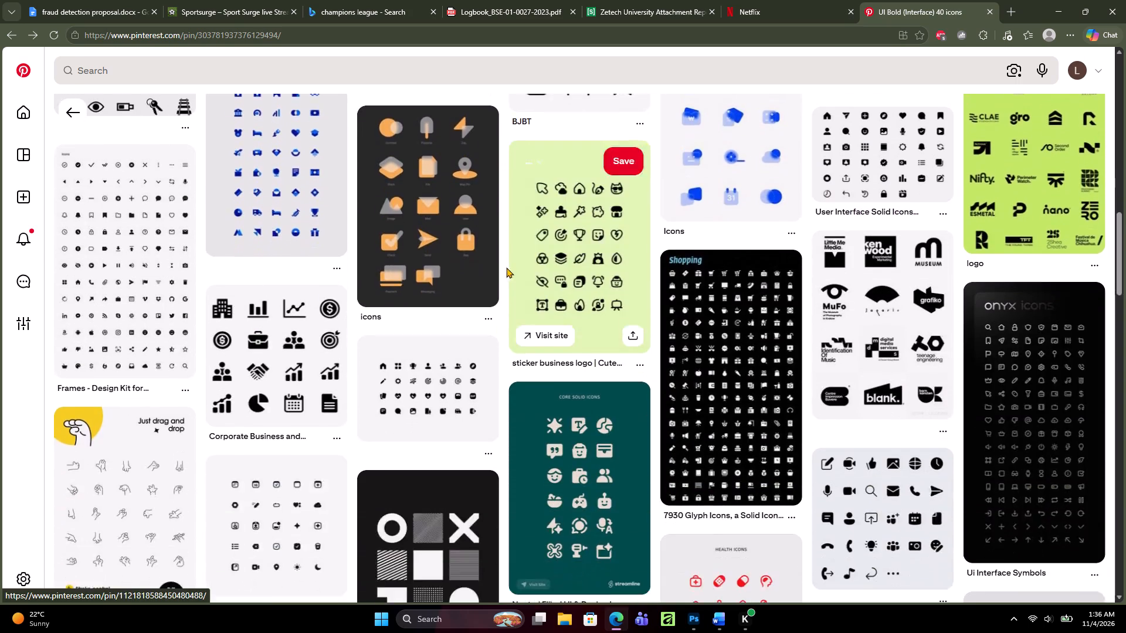
pyautogui.scroll(-12, 506, 267)
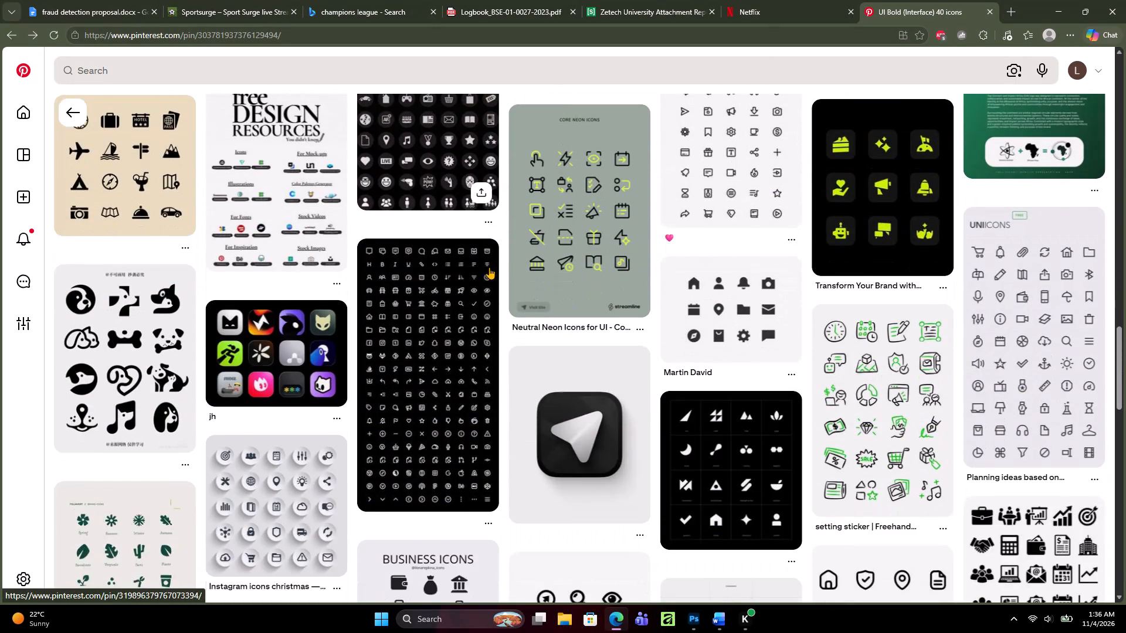
pyautogui.scroll(-11, 489, 267)
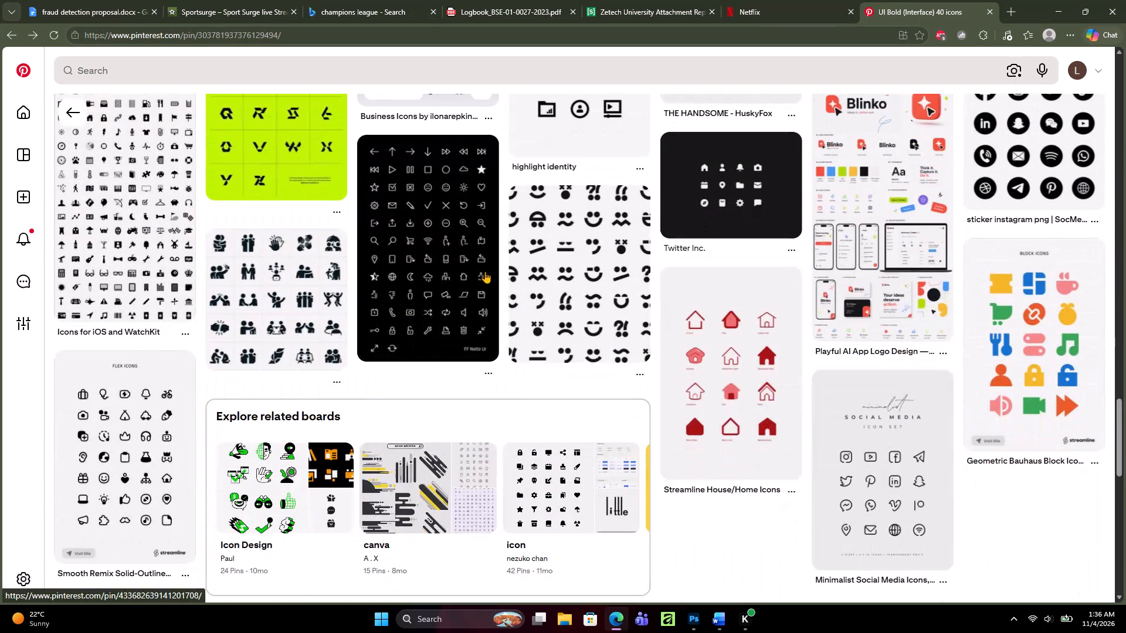
pyautogui.scroll(-3, 485, 271)
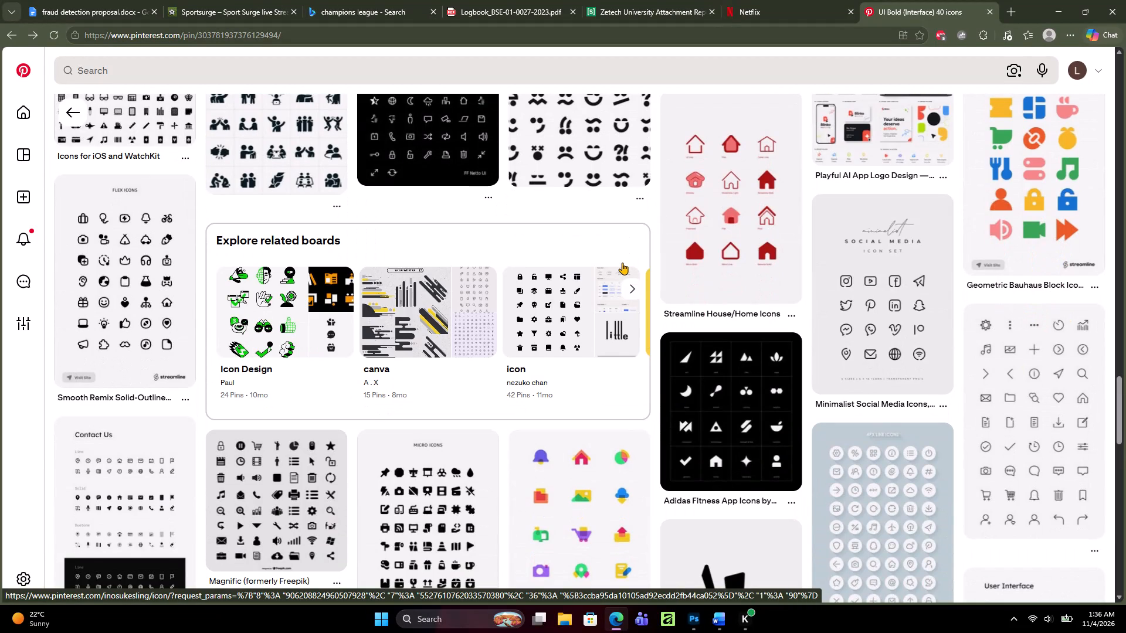
pyautogui.scroll(-4, 622, 263)
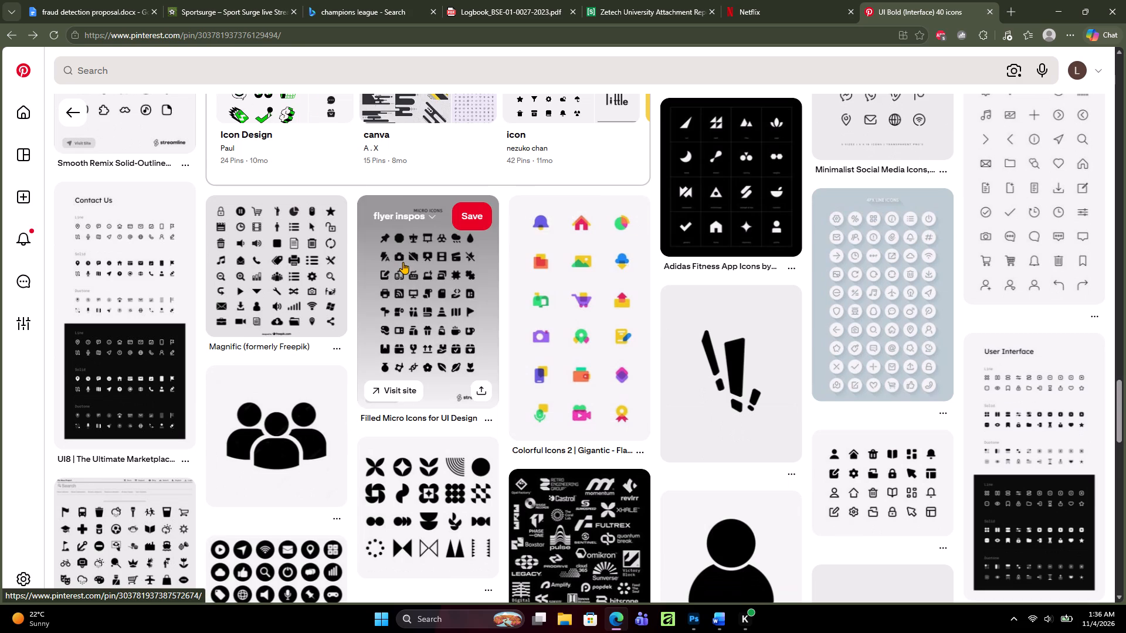
# Open the Zetech University attachment report on Scribd and review its table of contents and cover page.
pyautogui.click(643, 0)
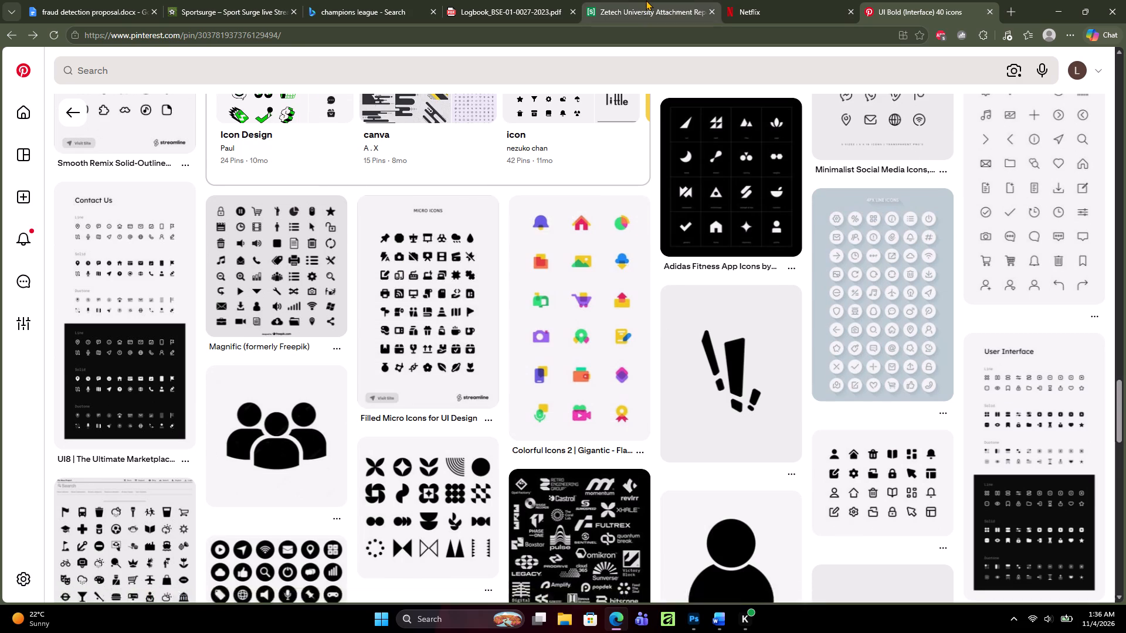
pyautogui.scroll(-19, 502, 234)
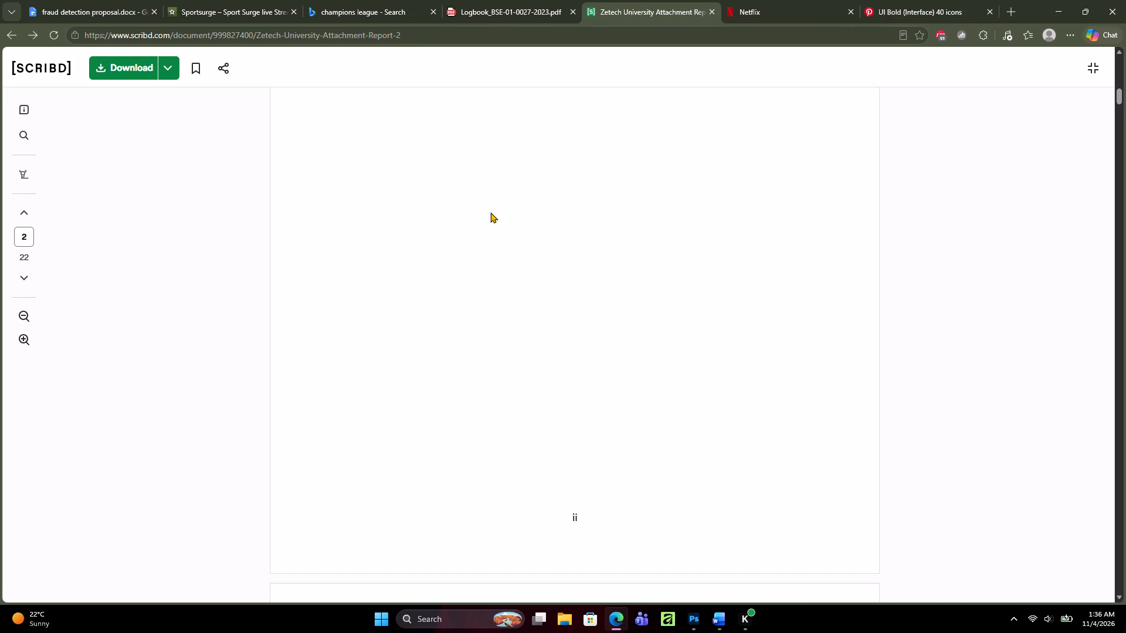
pyautogui.scroll(-12, 490, 212)
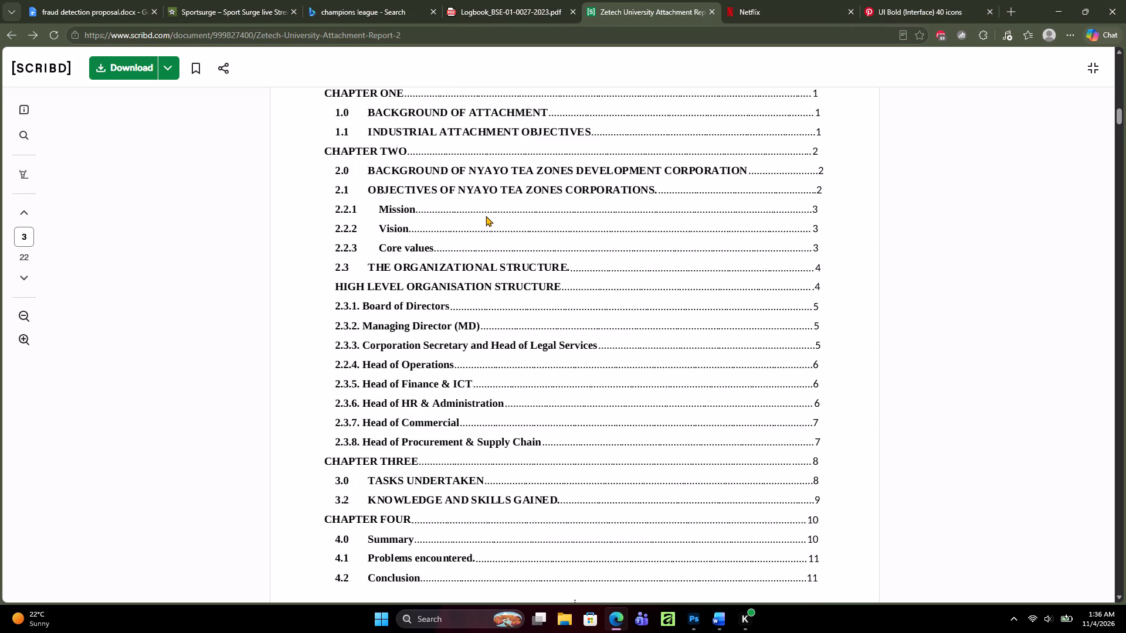
pyautogui.scroll(3, 486, 216)
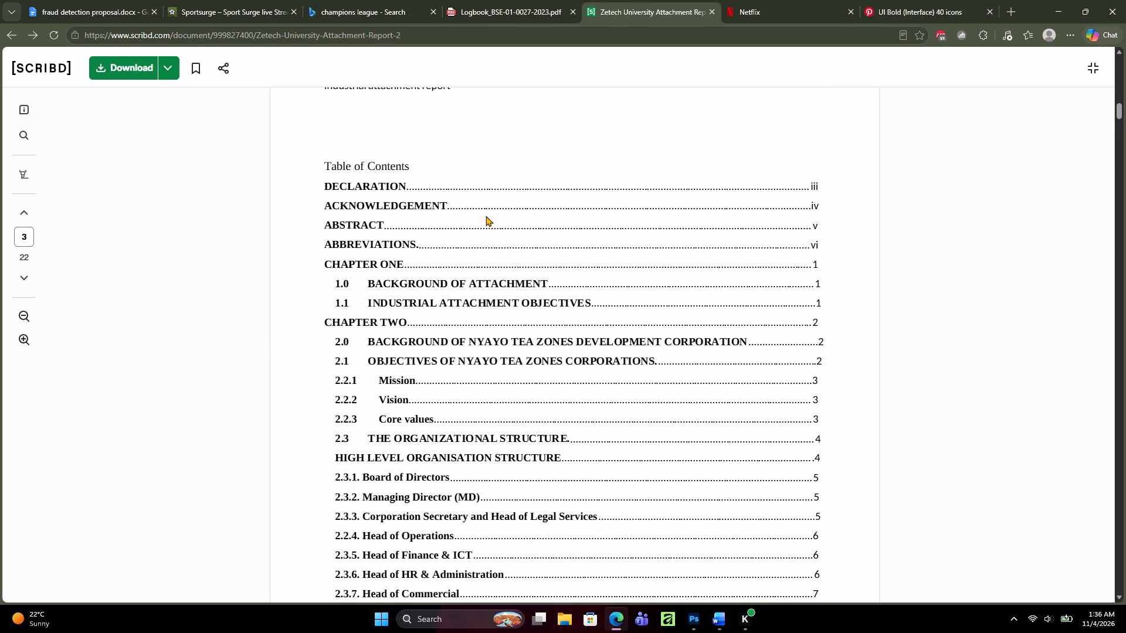
pyautogui.scroll(3, 486, 216)
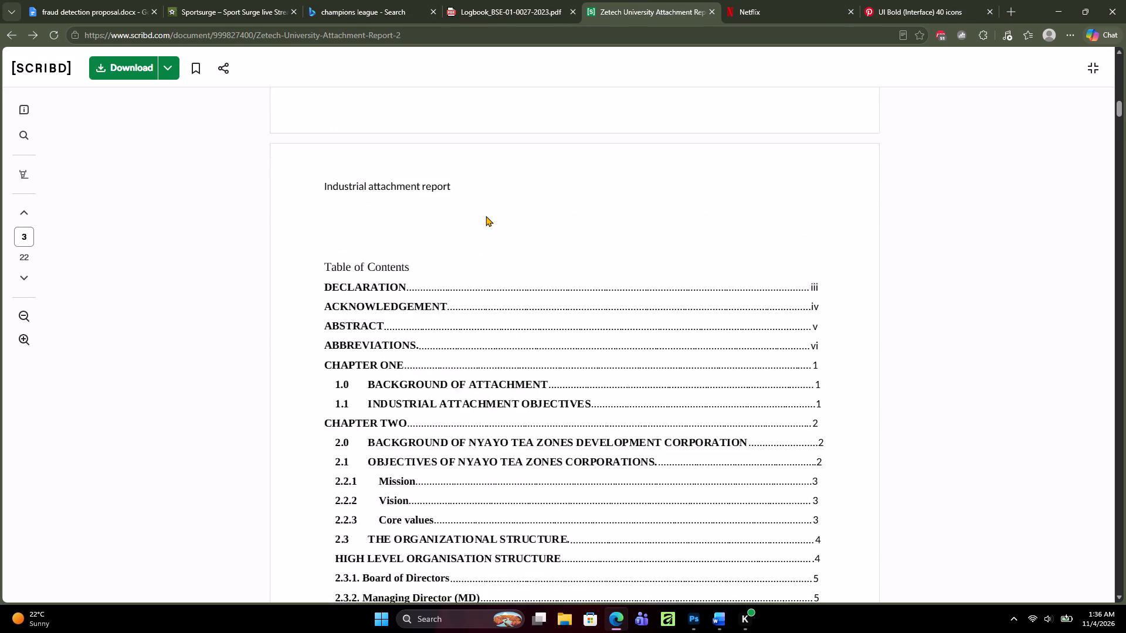
pyautogui.scroll(17, 486, 216)
pyautogui.scroll(6, 486, 212)
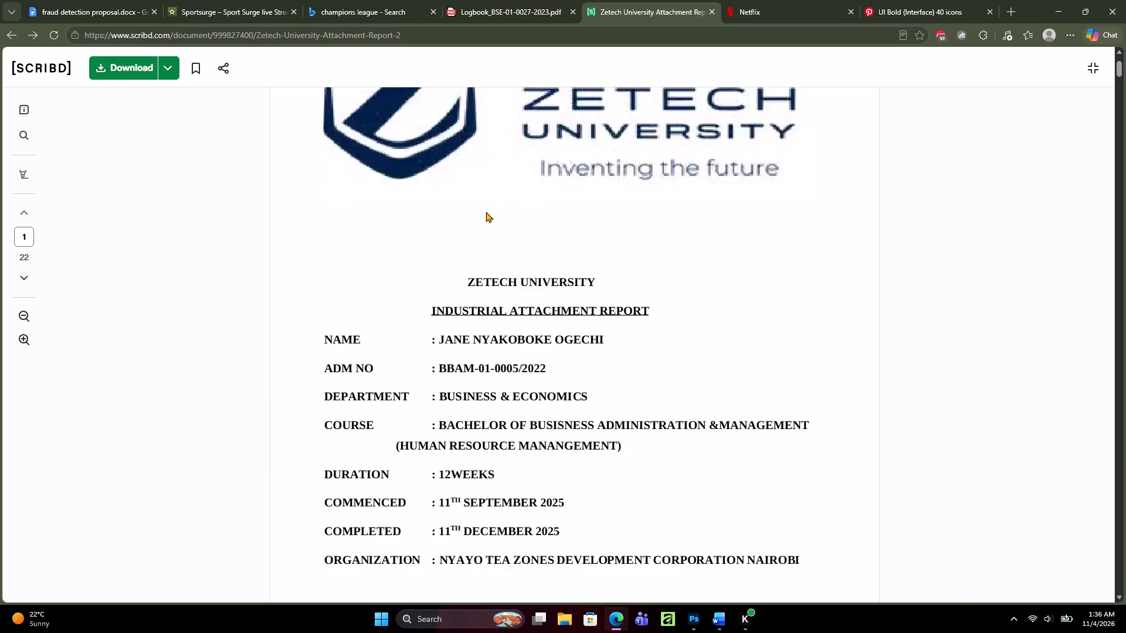
pyautogui.scroll(9, 486, 212)
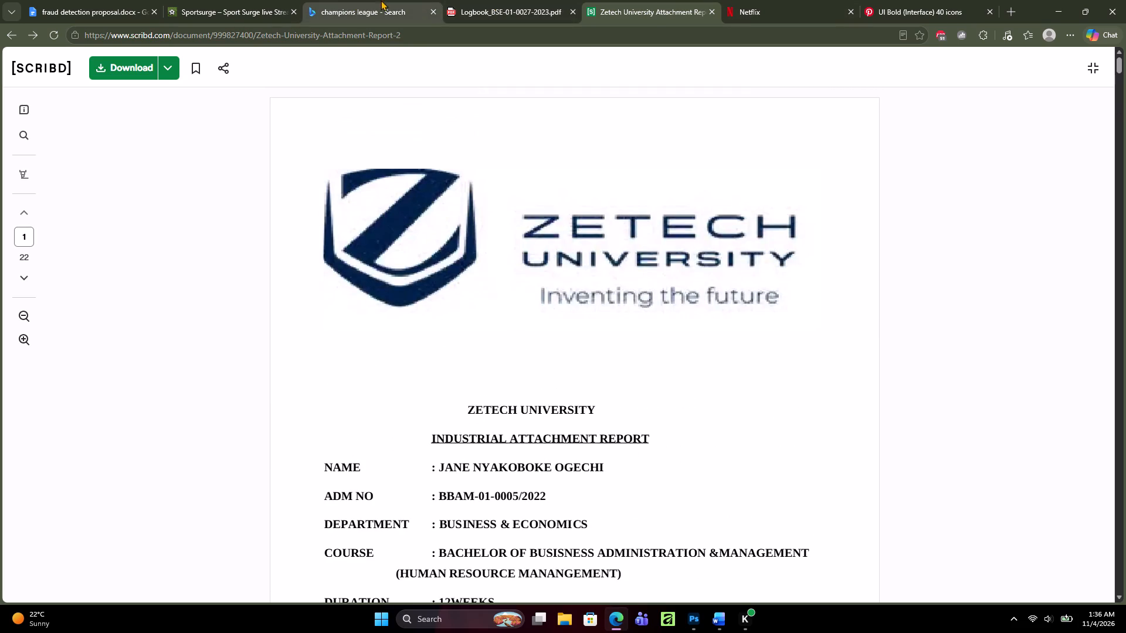
# Check the report-writing guidelines in the logbook PDF and go back to the cover page details of the Scribd attachment report.
pyautogui.click(506, 0)
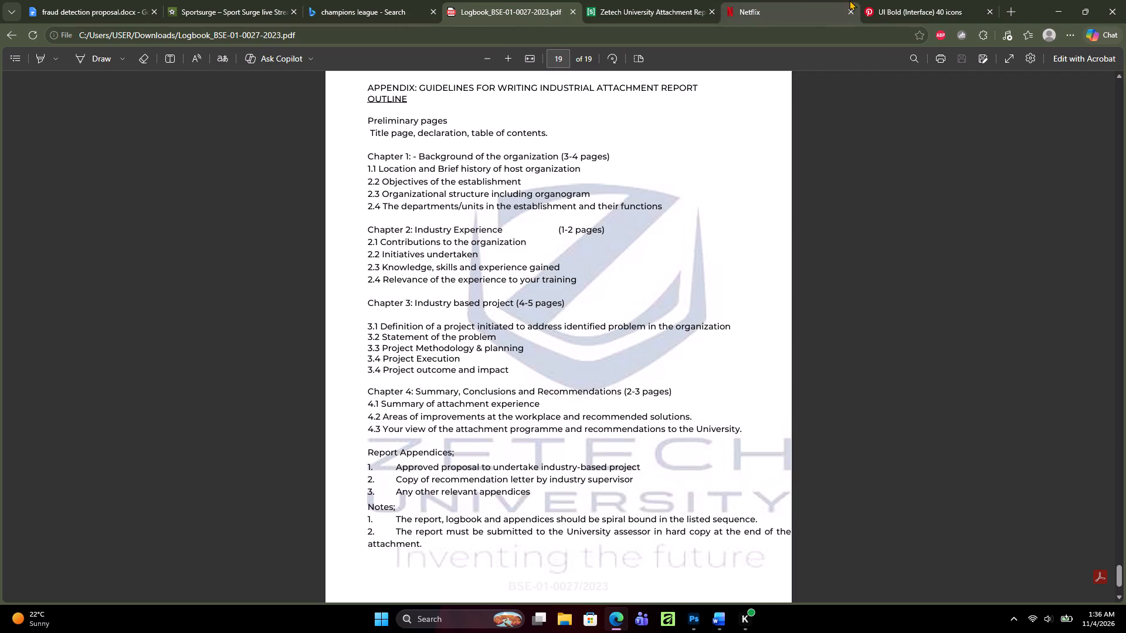
pyautogui.click(626, 0)
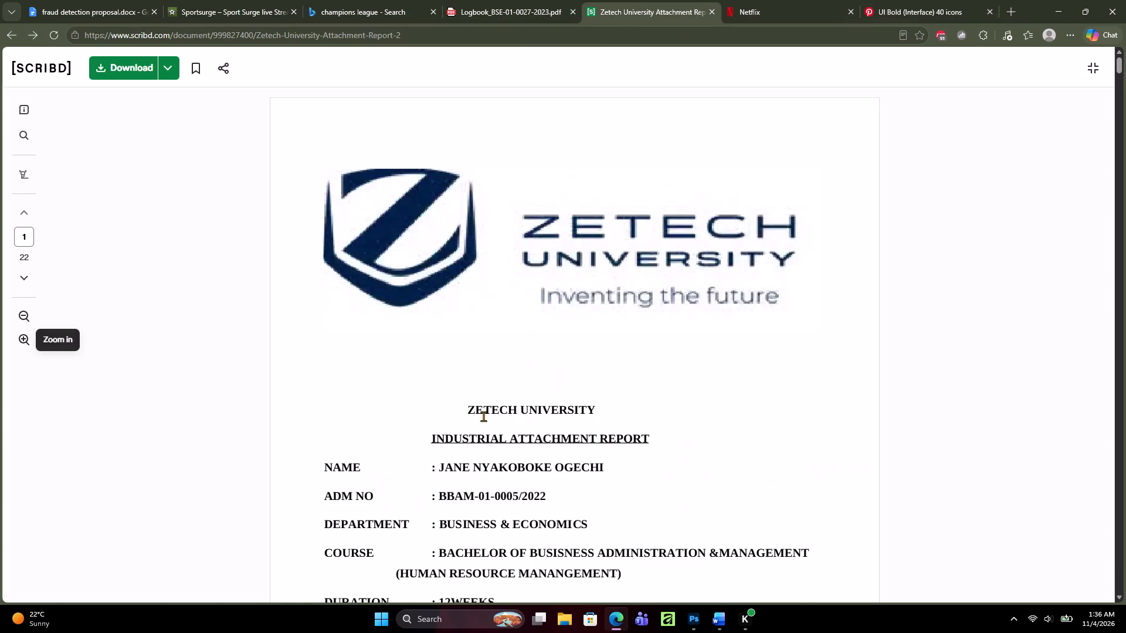
pyautogui.scroll(-3, 475, 427)
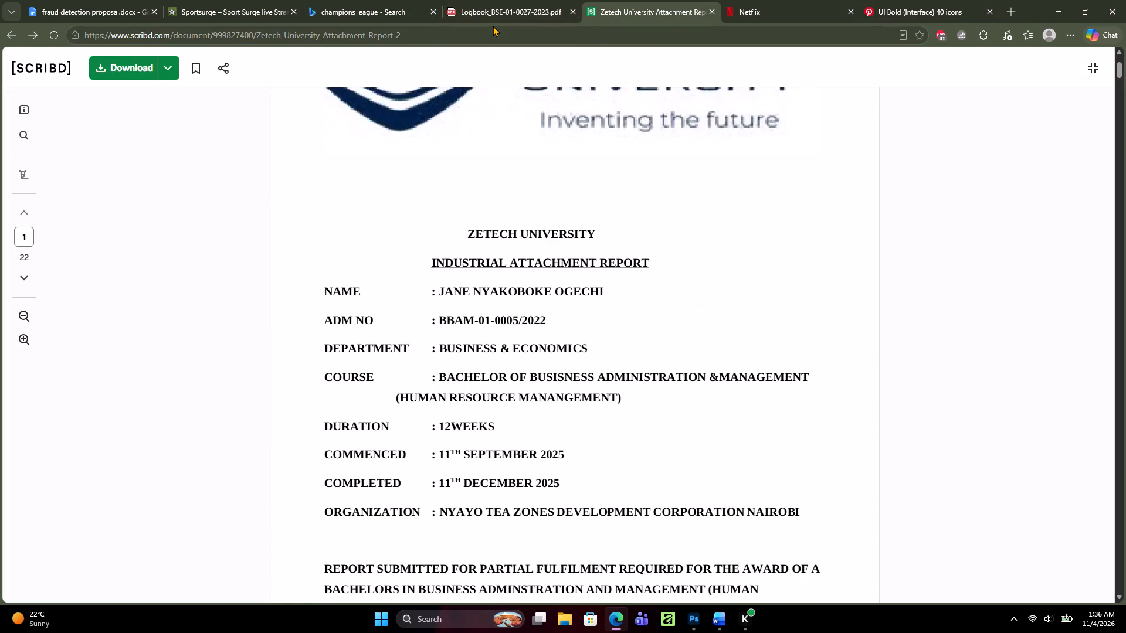
# Return to the LECAGA logo file in Photoshop and look over the logo concepts on the canvas.
pyautogui.click(798, 0)
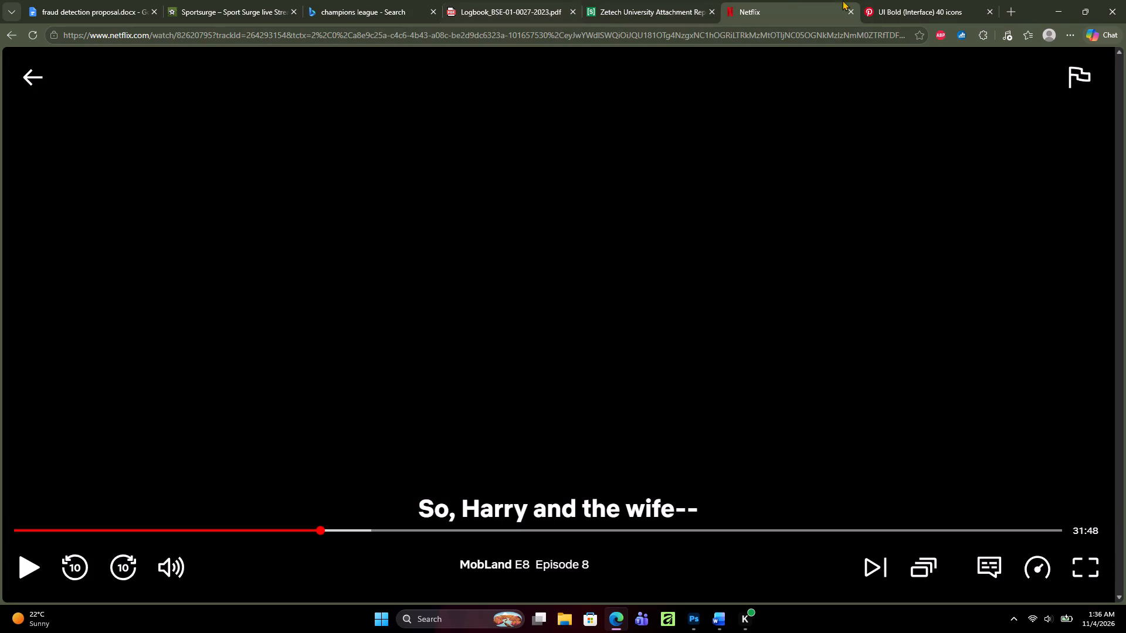
pyautogui.click(1049, 9)
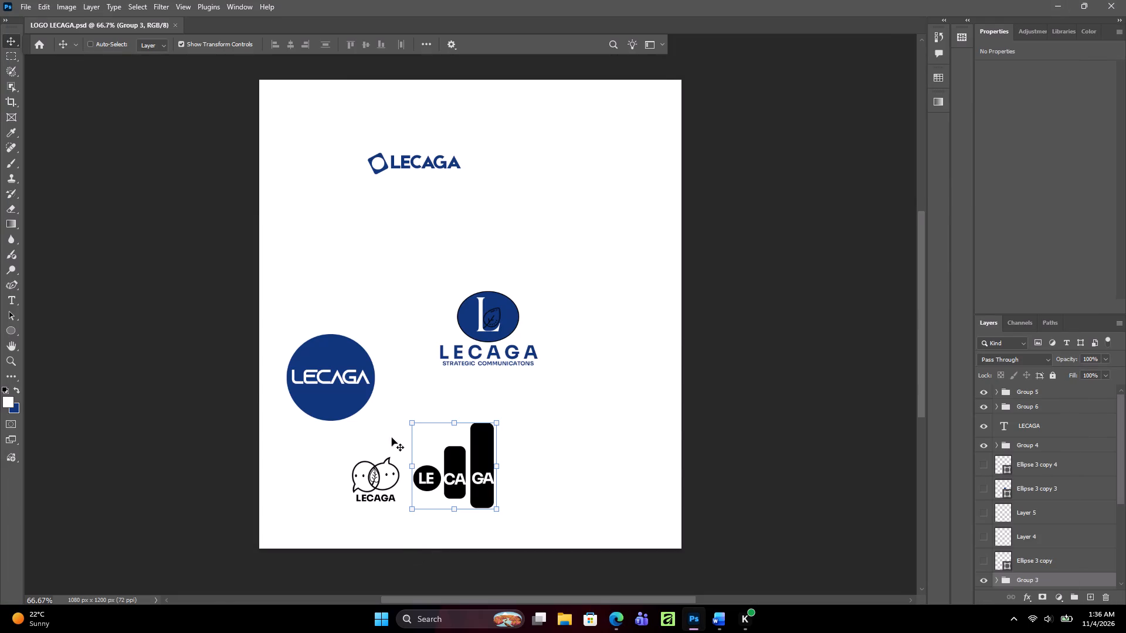
pyautogui.scroll(-3, 399, 418)
pyautogui.scroll(4, 399, 418)
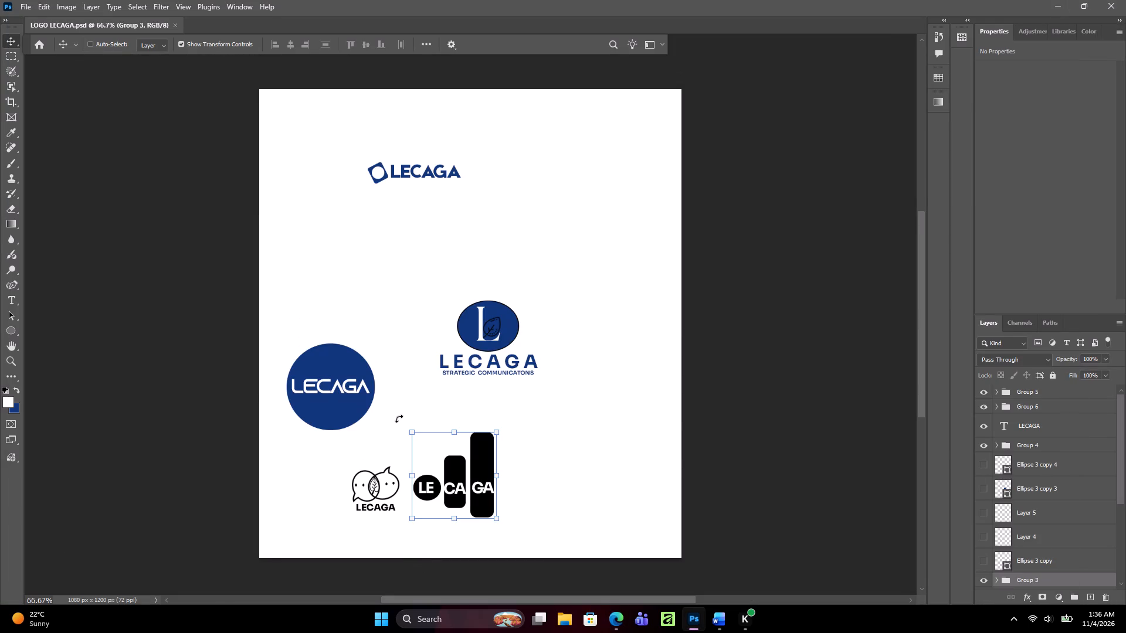
pyautogui.click(619, 629)
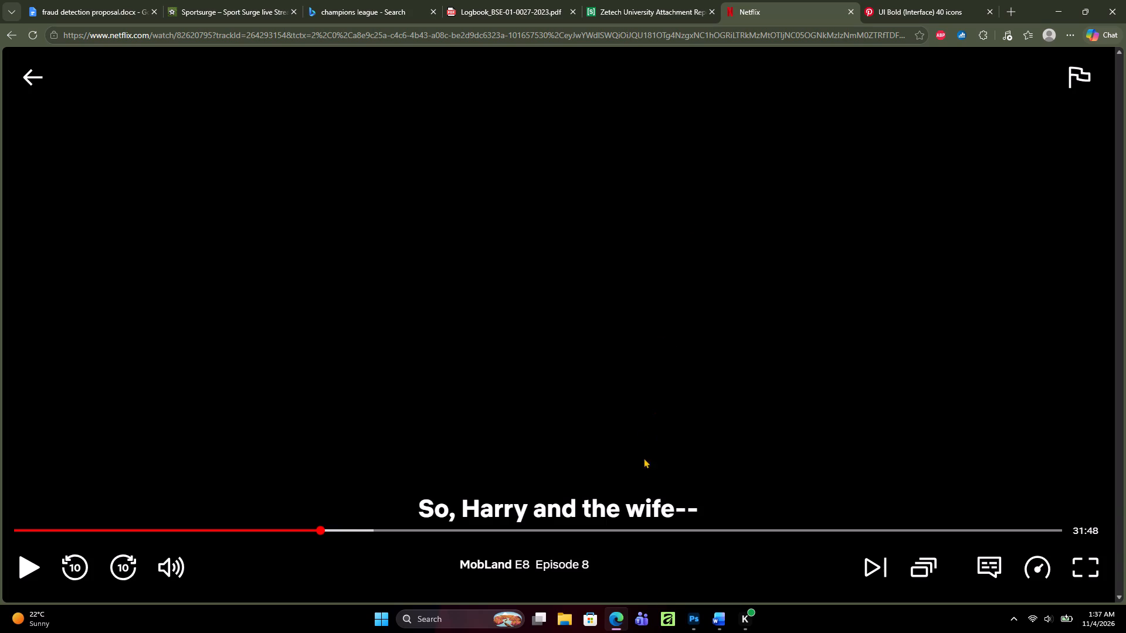
pyautogui.click(700, 628)
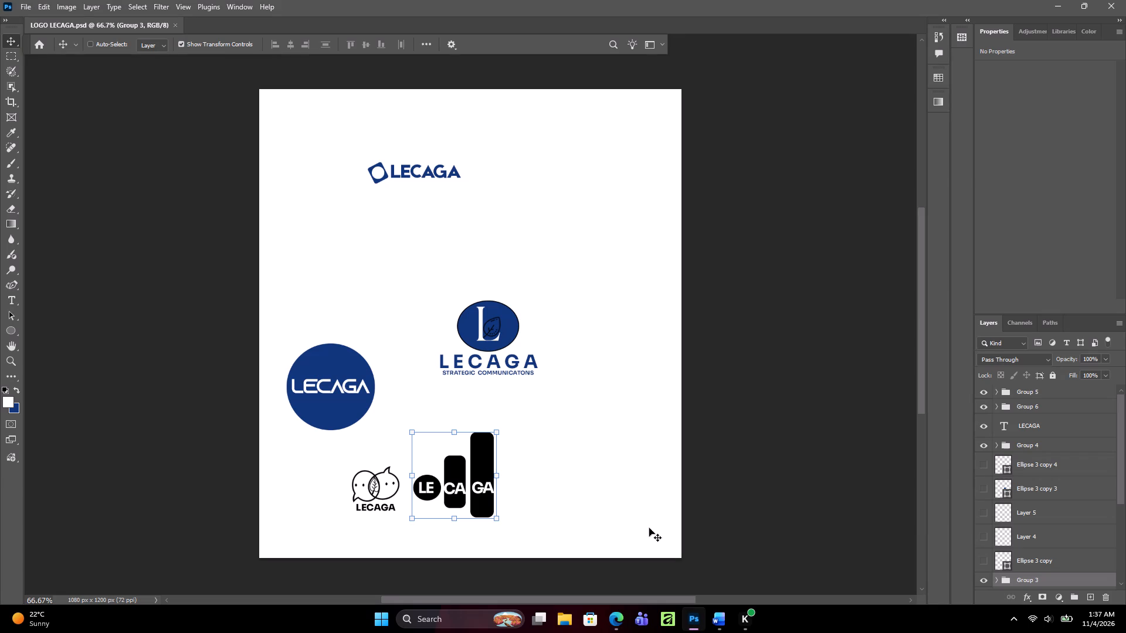
# Switch to the Pinterest UI Bold pin in Edge and examine the icon pins below the related boards for design ideas.
pyautogui.click(615, 617)
pyautogui.click(920, 0)
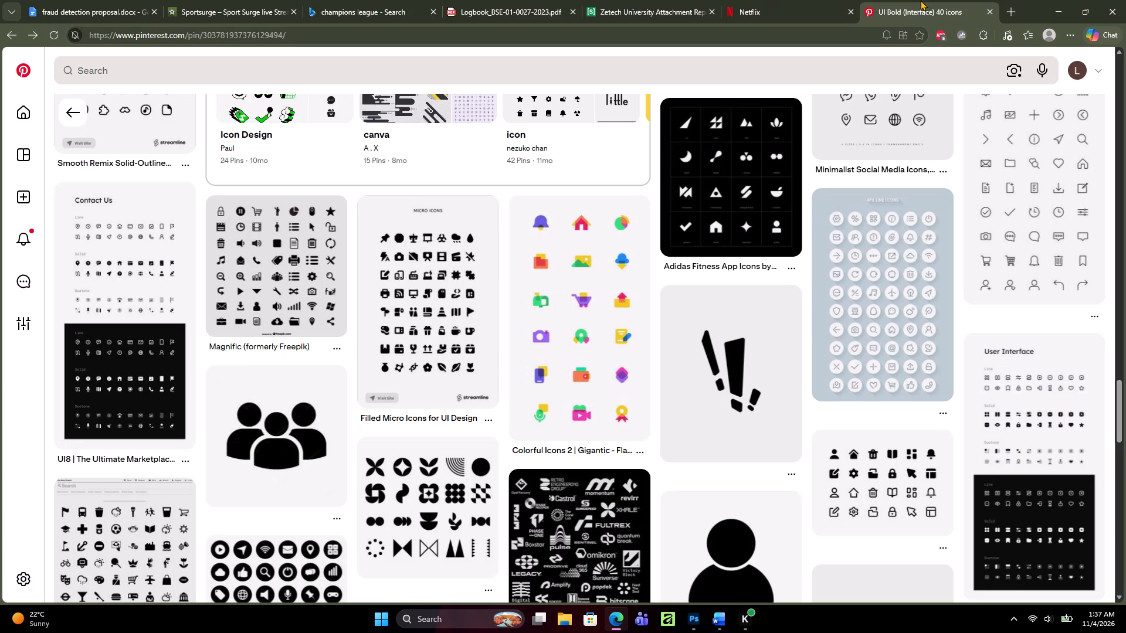
pyautogui.scroll(-7, 357, 376)
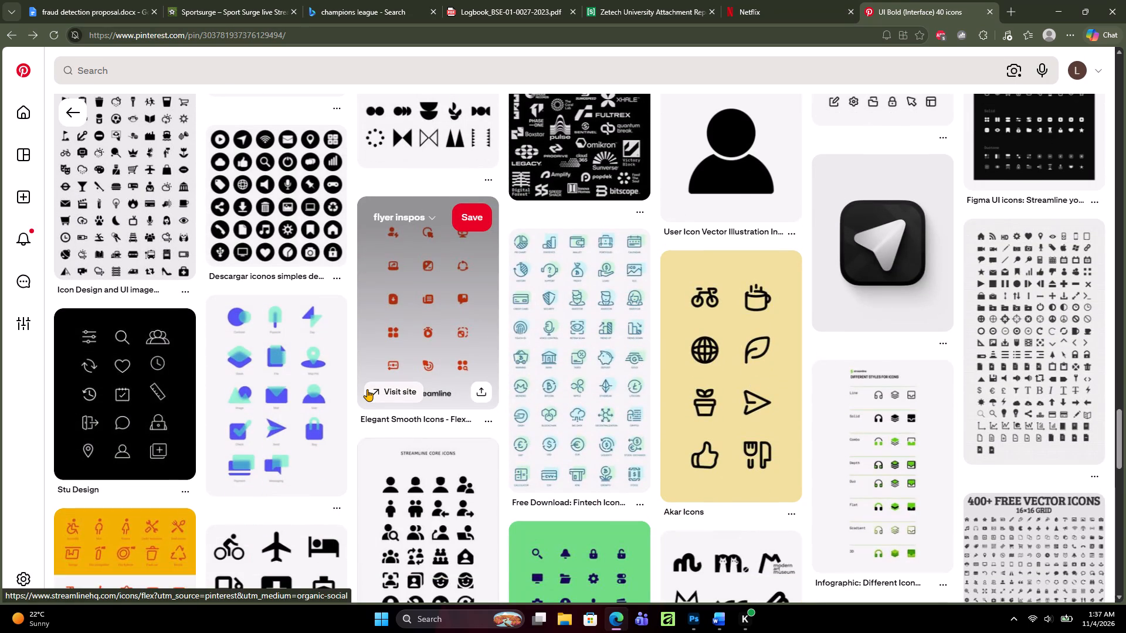
pyautogui.scroll(-10, 367, 389)
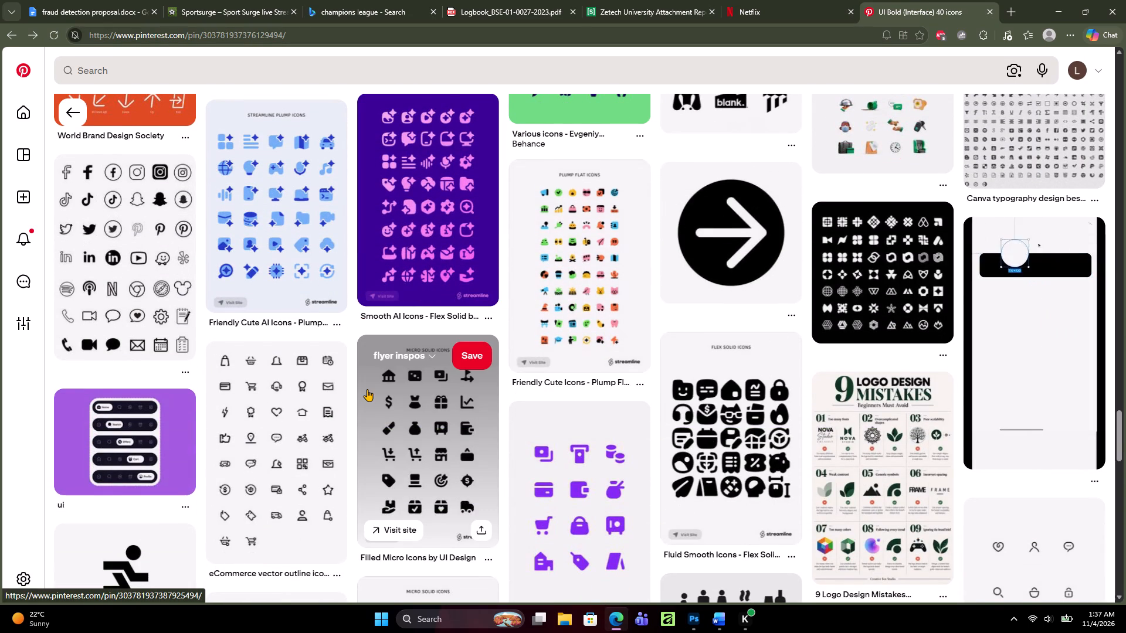
pyautogui.scroll(-8, 213, 334)
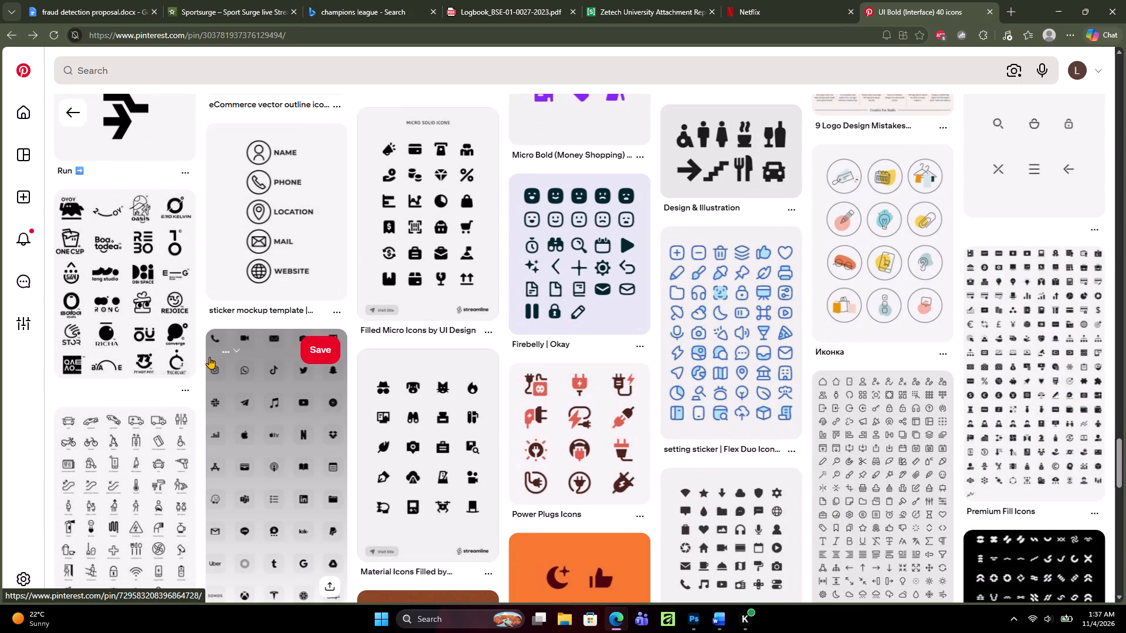
pyautogui.scroll(-4, 209, 358)
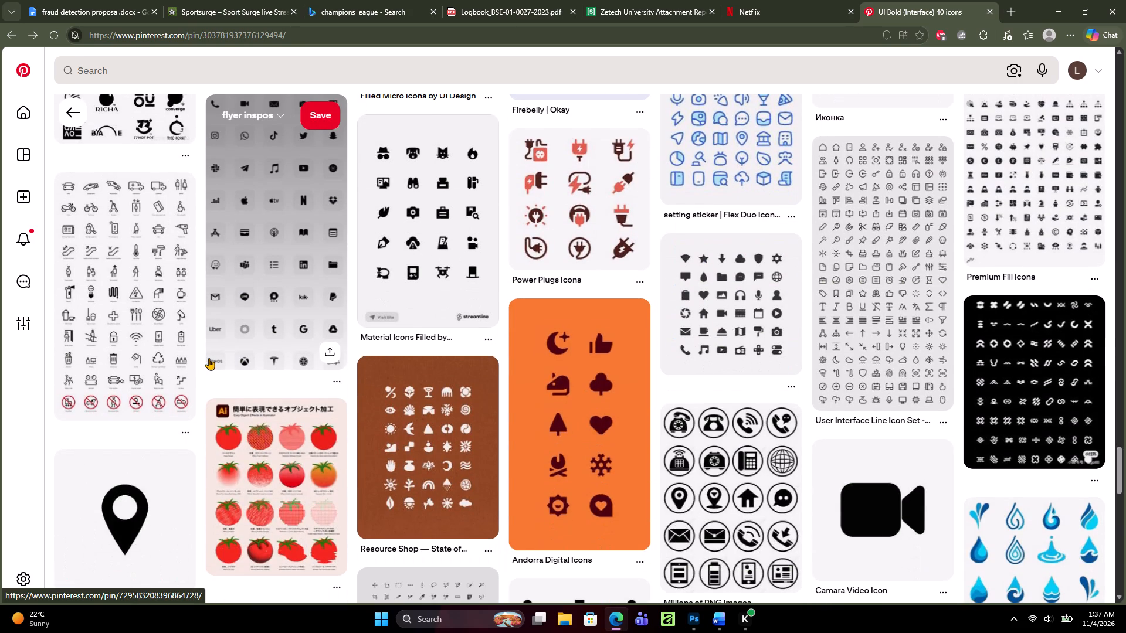
pyautogui.scroll(-7, 209, 358)
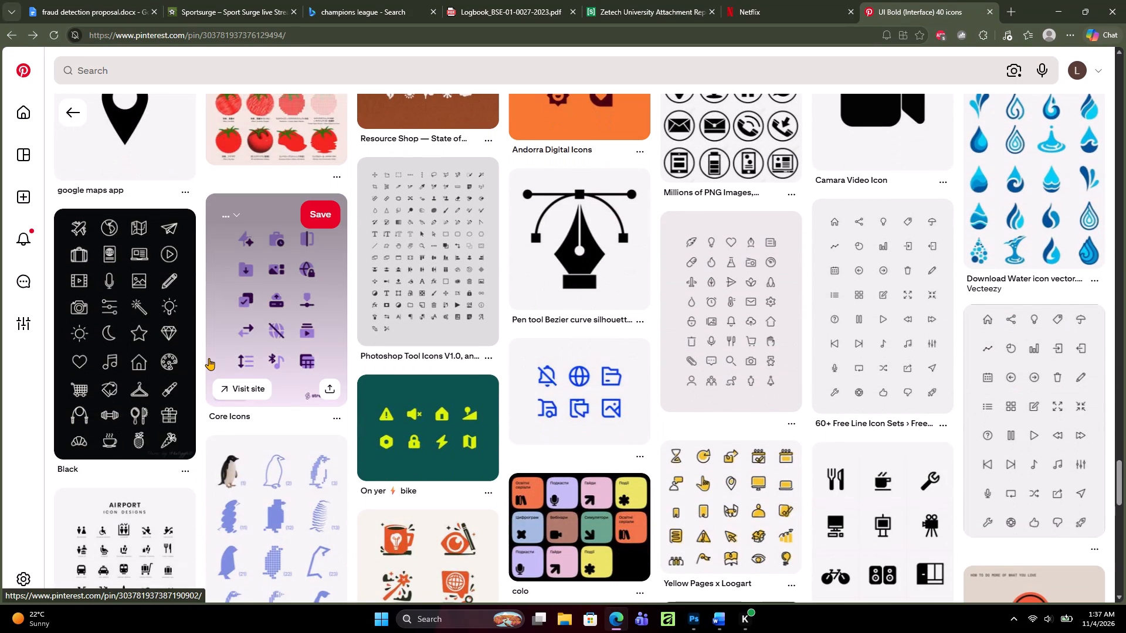
pyautogui.scroll(-4, 207, 359)
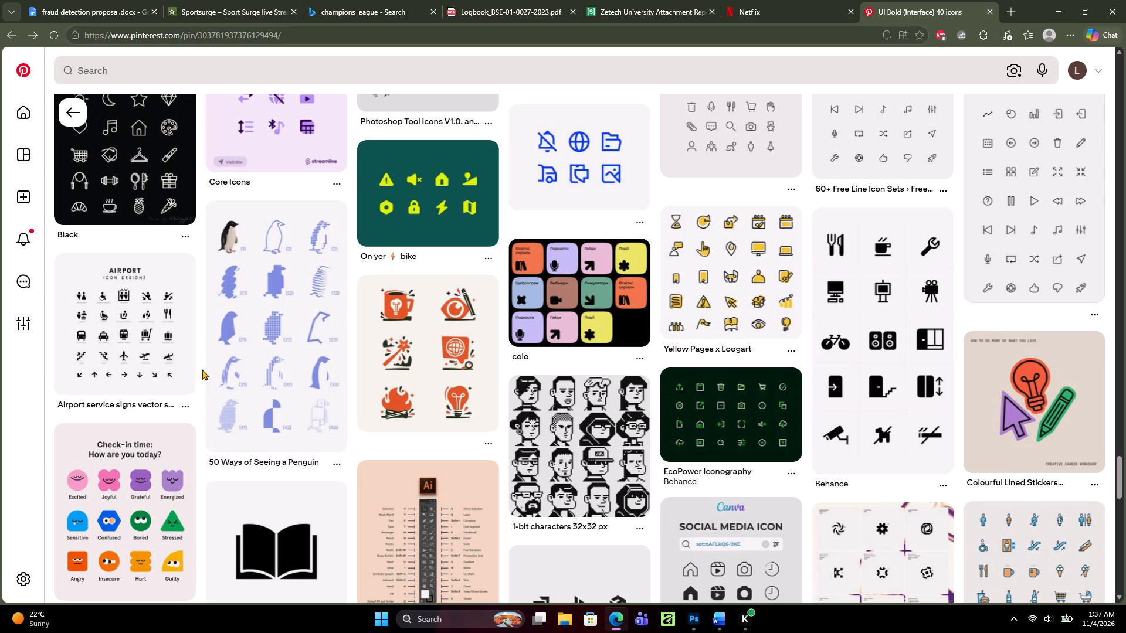
pyautogui.scroll(-3, 195, 377)
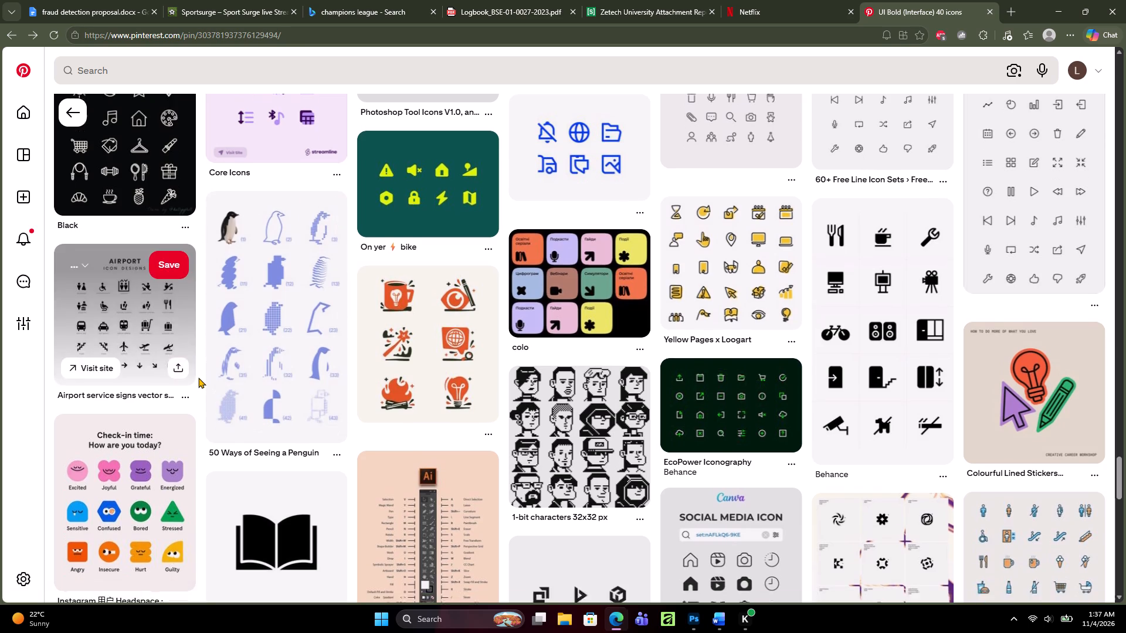
pyautogui.scroll(-2, 198, 377)
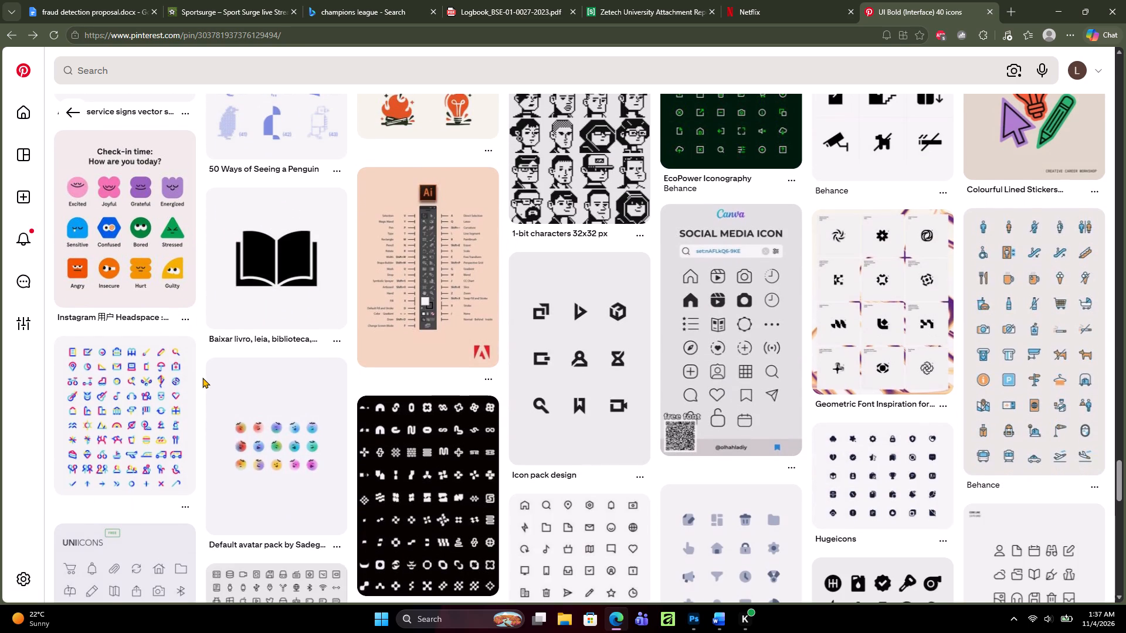
pyautogui.scroll(-9, 205, 379)
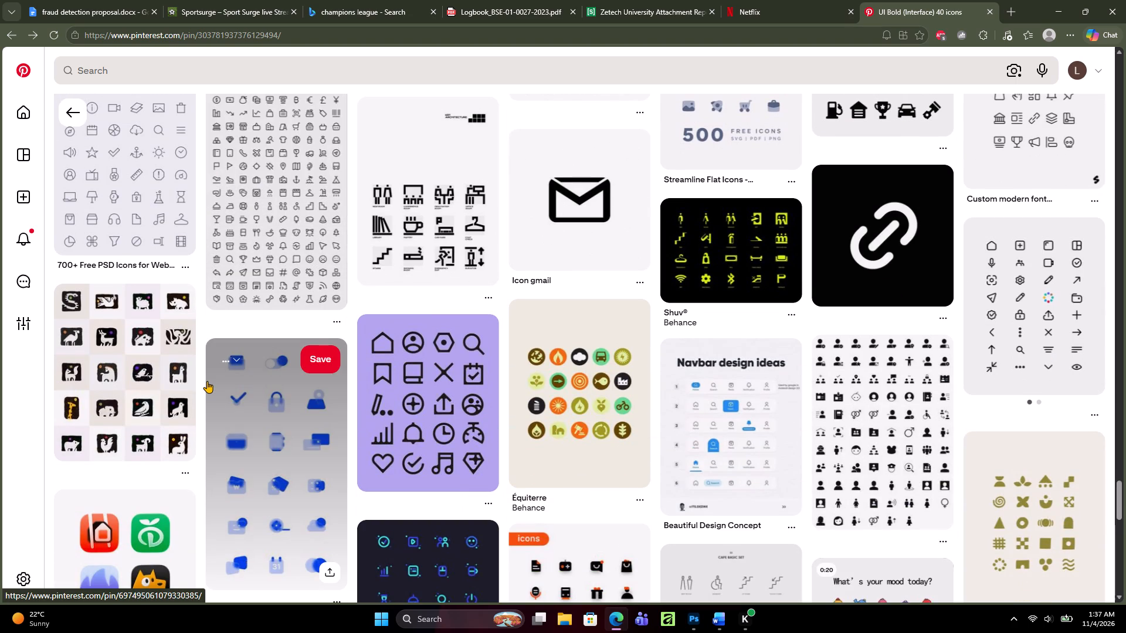
pyautogui.scroll(-4, 317, 358)
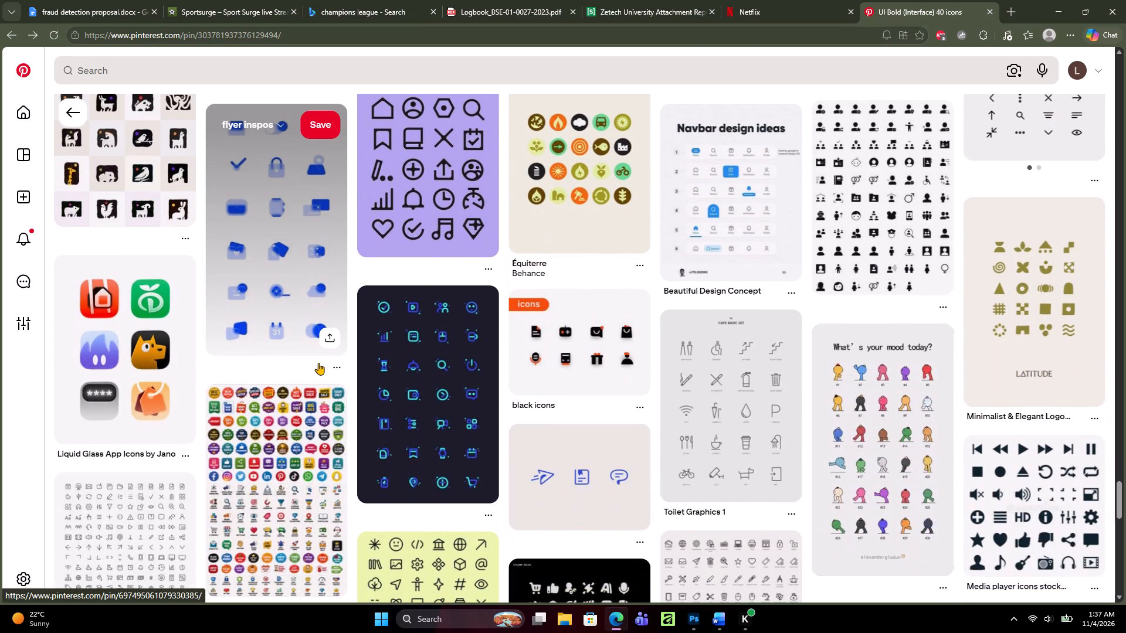
pyautogui.scroll(-4, 318, 363)
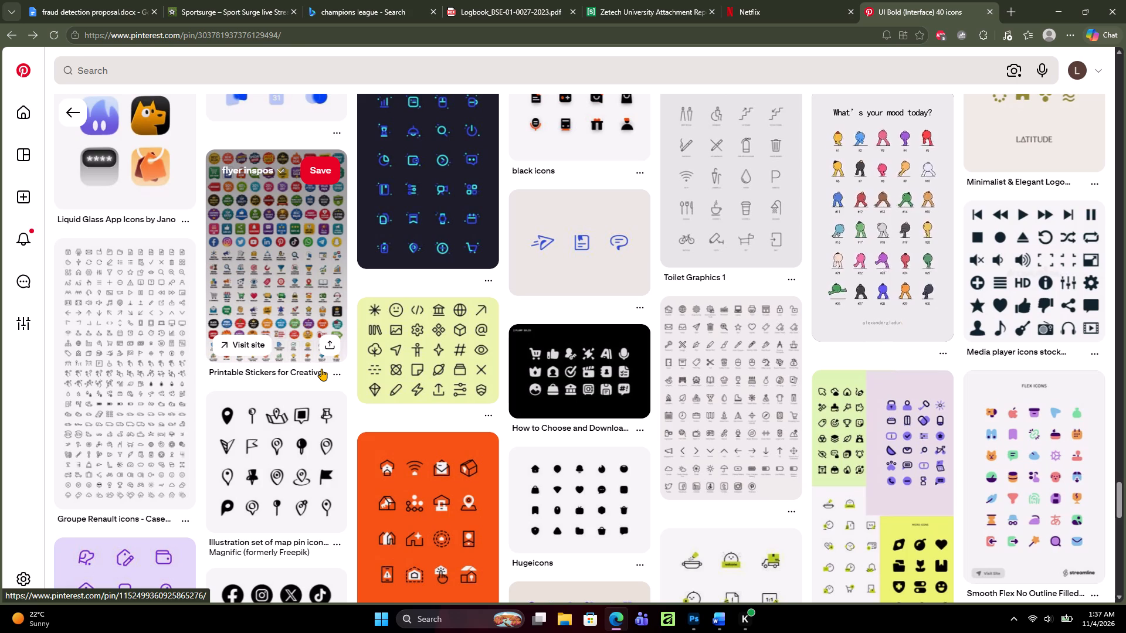
# Look back over the related icon and logo pins, up to the UI Bold (Interface) 40 icons pin itself.
pyautogui.scroll(18, 324, 359)
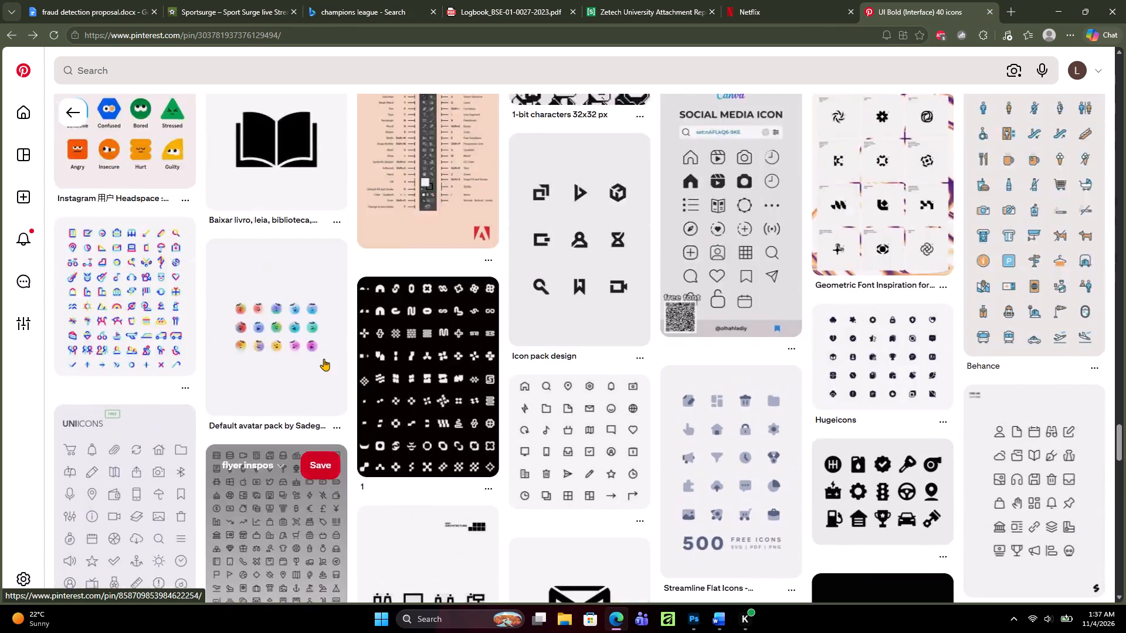
pyautogui.scroll(1, 324, 359)
pyautogui.scroll(17, 313, 461)
pyautogui.scroll(6, 313, 461)
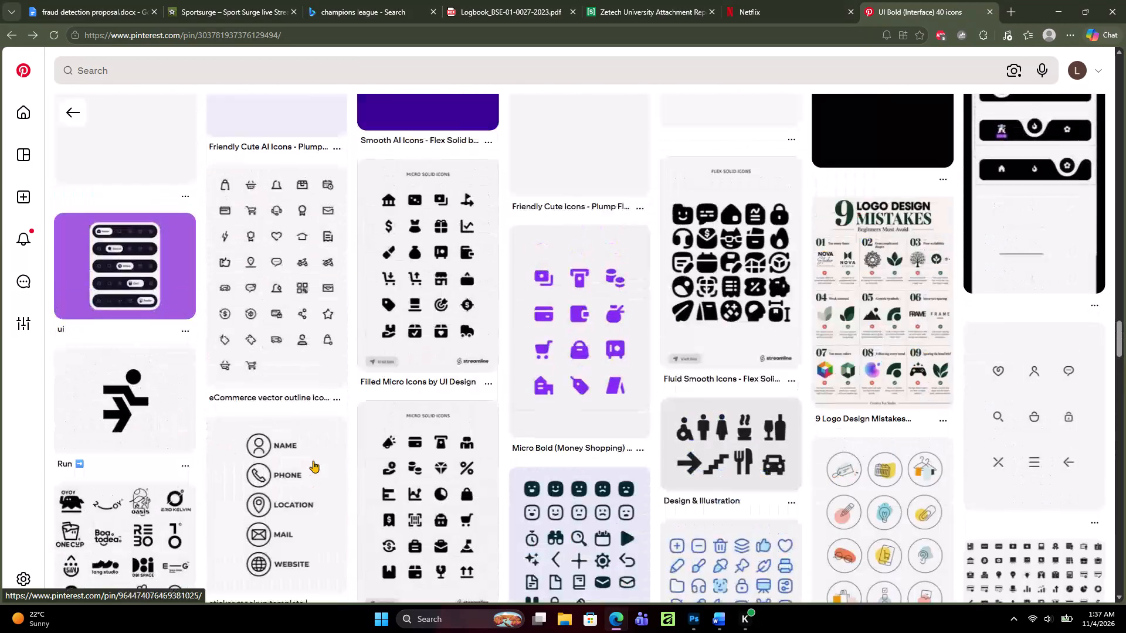
pyautogui.scroll(16, 313, 461)
pyautogui.scroll(6, 313, 461)
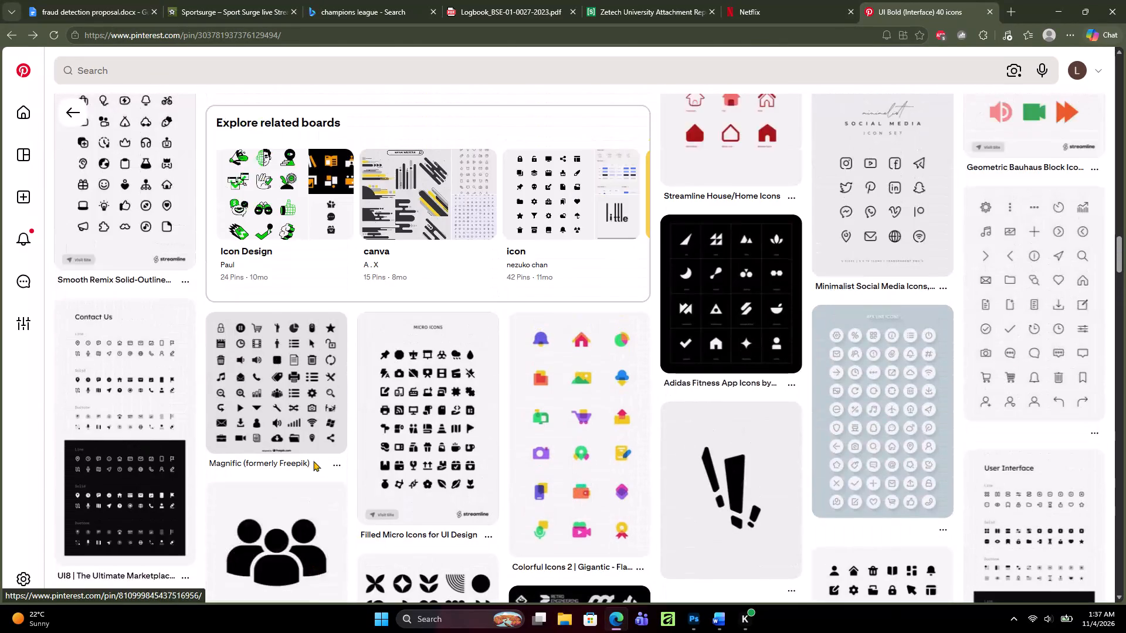
pyautogui.scroll(14, 313, 461)
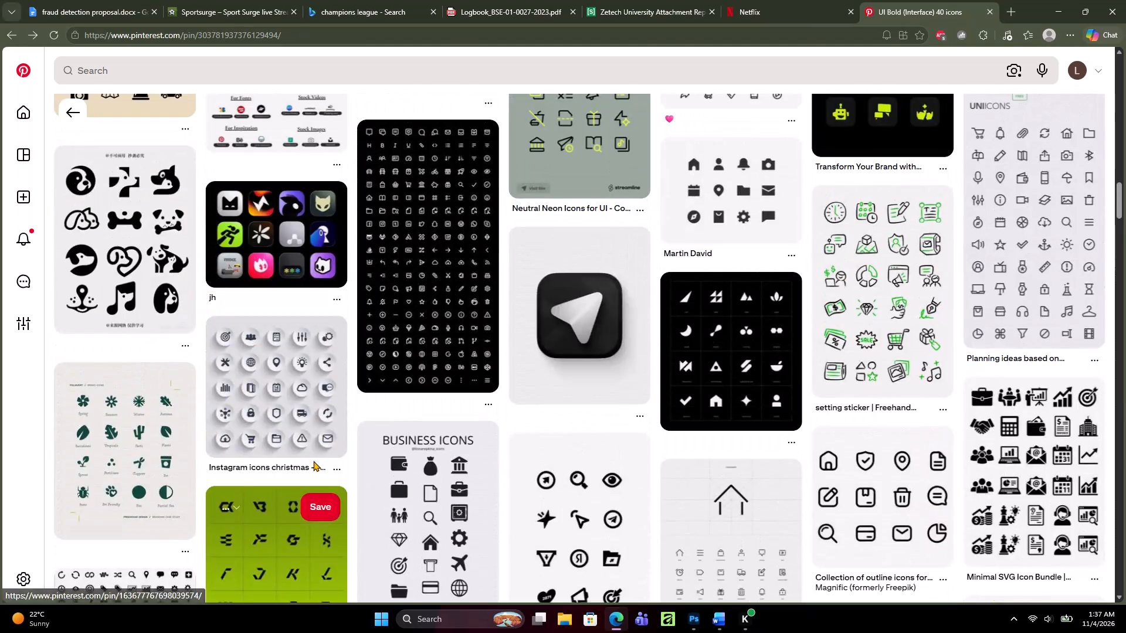
pyautogui.scroll(15, 313, 461)
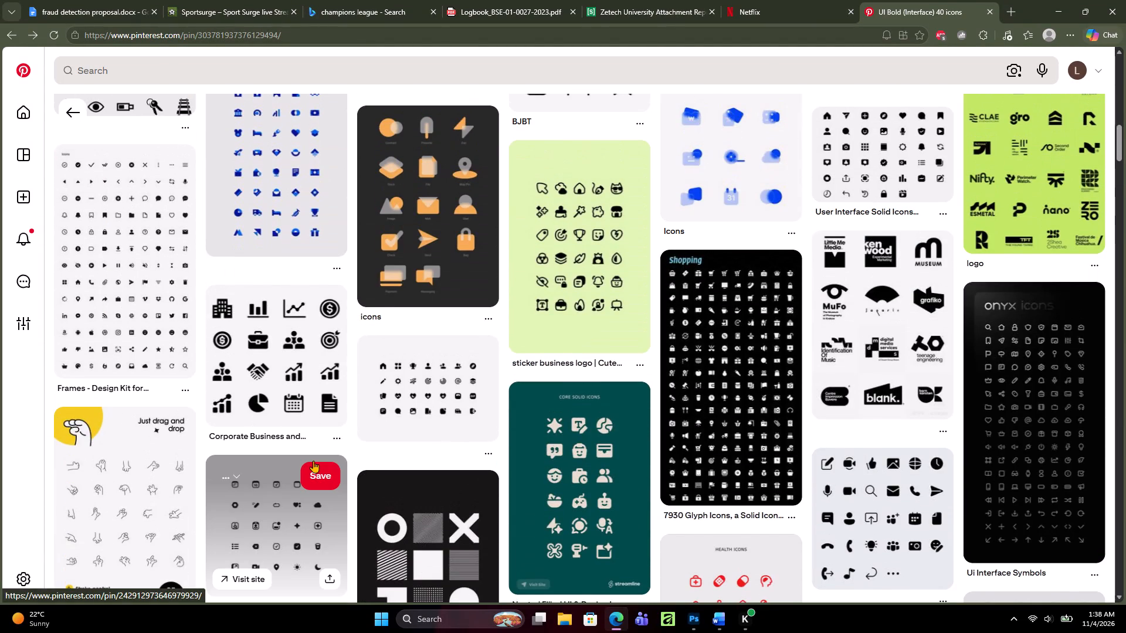
pyautogui.scroll(5, 313, 461)
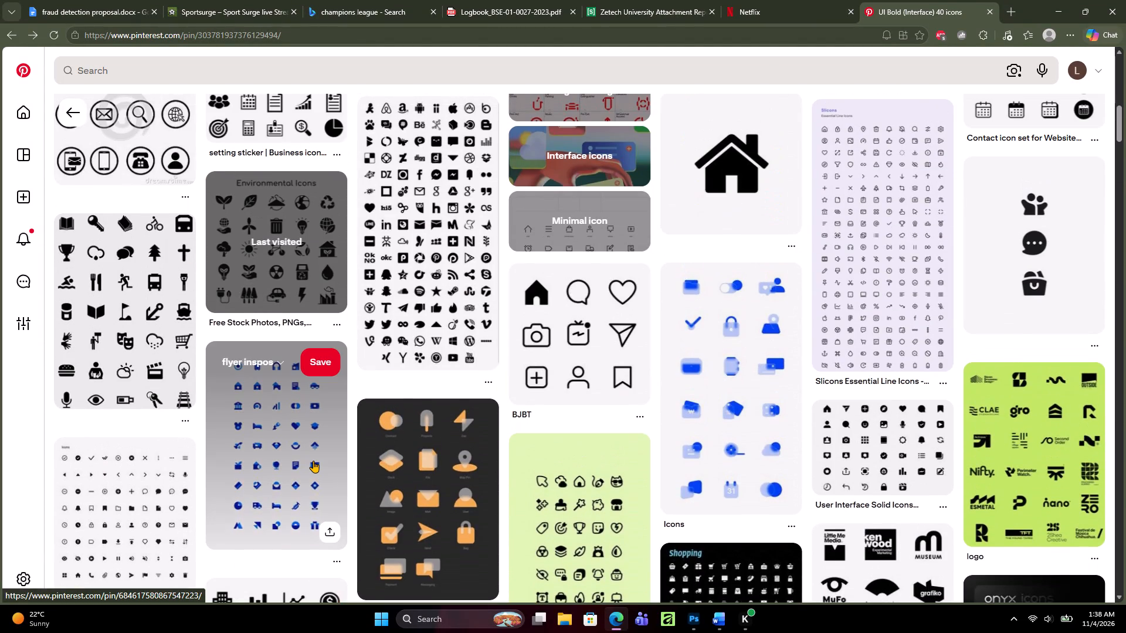
pyautogui.scroll(-3, 313, 461)
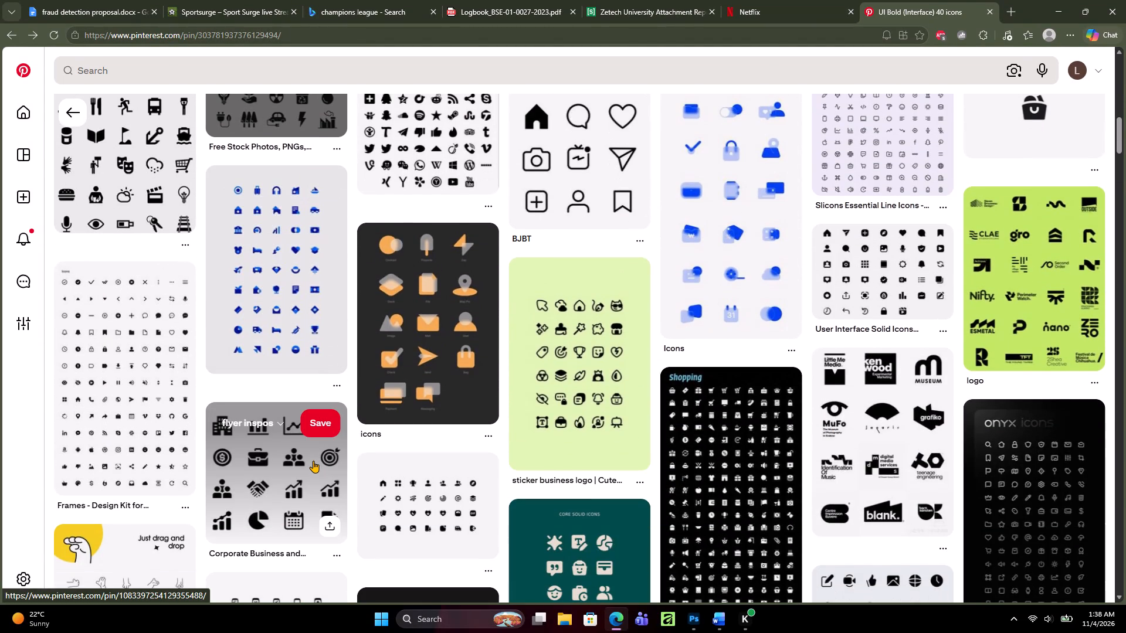
pyautogui.scroll(5, 313, 461)
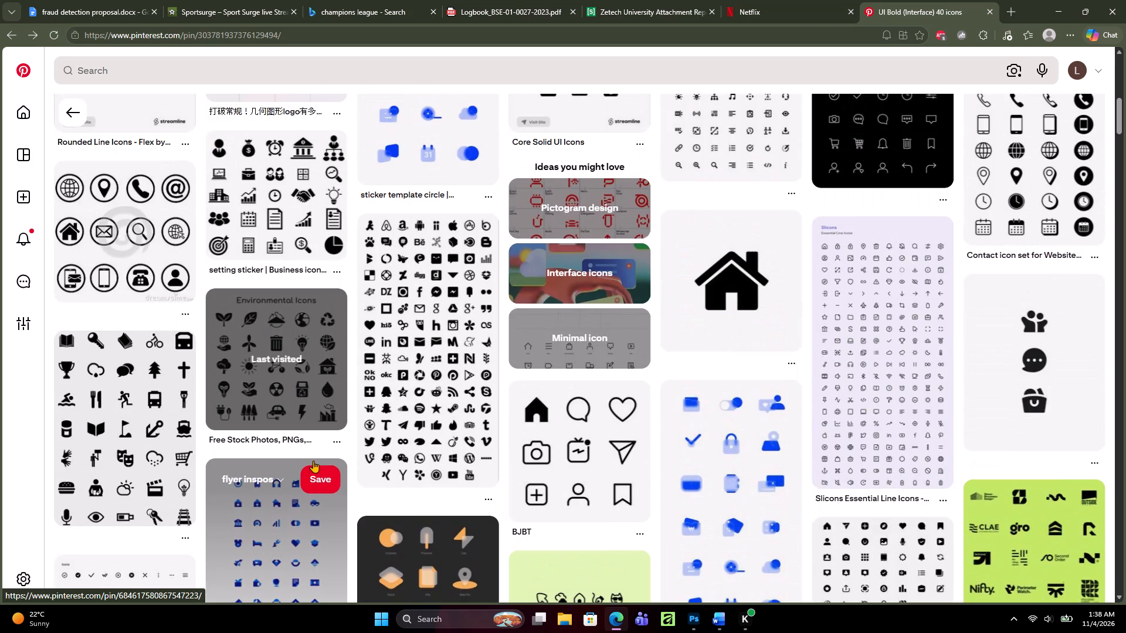
pyautogui.scroll(6, 313, 461)
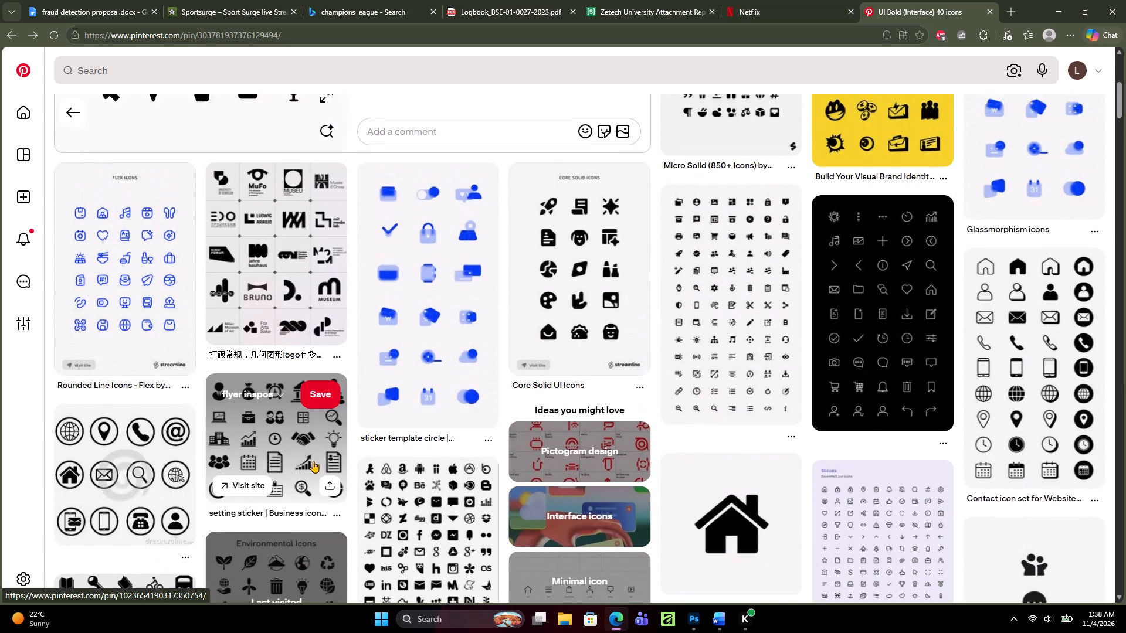
pyautogui.scroll(10, 313, 461)
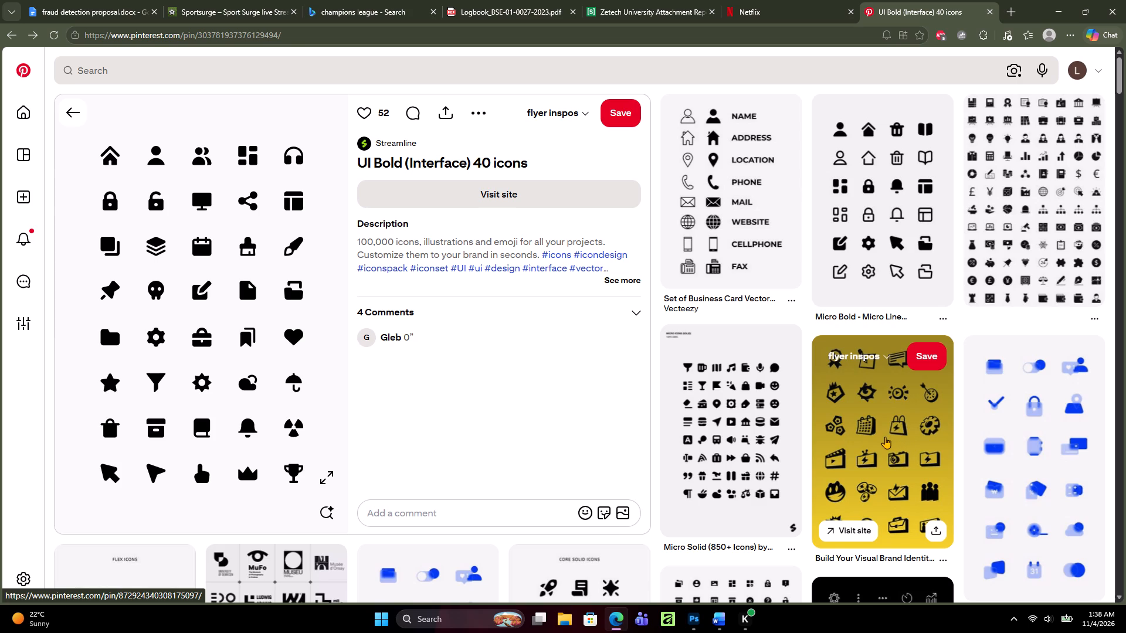
pyautogui.scroll(-4, 500, 379)
# Return to the "icon logo" search results and look through the logo pins below the related searches.
pyautogui.click(73, 114)
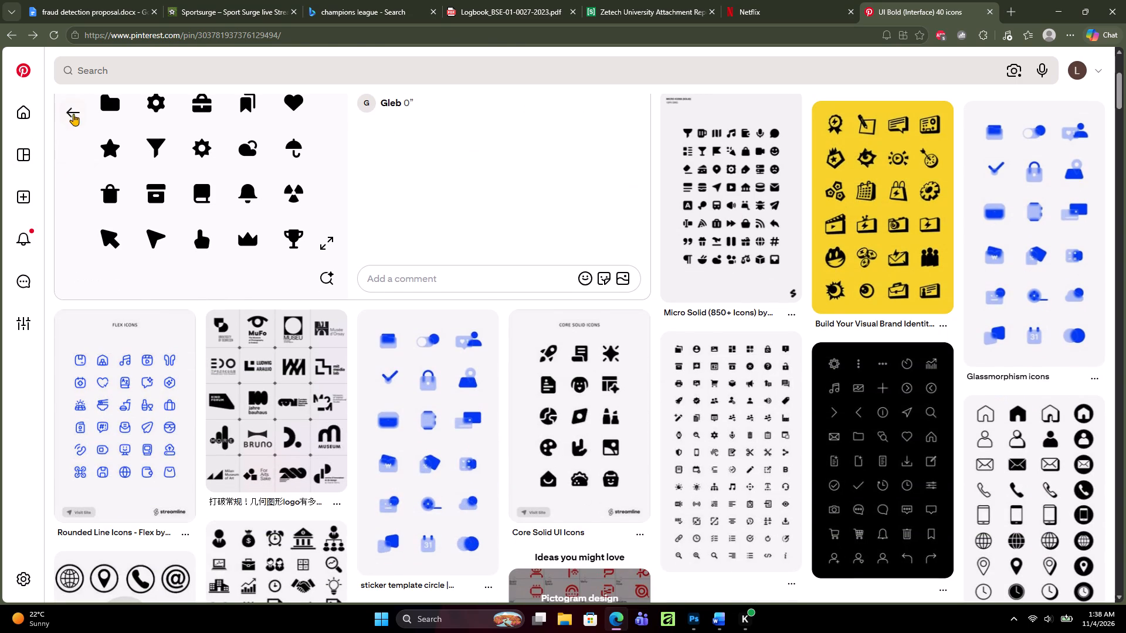
pyautogui.scroll(-11, 481, 424)
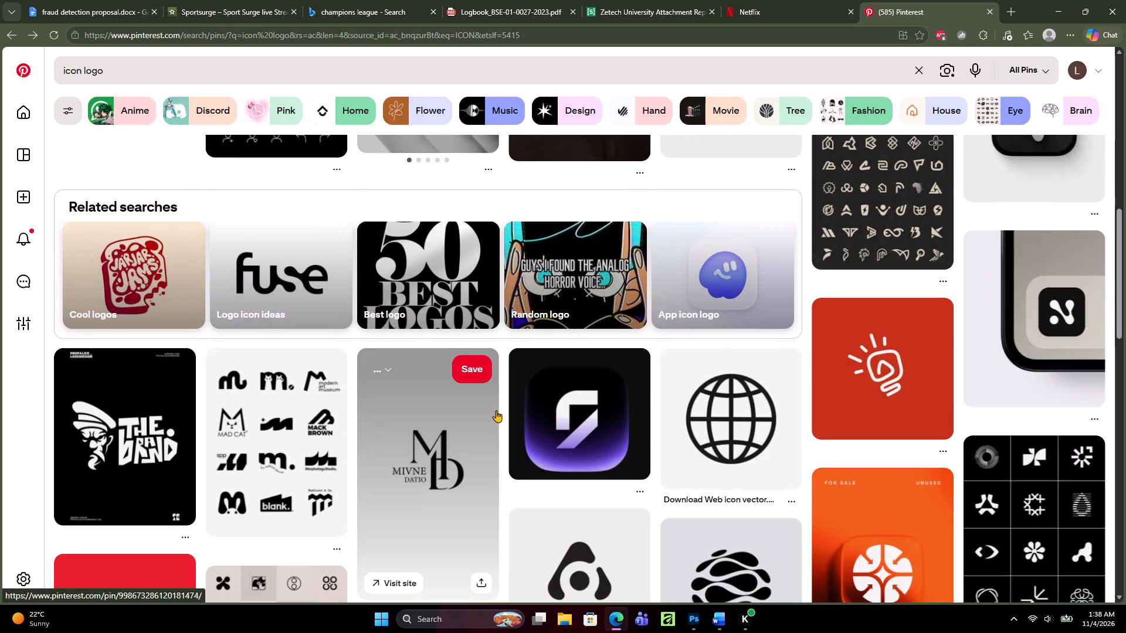
pyautogui.scroll(-3, 498, 410)
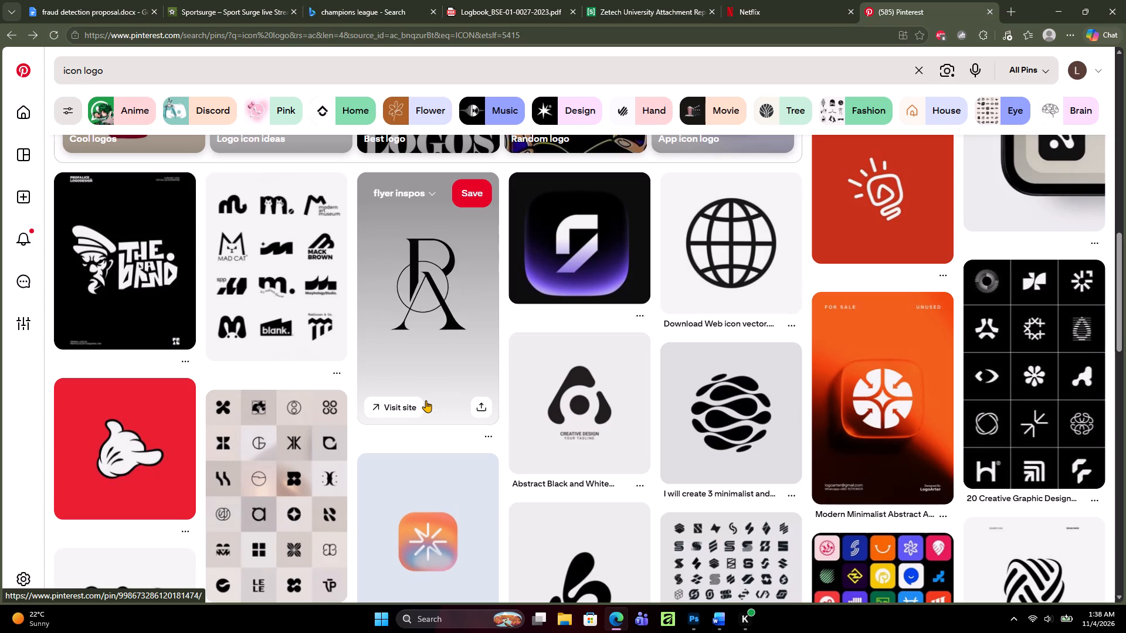
pyautogui.scroll(-2, 426, 400)
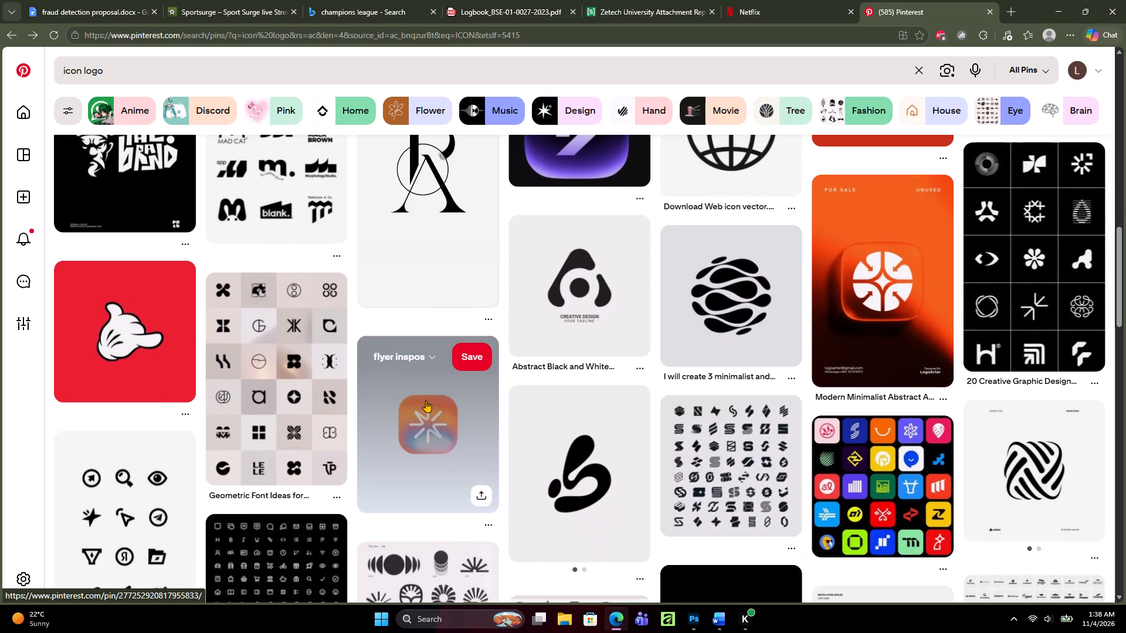
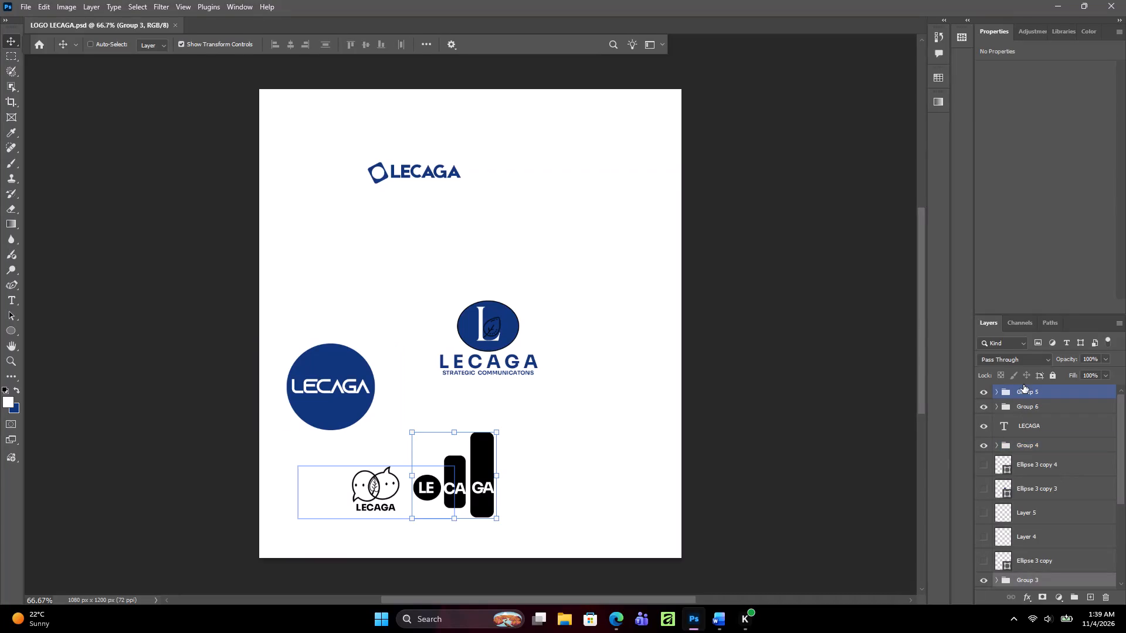
# Draw a blue rectangle about 72 by 65 px above Group 5, on the blank canvas area beside the top LECAGA logo.
pyautogui.click(1022, 397)
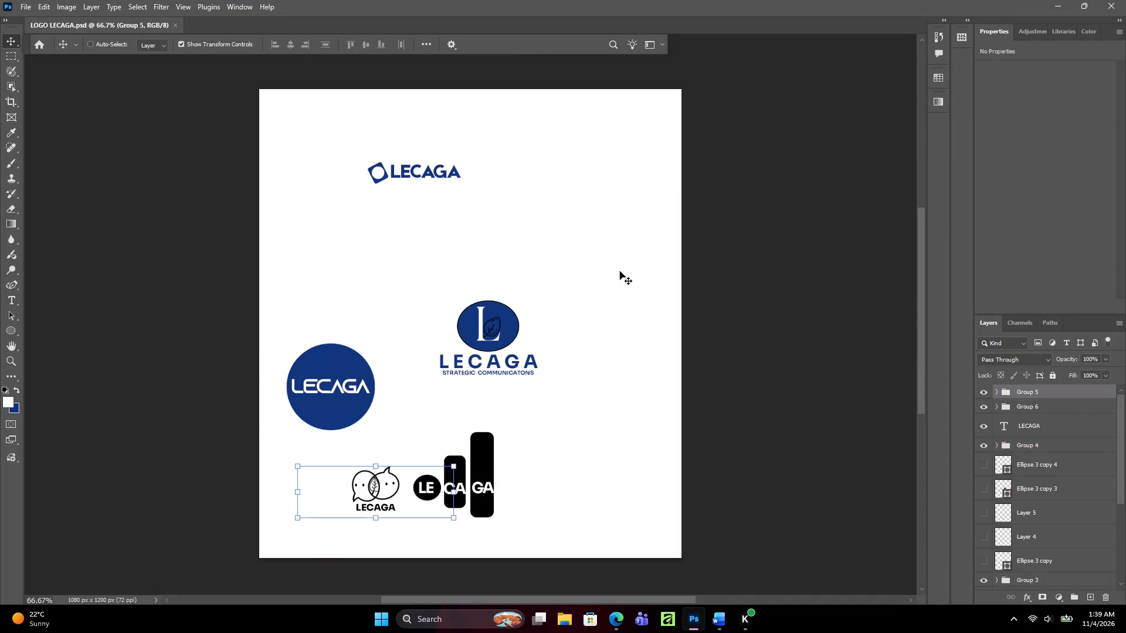
pyautogui.click(8, 335)
pyautogui.rightClick(8, 335)
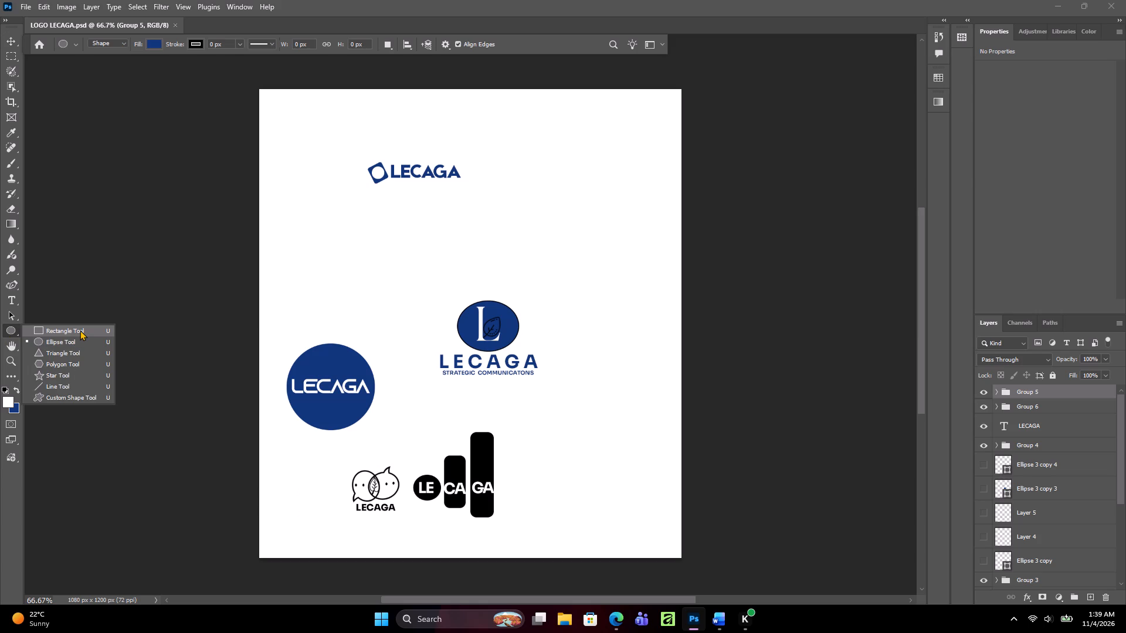
pyautogui.click(80, 330)
pyautogui.moveTo(558, 161); pyautogui.dragTo(579, 171)
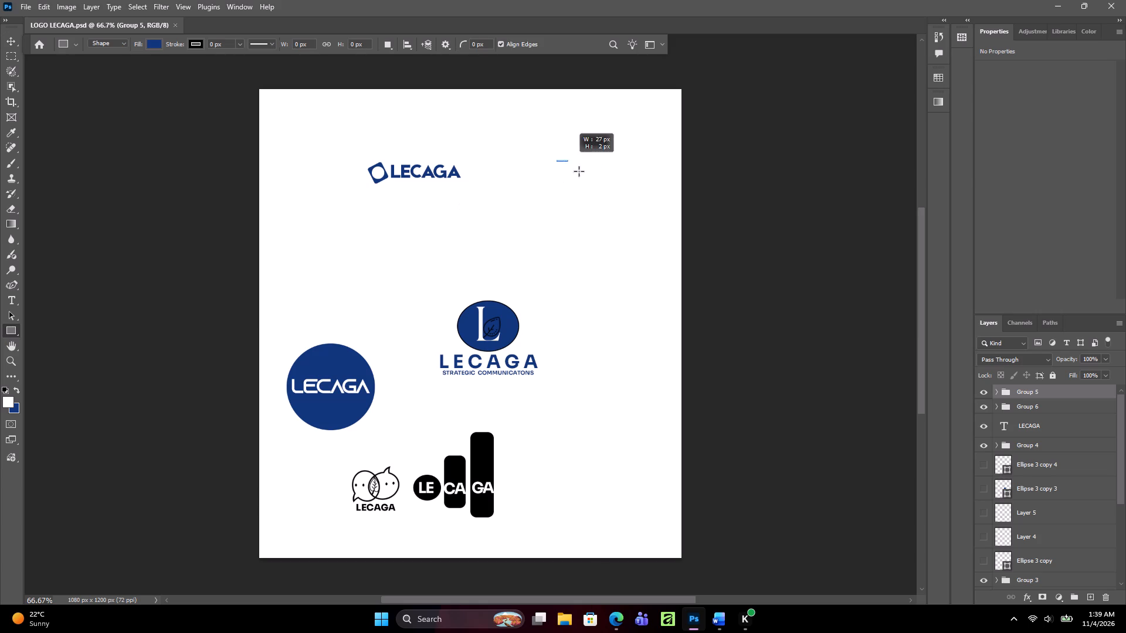
pyautogui.moveTo(579, 171); pyautogui.dragTo(585, 186)
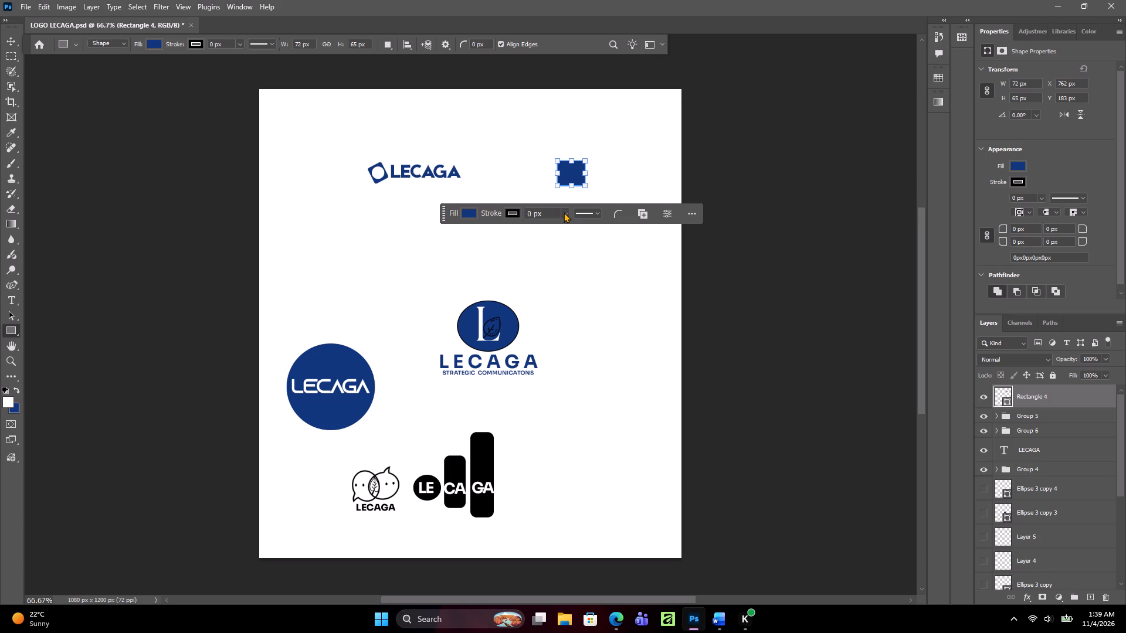
# Round only the rectangle's top right corner with a 60 px radius.
pyautogui.click(612, 212)
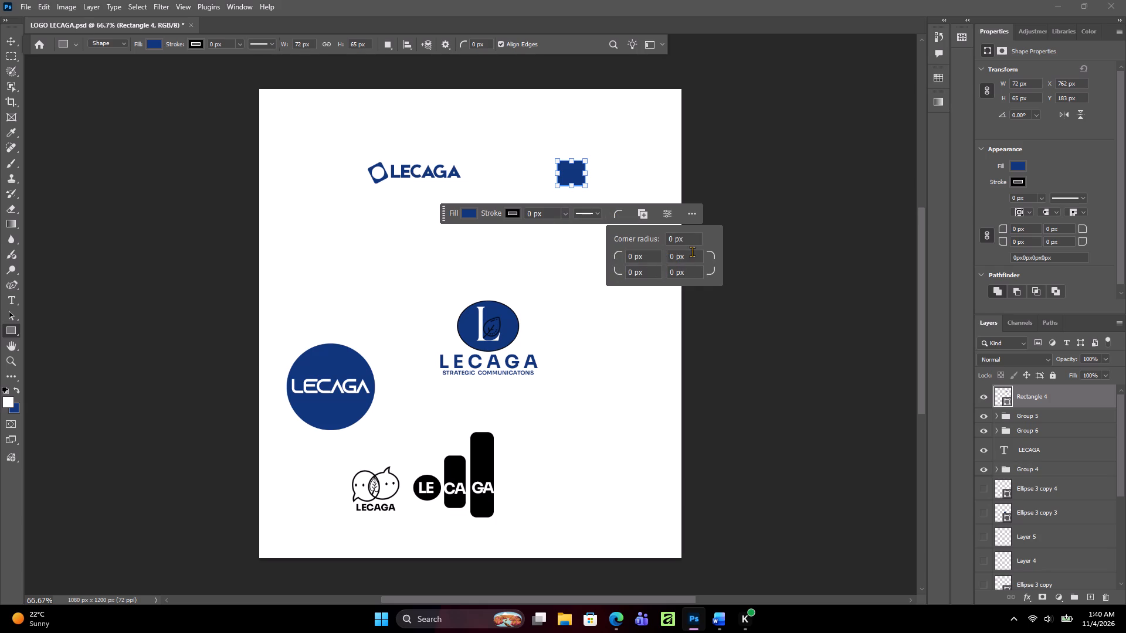
pyautogui.moveTo(711, 254); pyautogui.dragTo(671, 264)
pyautogui.moveTo(671, 264); pyautogui.dragTo(720, 257)
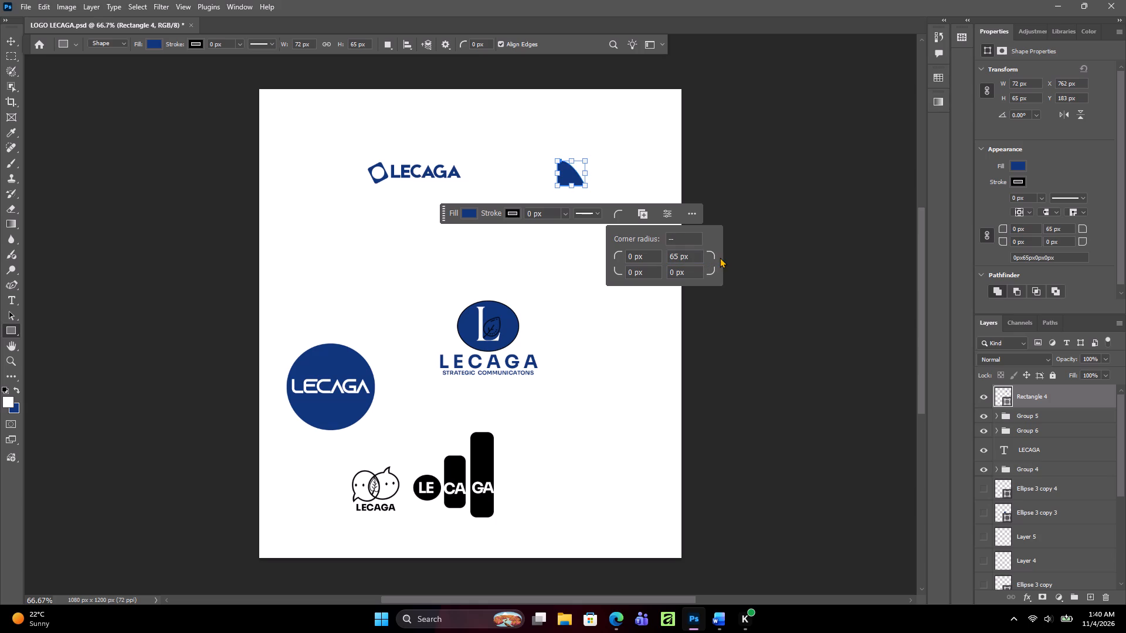
pyautogui.click(680, 258)
pyautogui.press('BackSpace')
pyautogui.press('BackSpace')
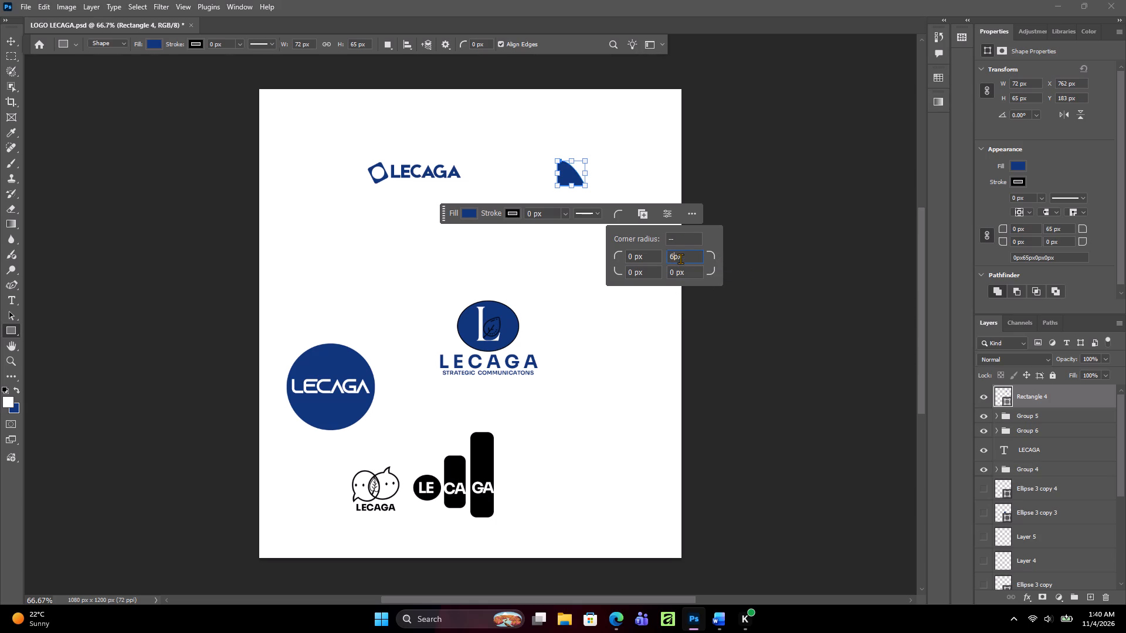
pyautogui.press('0')
pyautogui.press('Return')
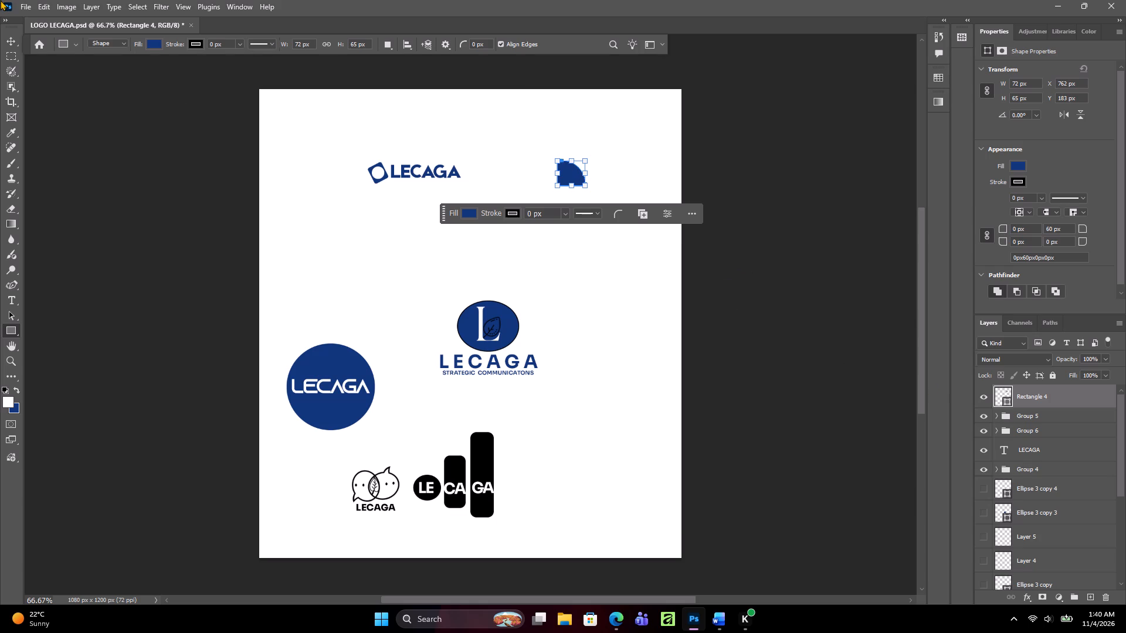
# Duplicate the layer of the blue rectangle with the rounded corner.
pyautogui.click(6, 40)
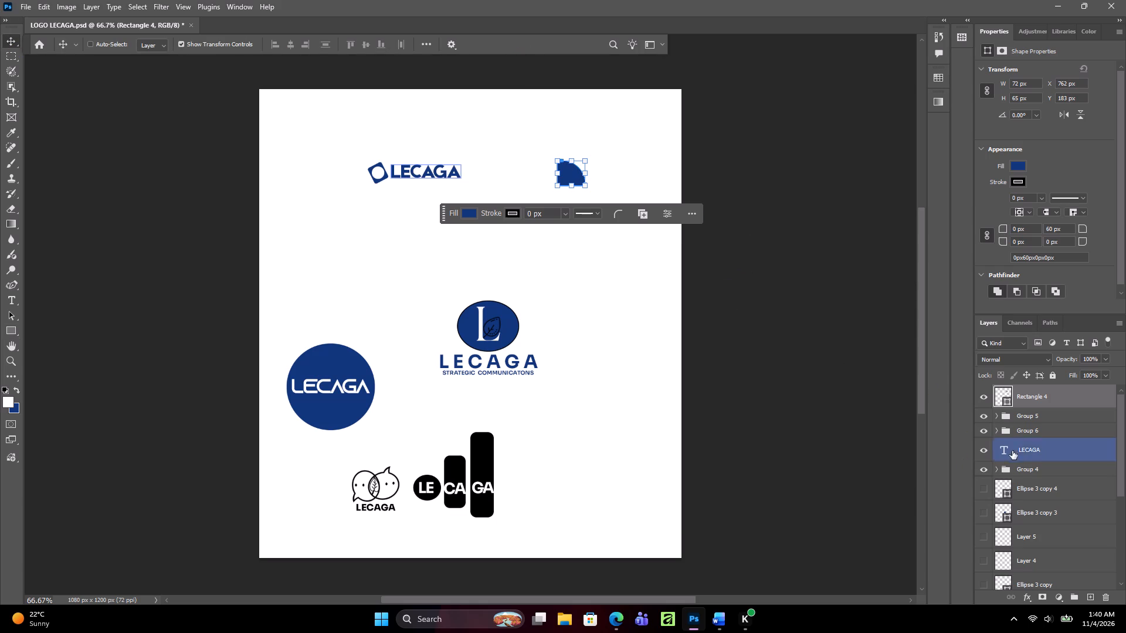
pyautogui.click(1035, 430)
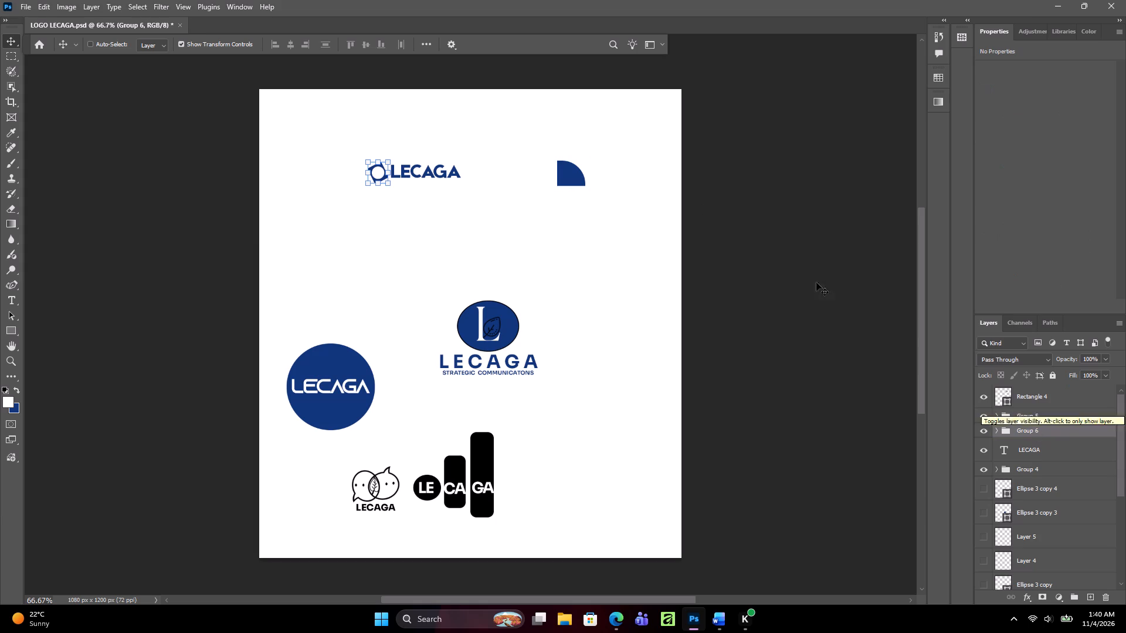
pyautogui.scroll(6, 1016, 442)
pyautogui.click(1059, 400)
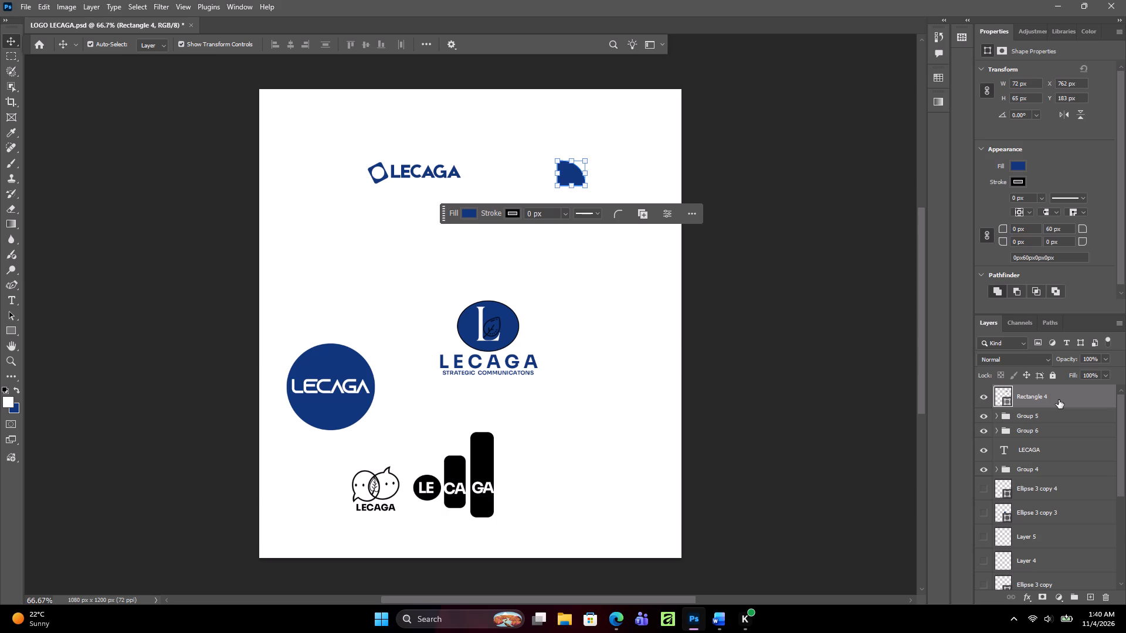
pyautogui.hotkey('ctrl', 'j')
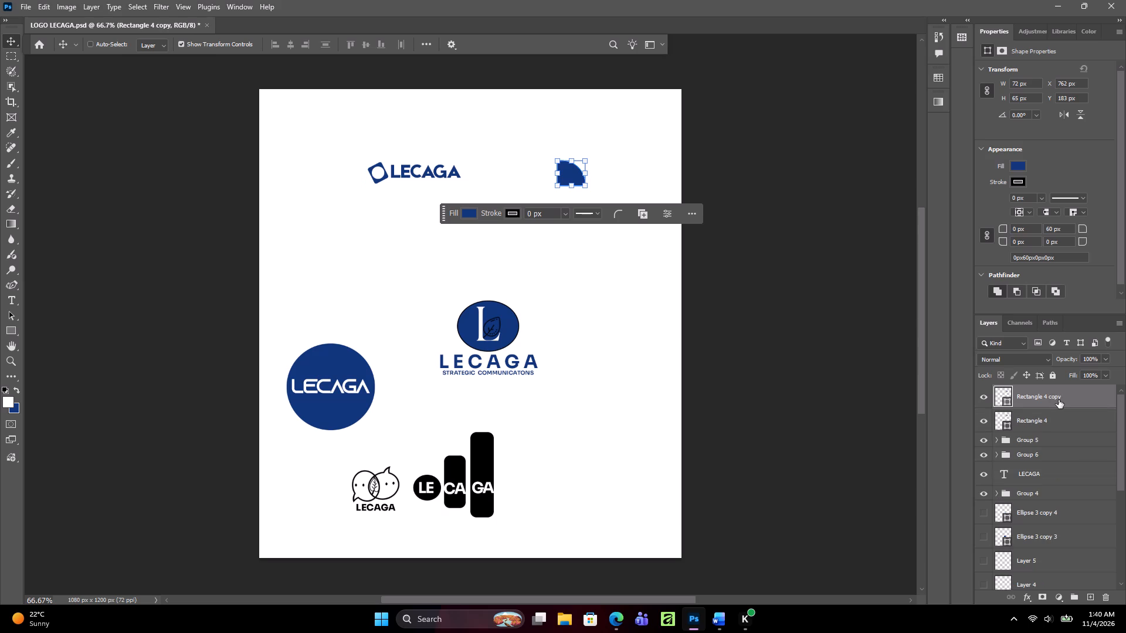
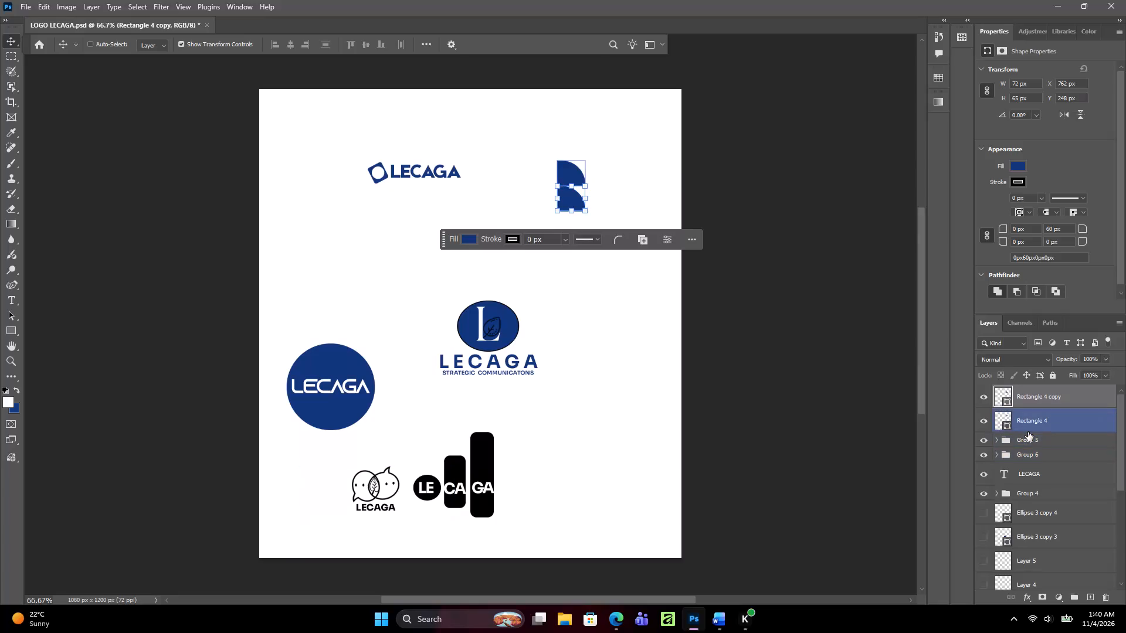
# Delete the duplicate of the rounded blue rectangle, leaving only the original shape layer.
pyautogui.click(1035, 494)
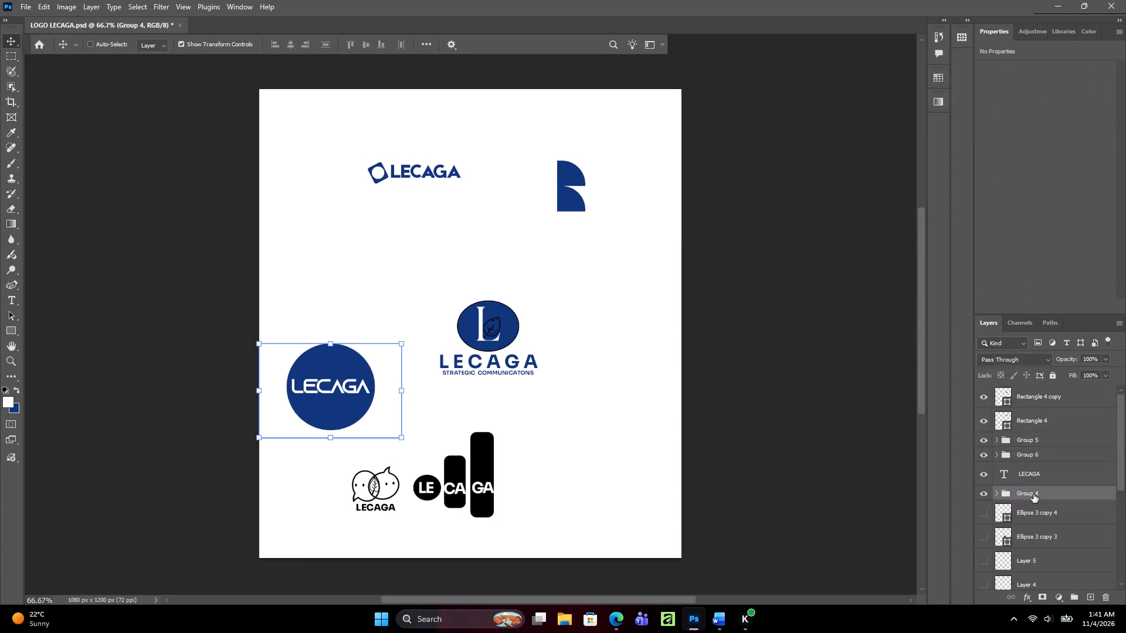
pyautogui.click(1008, 393)
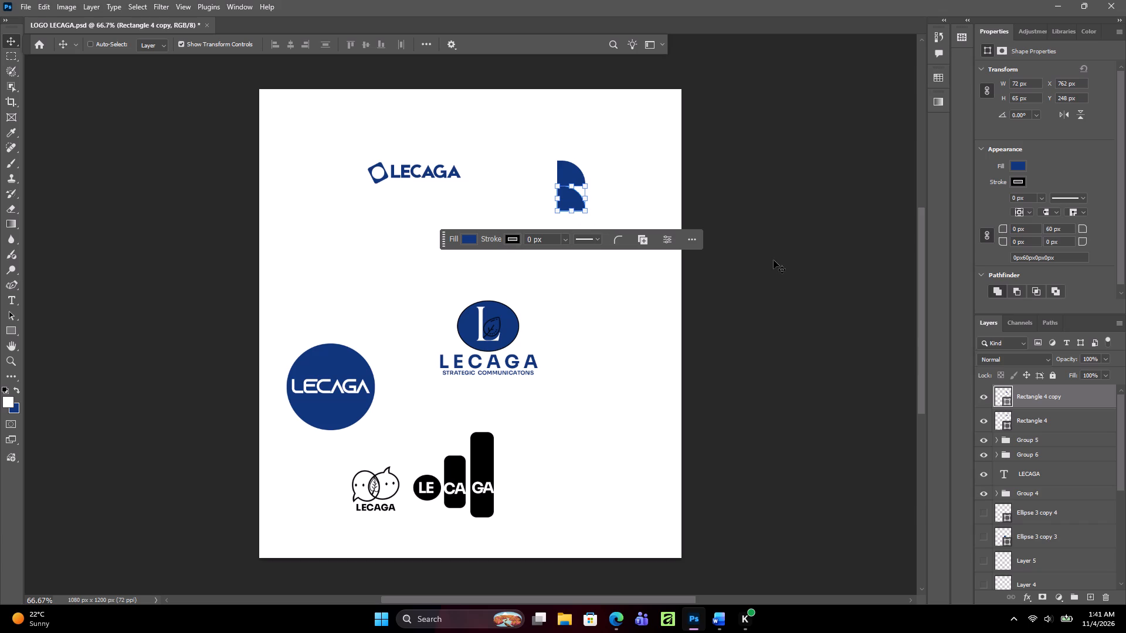
pyautogui.rightClick(1037, 394)
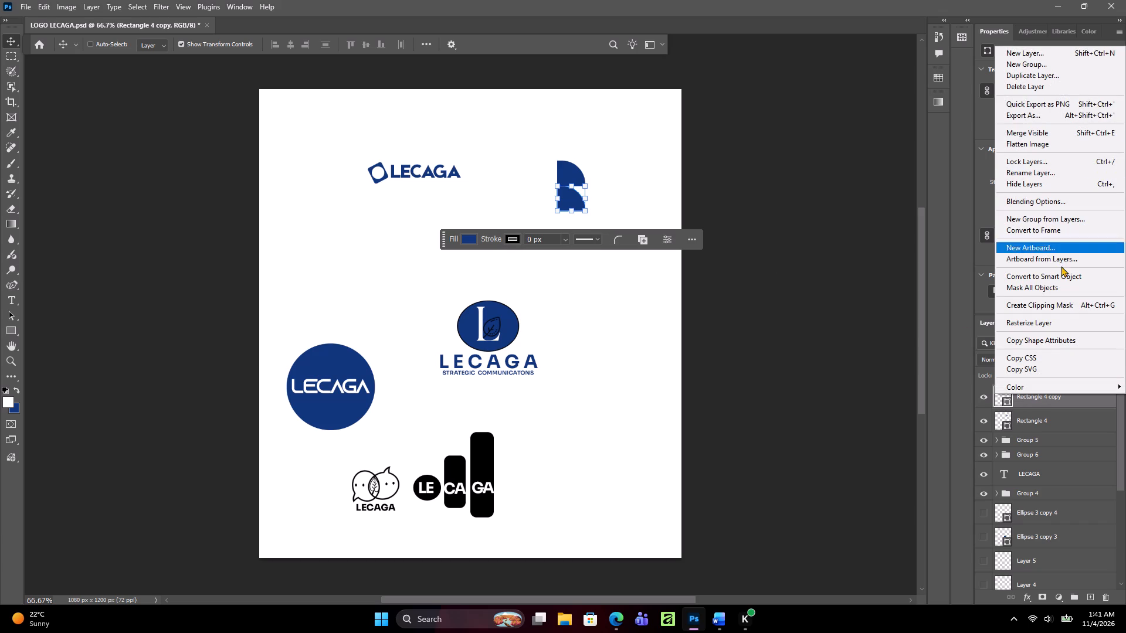
pyautogui.click(1066, 91)
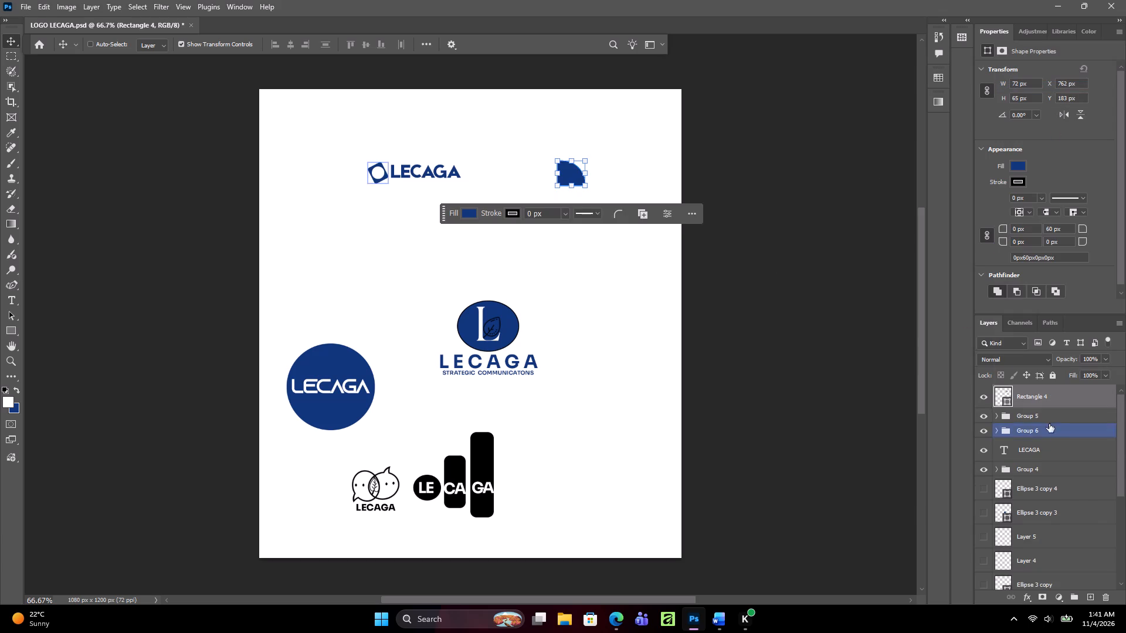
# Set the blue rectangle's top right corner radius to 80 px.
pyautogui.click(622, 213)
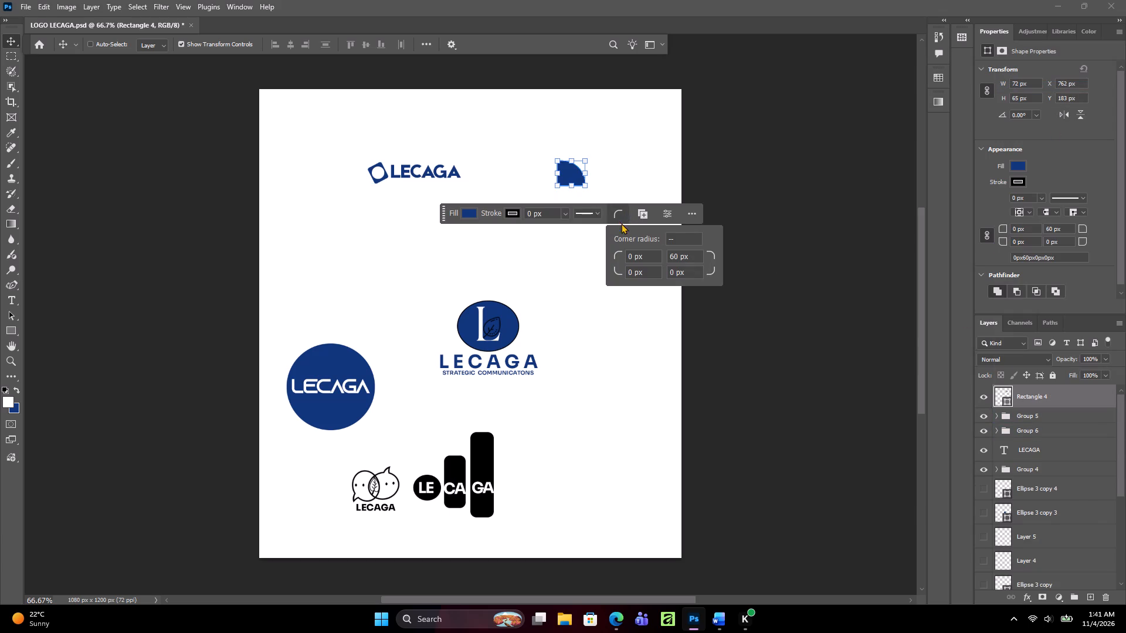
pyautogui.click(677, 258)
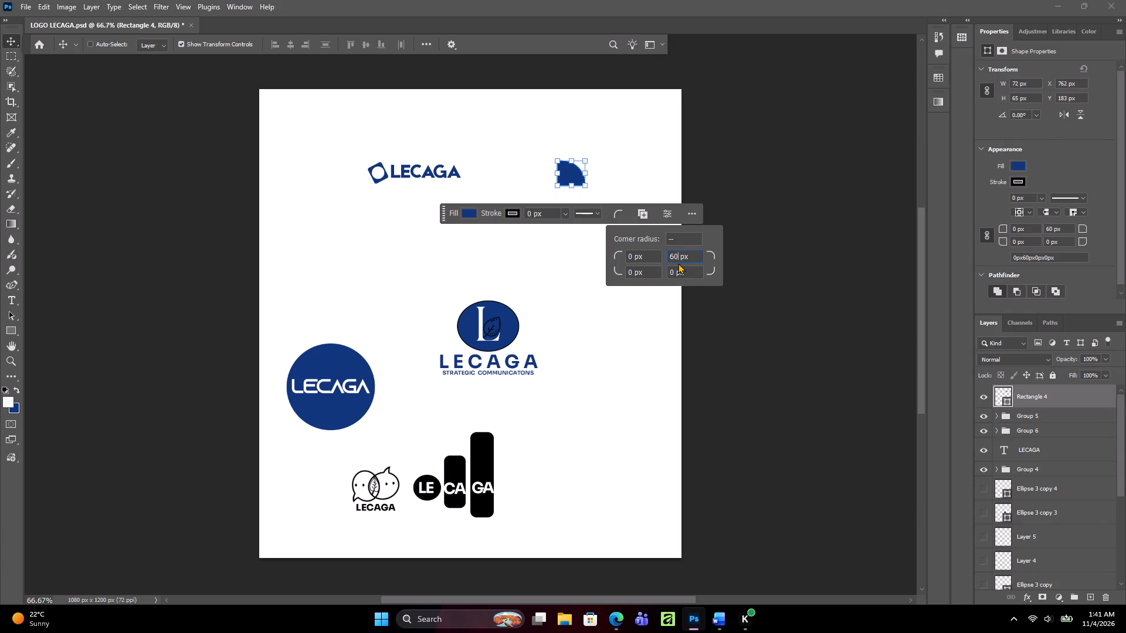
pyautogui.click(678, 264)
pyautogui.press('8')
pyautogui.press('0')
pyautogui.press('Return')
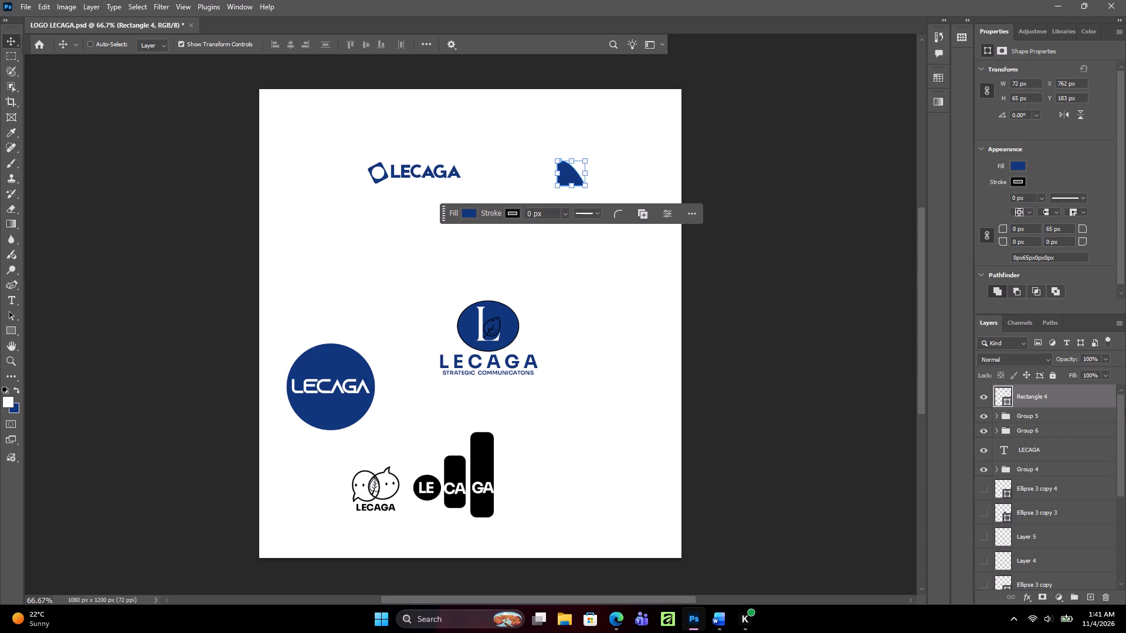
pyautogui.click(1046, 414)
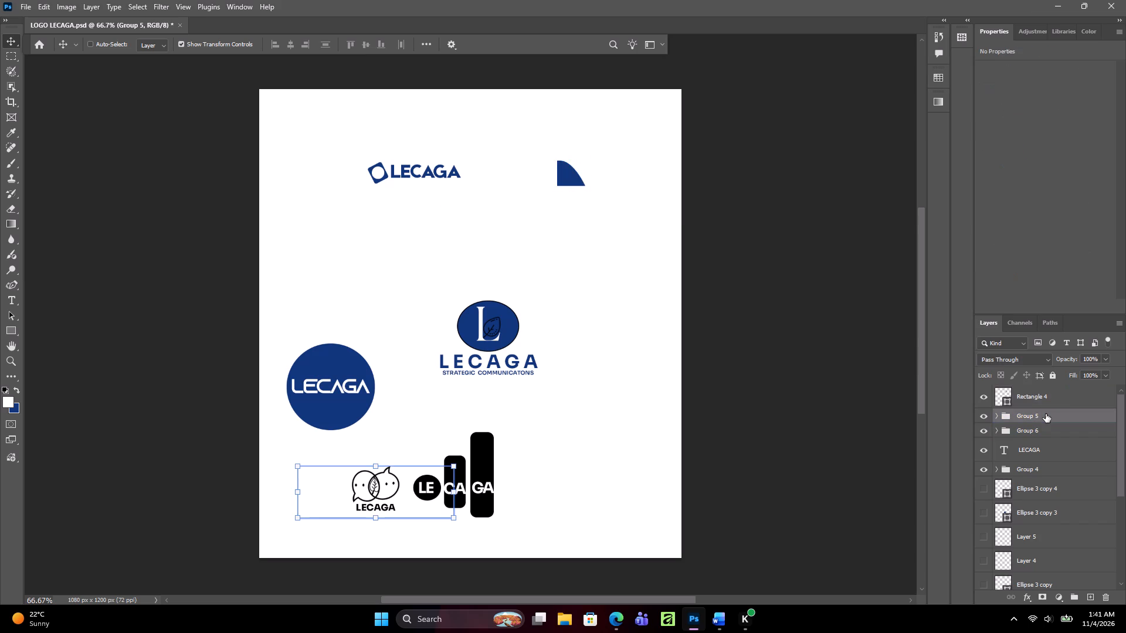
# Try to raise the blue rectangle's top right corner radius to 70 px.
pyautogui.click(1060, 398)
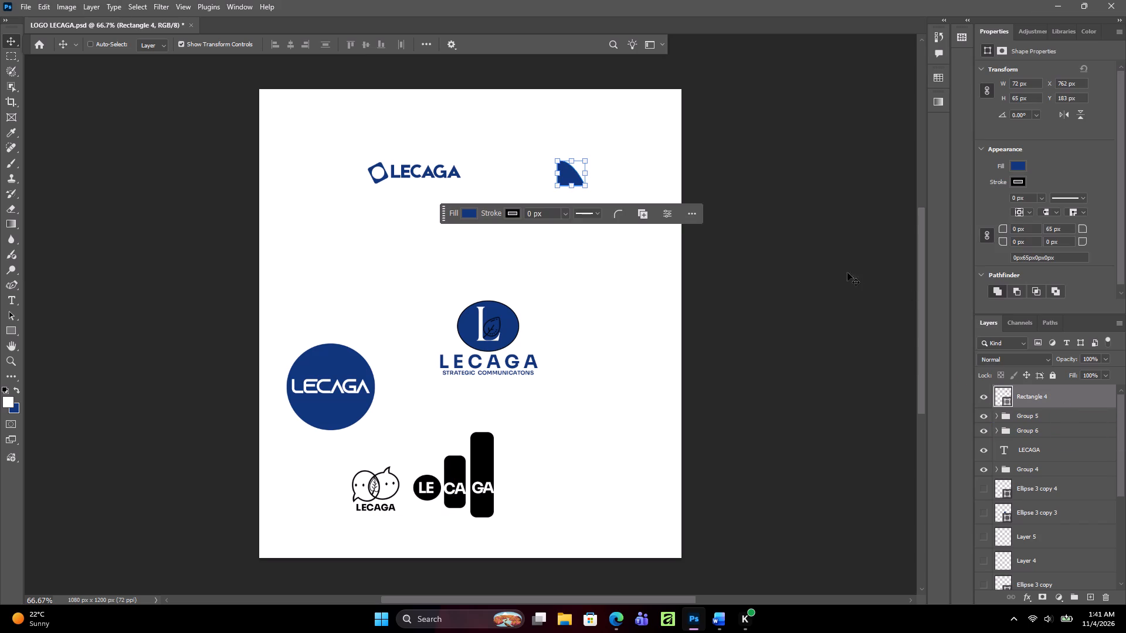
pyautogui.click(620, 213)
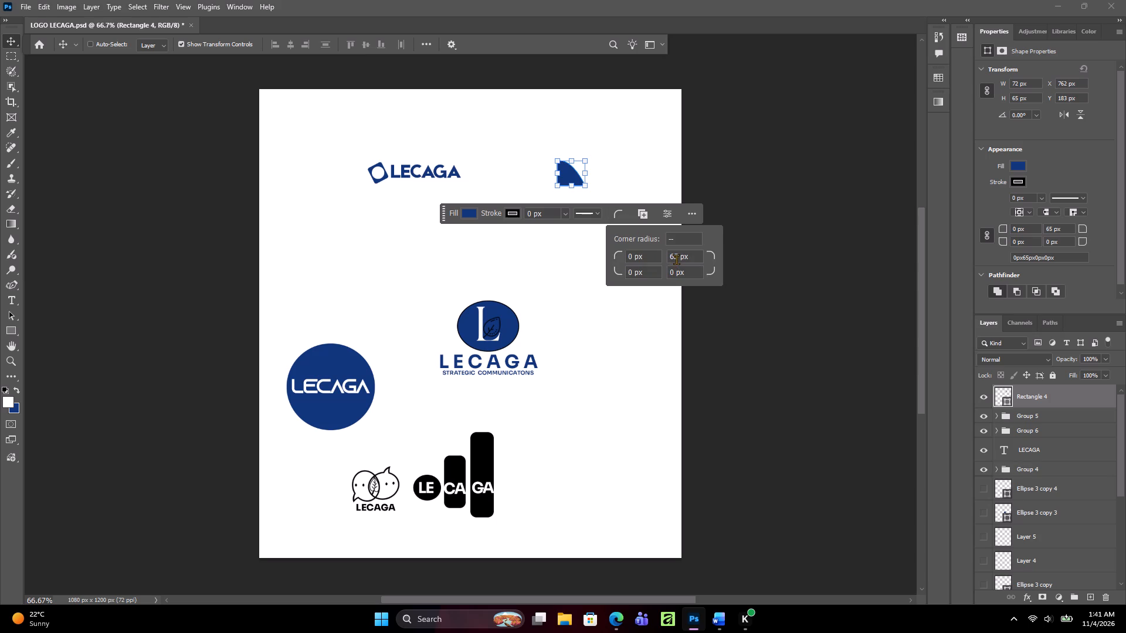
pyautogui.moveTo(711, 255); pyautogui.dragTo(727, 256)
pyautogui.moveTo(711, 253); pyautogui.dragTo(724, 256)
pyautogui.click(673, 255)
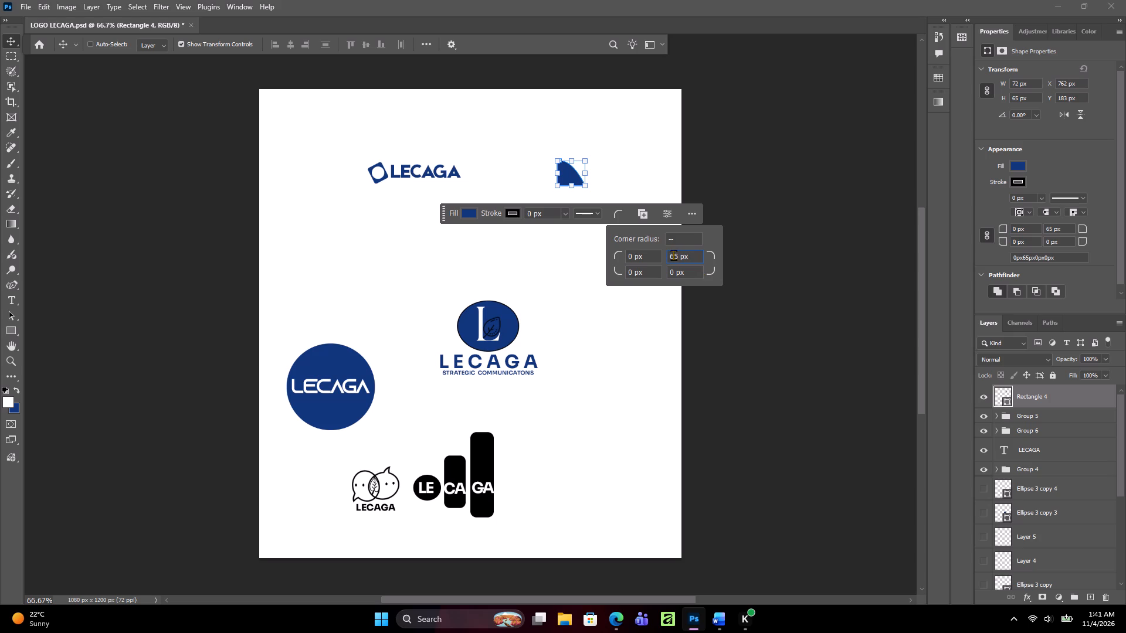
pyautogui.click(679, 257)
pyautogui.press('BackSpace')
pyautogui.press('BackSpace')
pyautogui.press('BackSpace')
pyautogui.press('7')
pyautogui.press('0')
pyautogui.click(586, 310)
# Round the blue rectangle's bottom right corner to about 16 px, bringing its top right corner to about 49 px.
pyautogui.click(618, 217)
pyautogui.moveTo(707, 271); pyautogui.dragTo(717, 271)
pyautogui.click(663, 312)
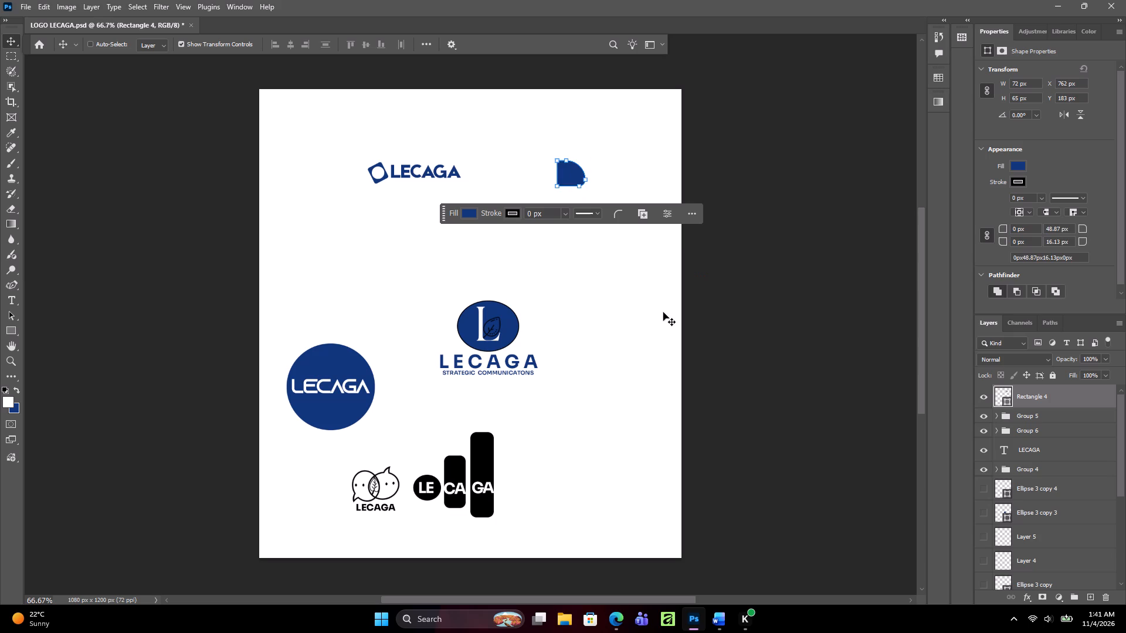
pyautogui.click(1046, 431)
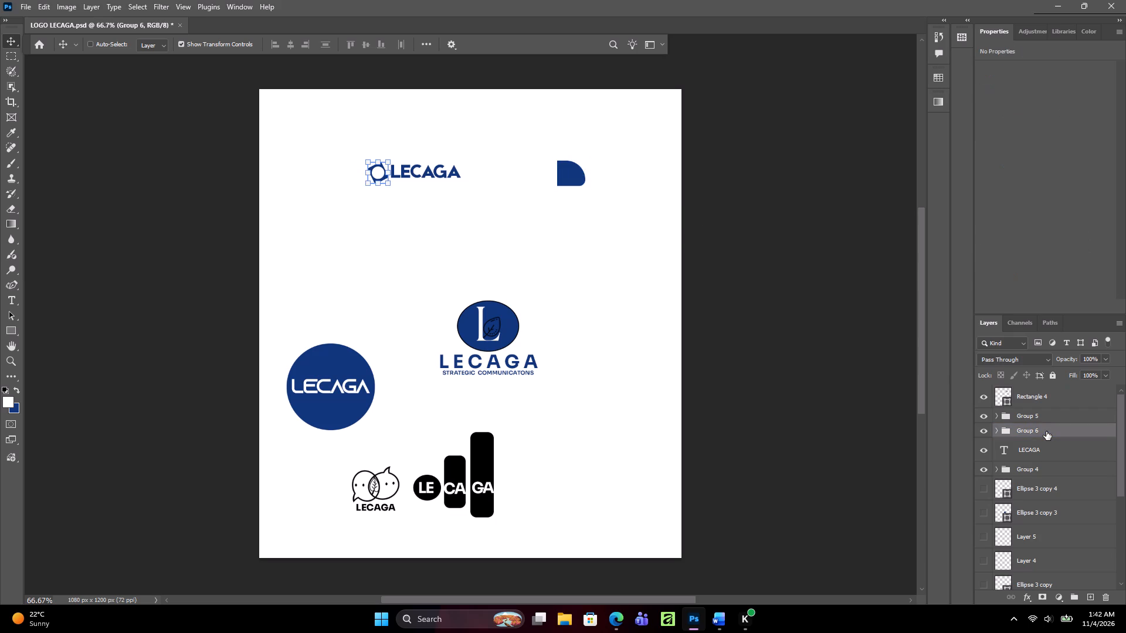
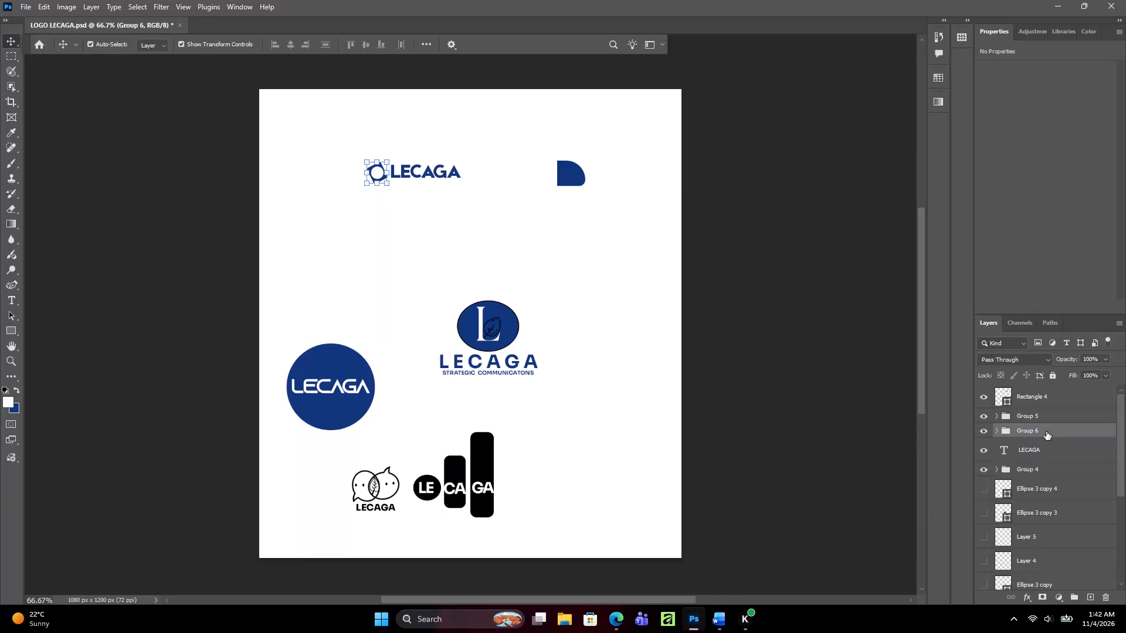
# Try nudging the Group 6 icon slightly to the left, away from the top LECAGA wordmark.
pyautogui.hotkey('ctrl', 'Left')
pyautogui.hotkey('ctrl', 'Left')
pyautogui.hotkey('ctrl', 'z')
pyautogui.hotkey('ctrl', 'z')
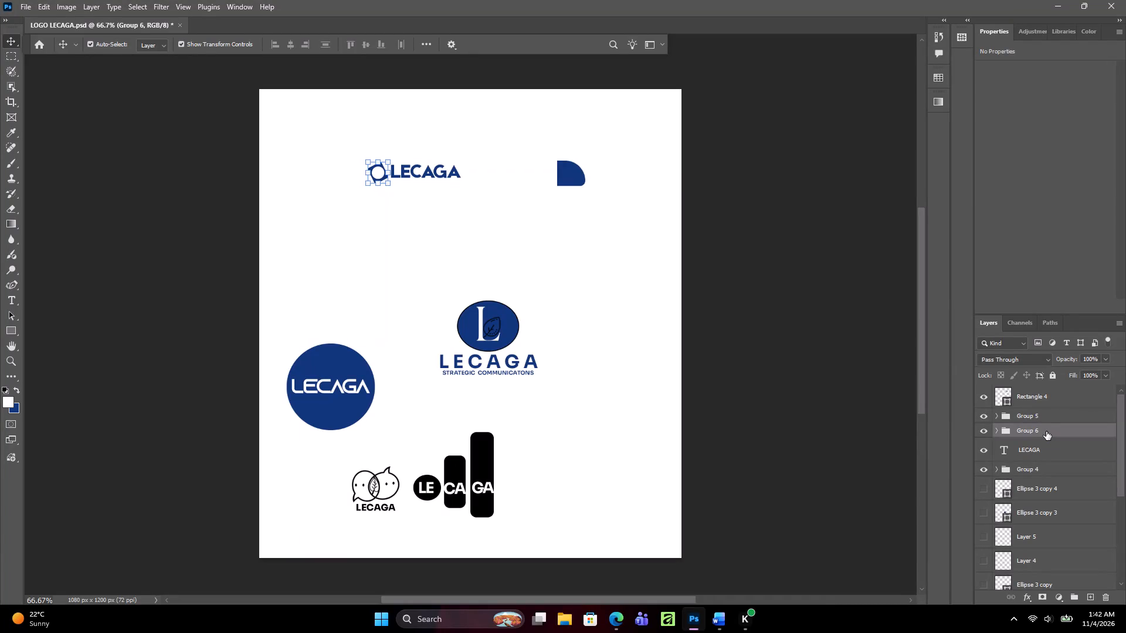
# Undo the recent edits back to before the blue rounded rectangle was drawn.
pyautogui.hotkey('ctrl', 'z')
pyautogui.hotkey('ctrl', 'z')
pyautogui.hotkey('ctrl', 'z')
pyautogui.hotkey('ctrl', 'z')
pyautogui.hotkey('ctrl', 'z')
pyautogui.hotkey('ctrl', 'z')
pyautogui.hotkey('ctrl', 'z')
pyautogui.hotkey('ctrl', 'z')
pyautogui.hotkey('ctrl', 'z')
pyautogui.hotkey('ctrl', 'z')
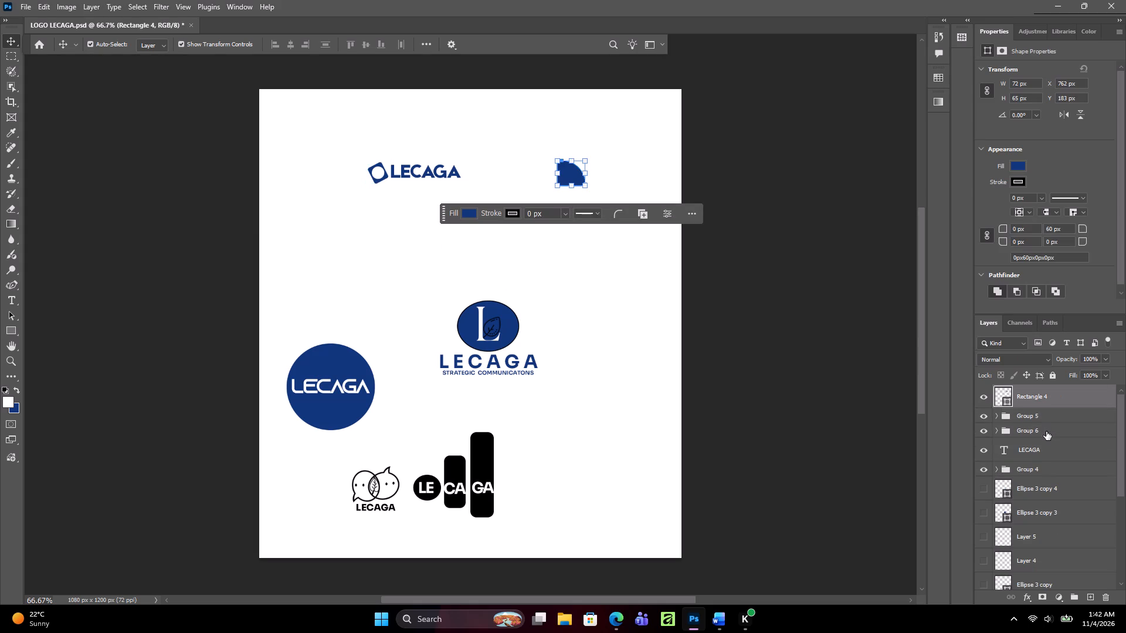
pyautogui.hotkey('ctrl', 'z')
pyautogui.hotkey('ctrl', 'z')
pyautogui.hotkey('ctrl', 'z')
pyautogui.hotkey('ctrl', 'z')
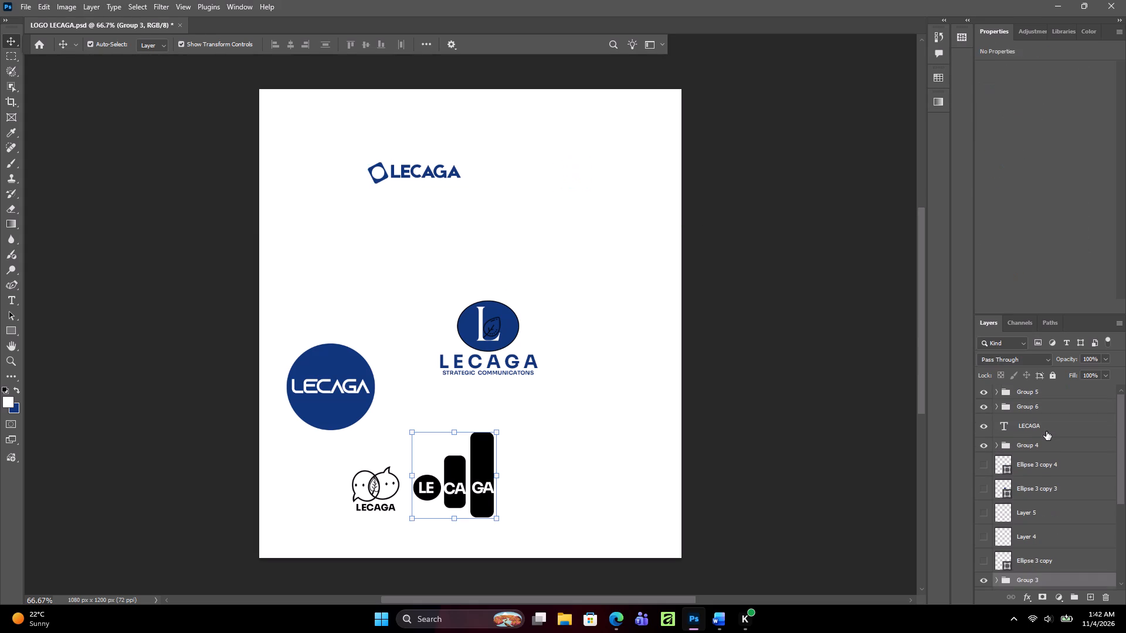
pyautogui.hotkey('ctrl', 'z')
pyautogui.hotkey('ctrl', 'z')
pyautogui.hotkey('ctrl', 'z')
pyautogui.hotkey('ctrl', 'z')
pyautogui.hotkey('ctrl', 'z')
pyautogui.hotkey('ctrl', 'z')
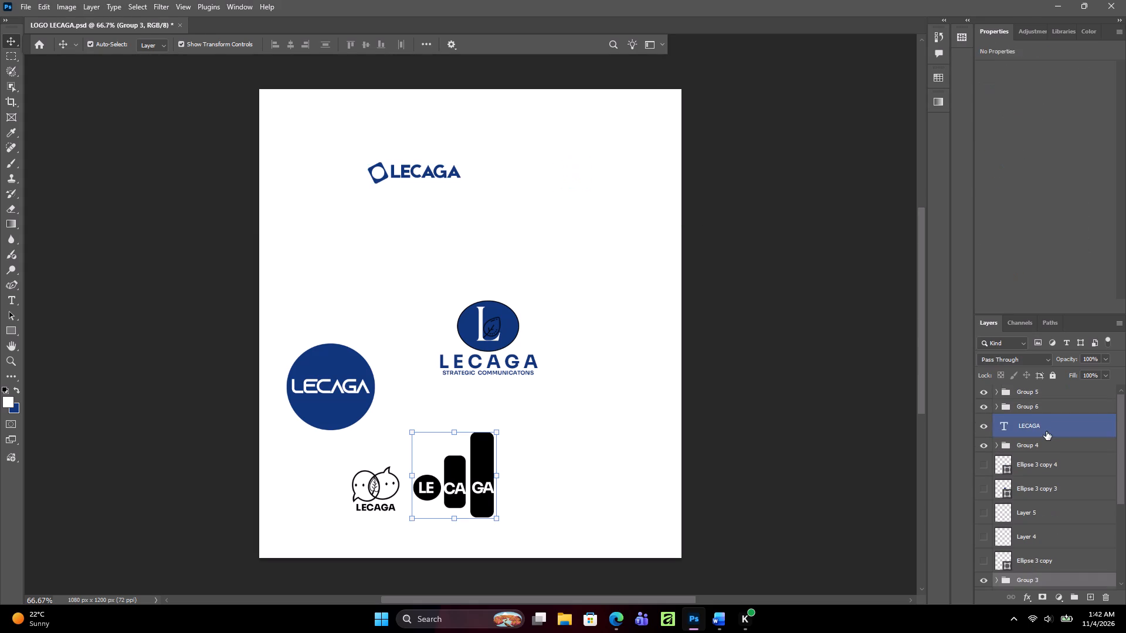
pyautogui.hotkey('ctrl', 'x')
pyautogui.hotkey('ctrl', 'z')
pyautogui.hotkey('ctrl', 'z')
pyautogui.hotkey('ctrl', 'z')
pyautogui.hotkey('ctrl', 'z')
pyautogui.hotkey('ctrl', 'z')
pyautogui.hotkey('ctrl', 'z')
pyautogui.hotkey('ctrl', 'z')
pyautogui.hotkey('ctrl', 'z')
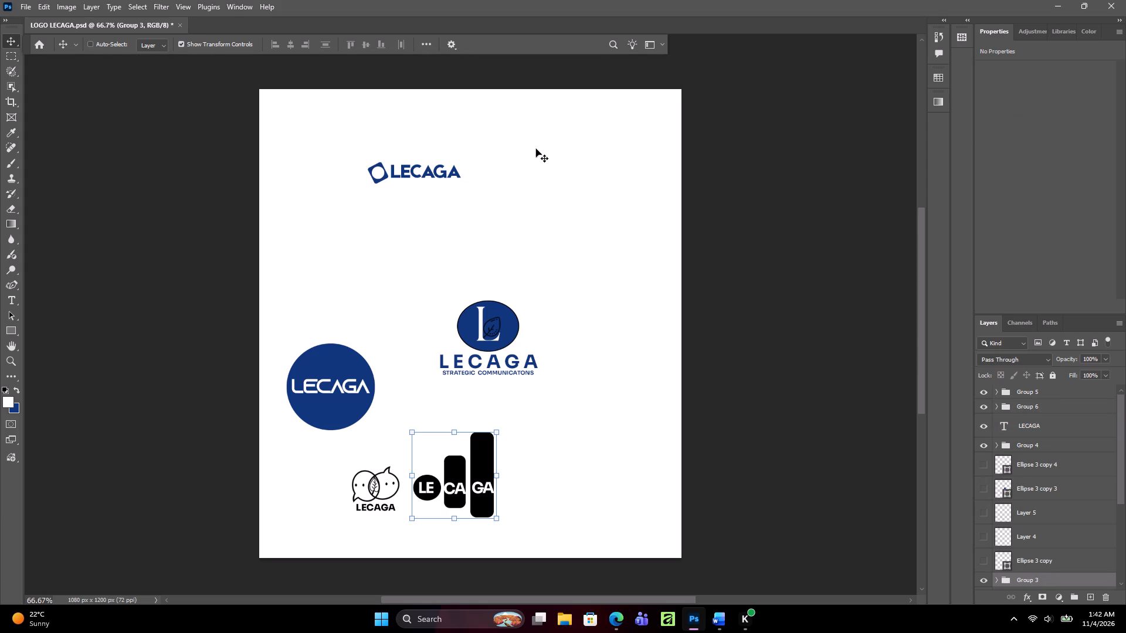
# Draw a blue square of about 79 × 79 px to the right of the top LECAGA logo.
pyautogui.click(12, 328)
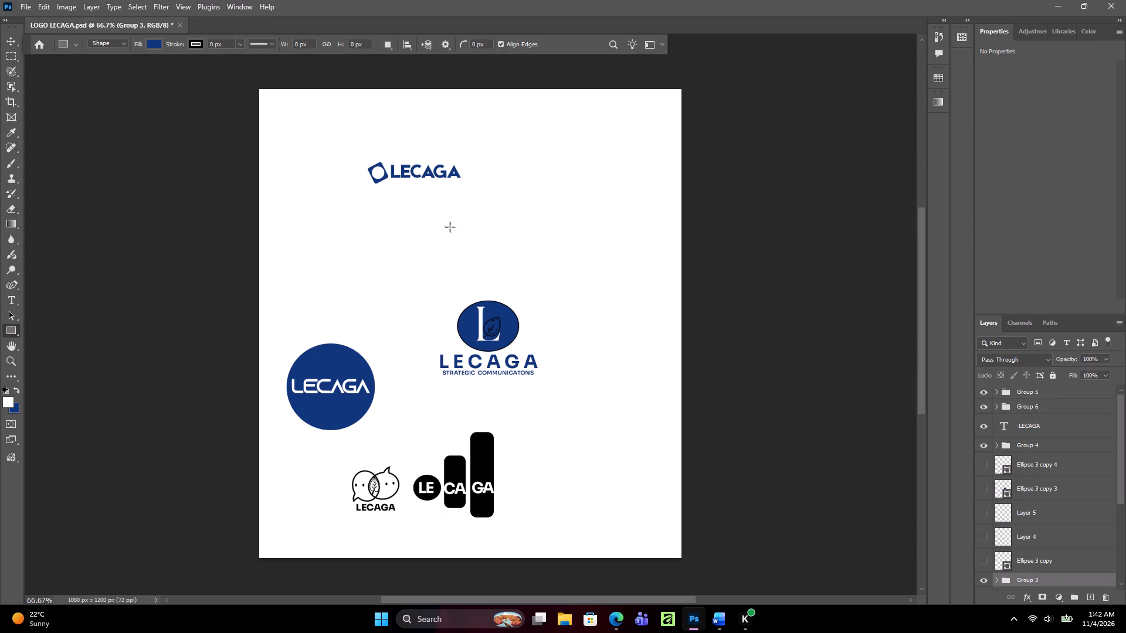
pyautogui.moveTo(586, 151); pyautogui.dragTo(620, 171)
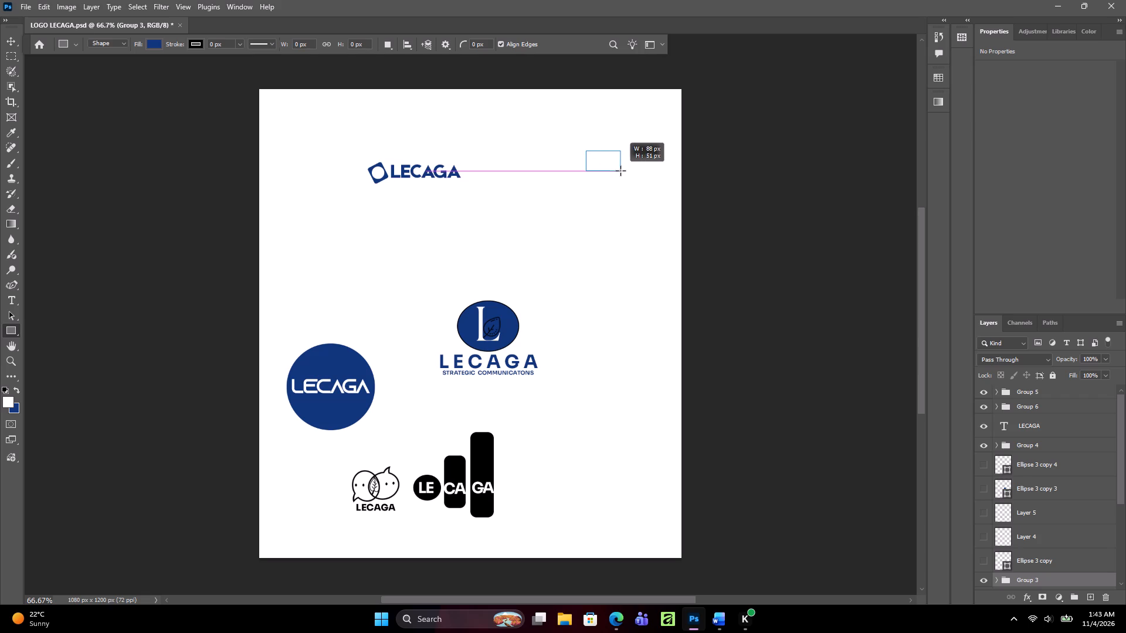
pyautogui.moveTo(620, 171); pyautogui.dragTo(617, 182)
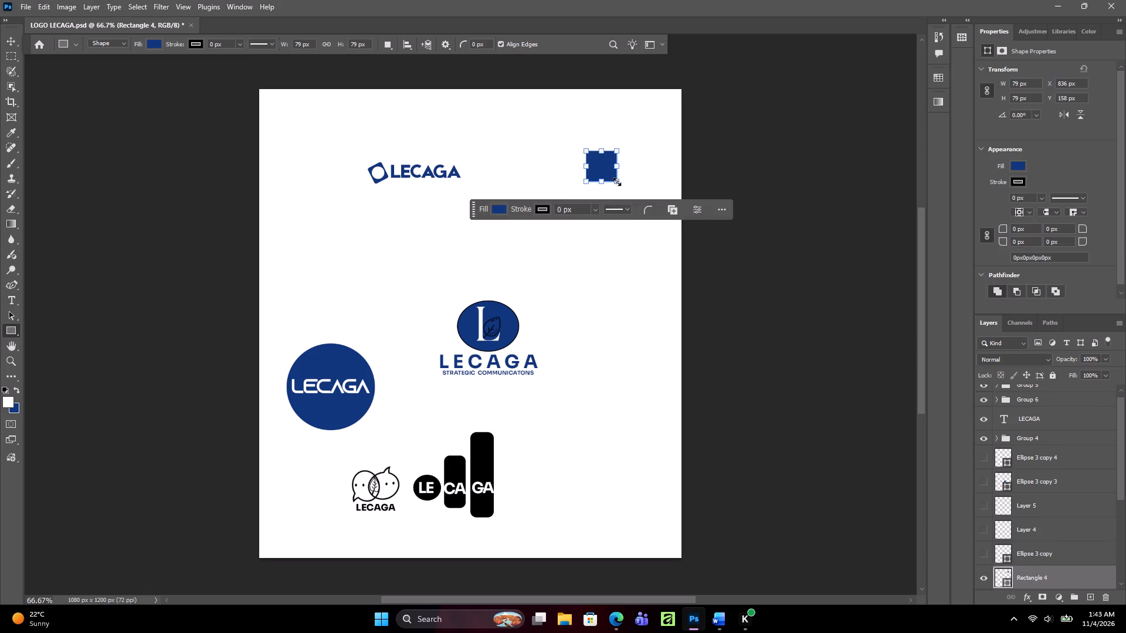
# Round the blue square's top right corner to a radius of about 79 px.
pyautogui.click(645, 211)
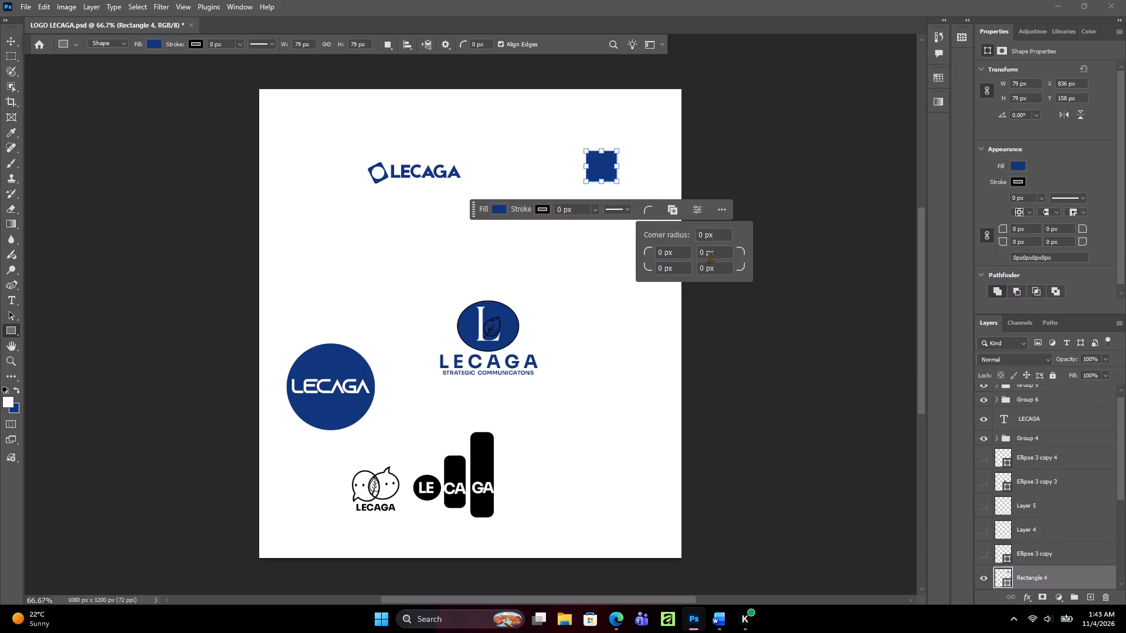
pyautogui.moveTo(740, 255); pyautogui.dragTo(769, 255)
pyautogui.moveTo(769, 255); pyautogui.dragTo(790, 257)
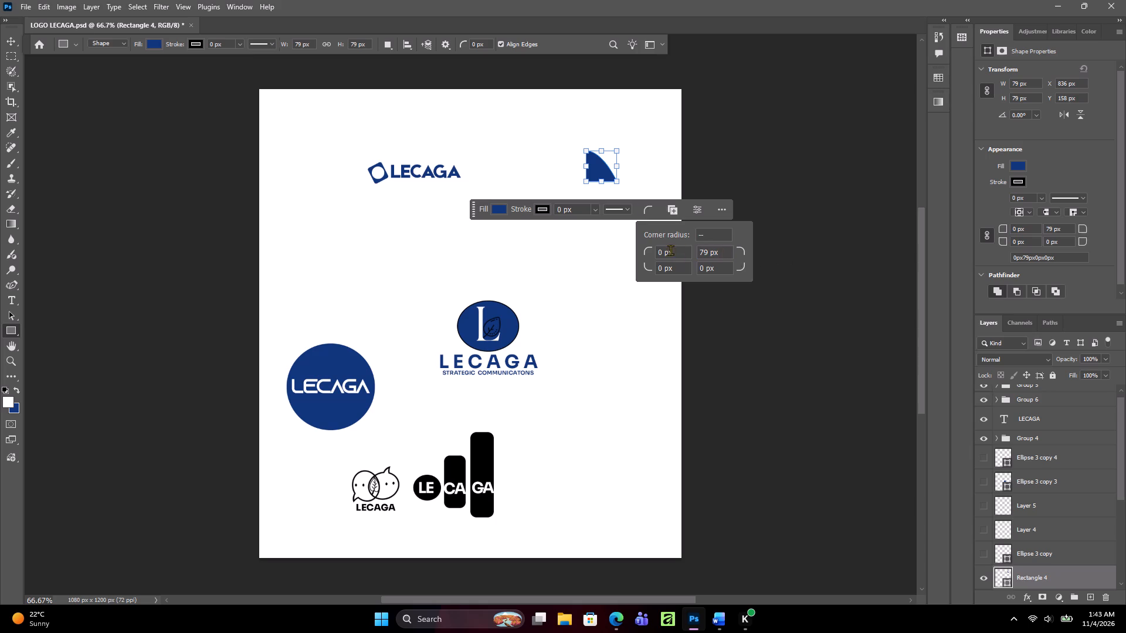
# Shrink the rounded blue shape to about 40 × 52 px from its bottom right corner.
pyautogui.moveTo(615, 182); pyautogui.dragTo(610, 181)
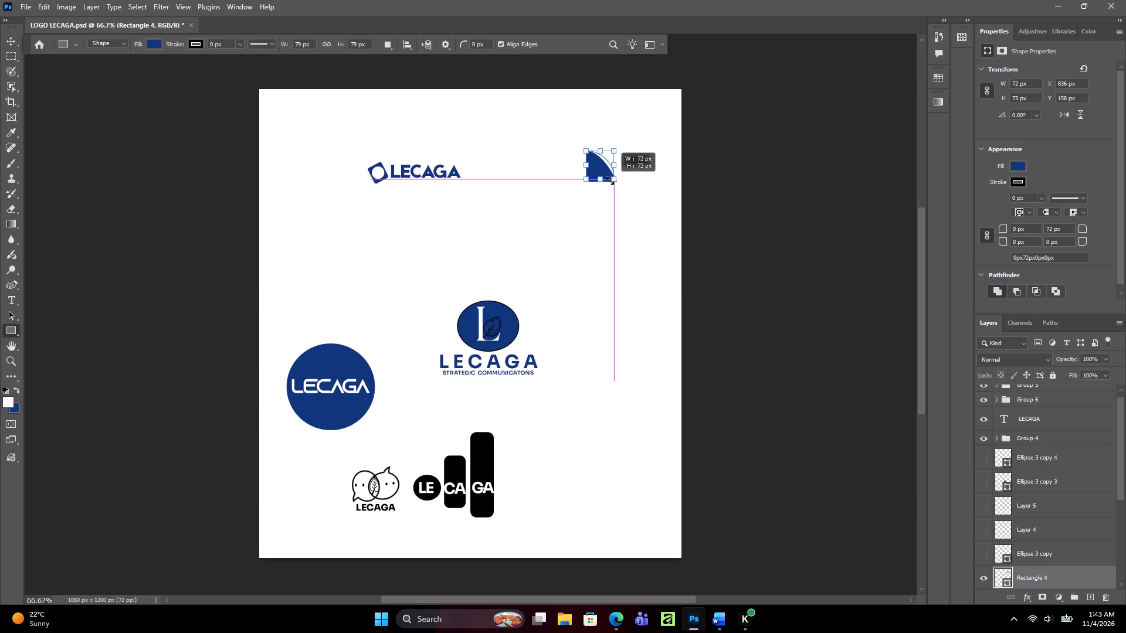
pyautogui.moveTo(610, 181); pyautogui.dragTo(606, 178)
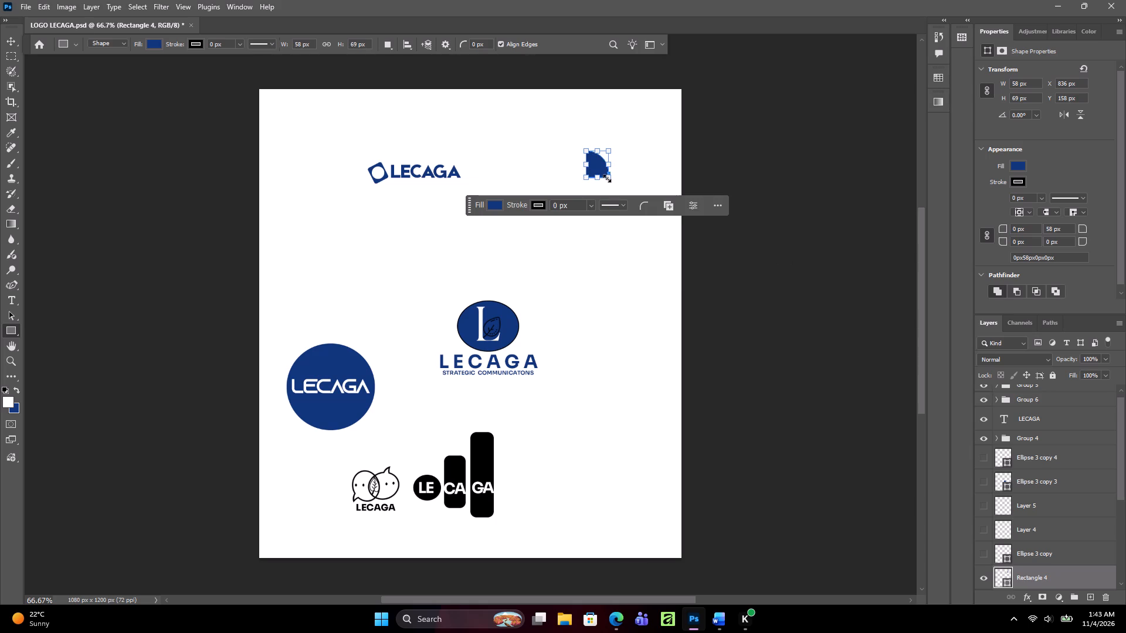
pyautogui.moveTo(607, 178); pyautogui.dragTo(600, 170)
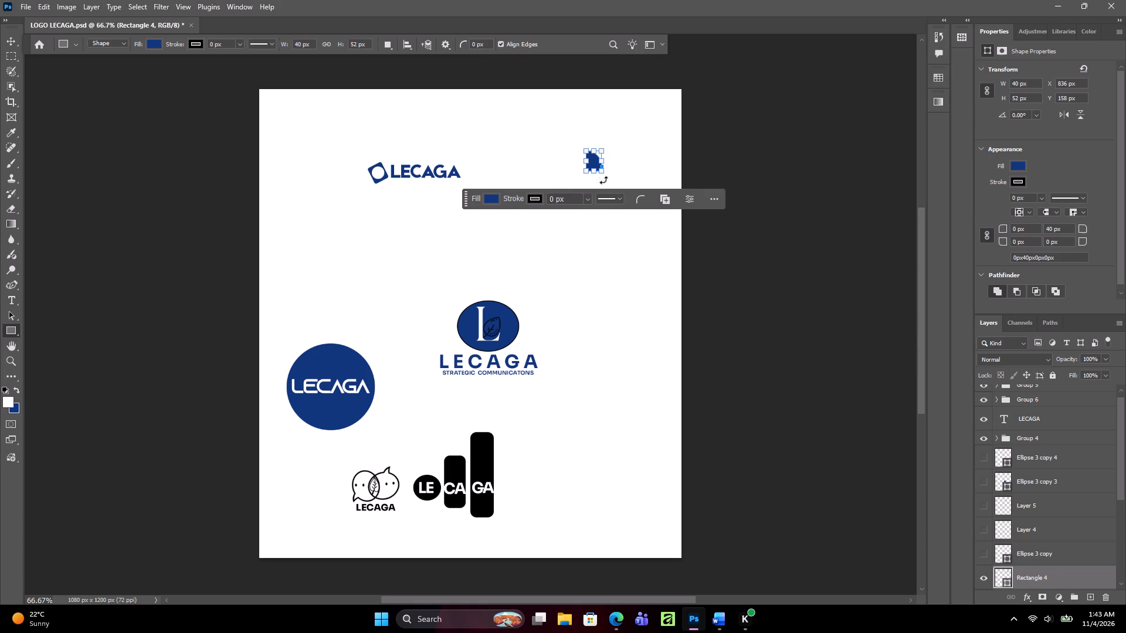
# Move the Rectangle 4 layer to the top of the layer stack, above Group 5, and keep it selected.
pyautogui.click(13, 44)
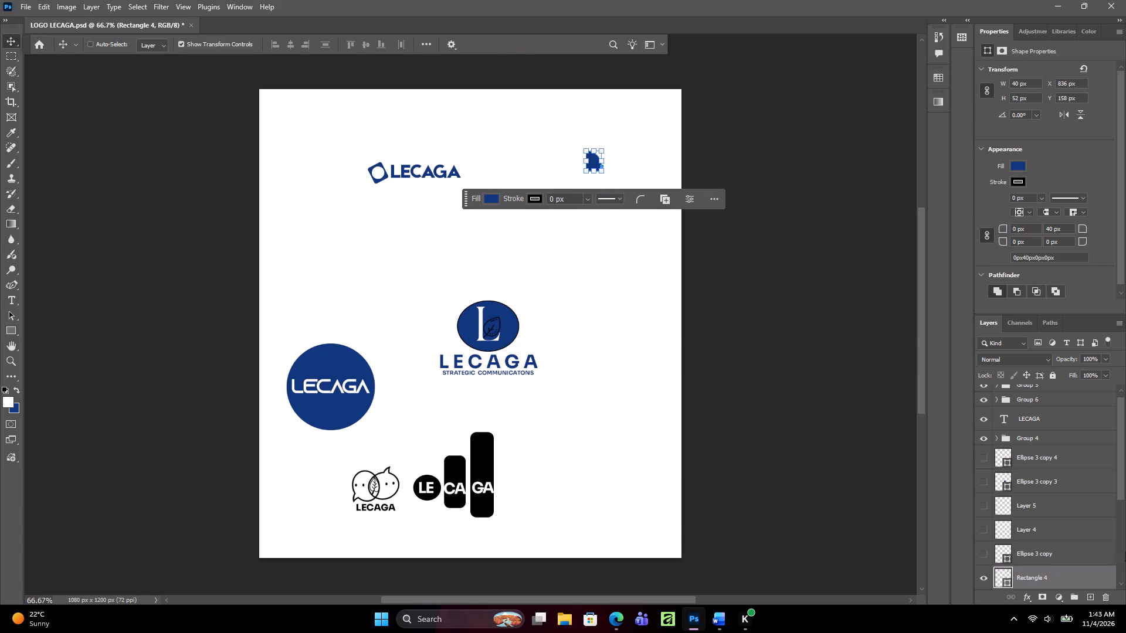
pyautogui.click(1059, 455)
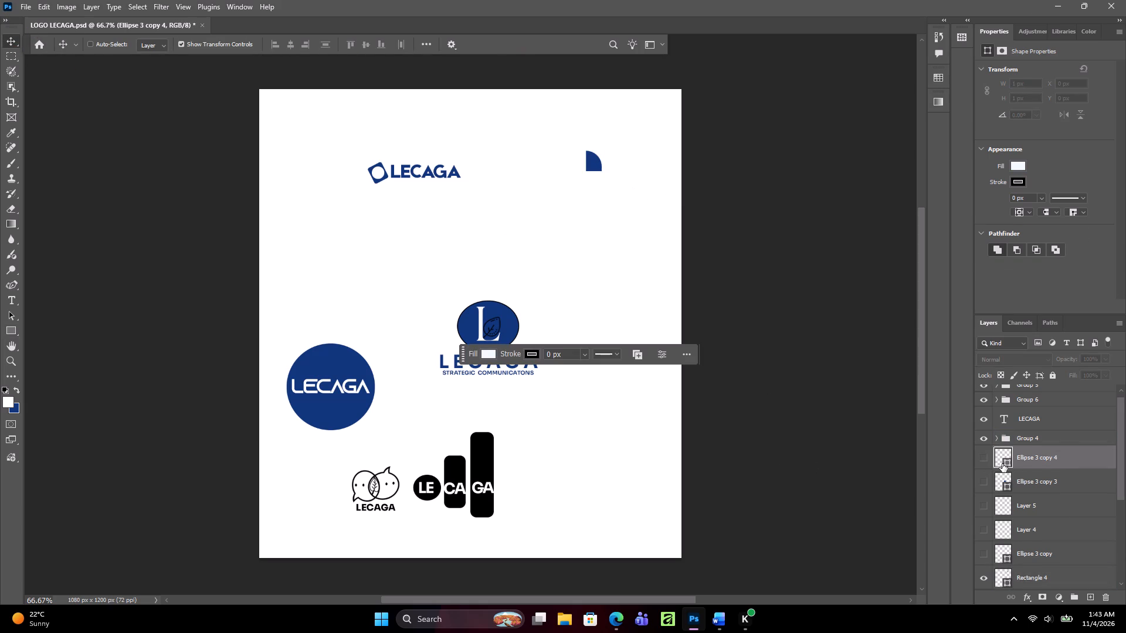
pyautogui.scroll(9, 1013, 434)
pyautogui.click(1032, 394)
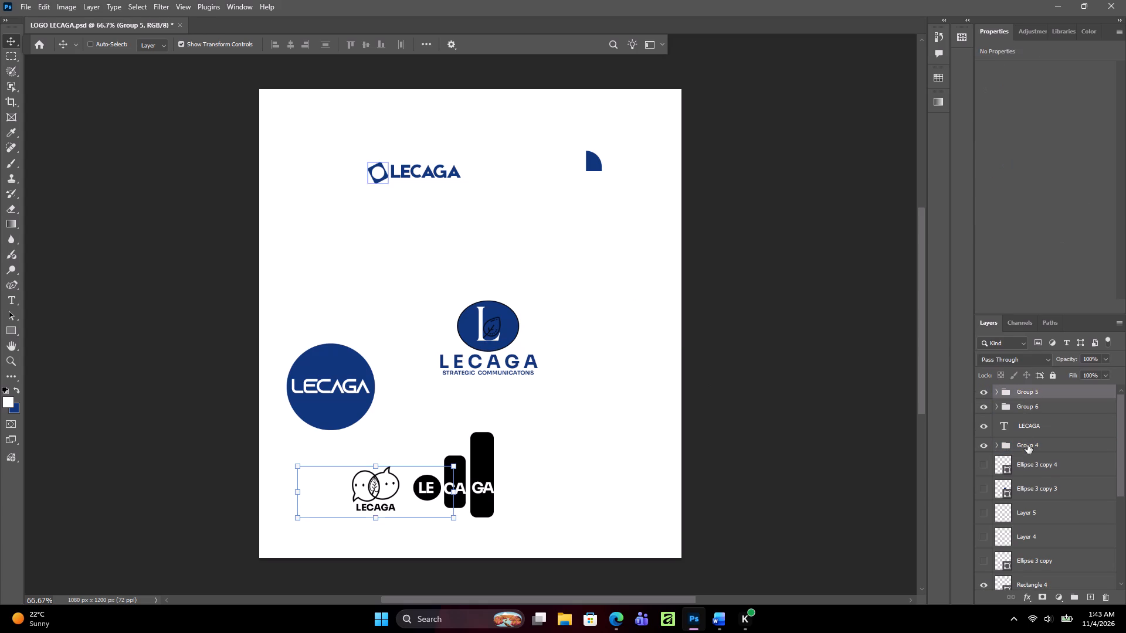
pyautogui.scroll(-2, 1036, 520)
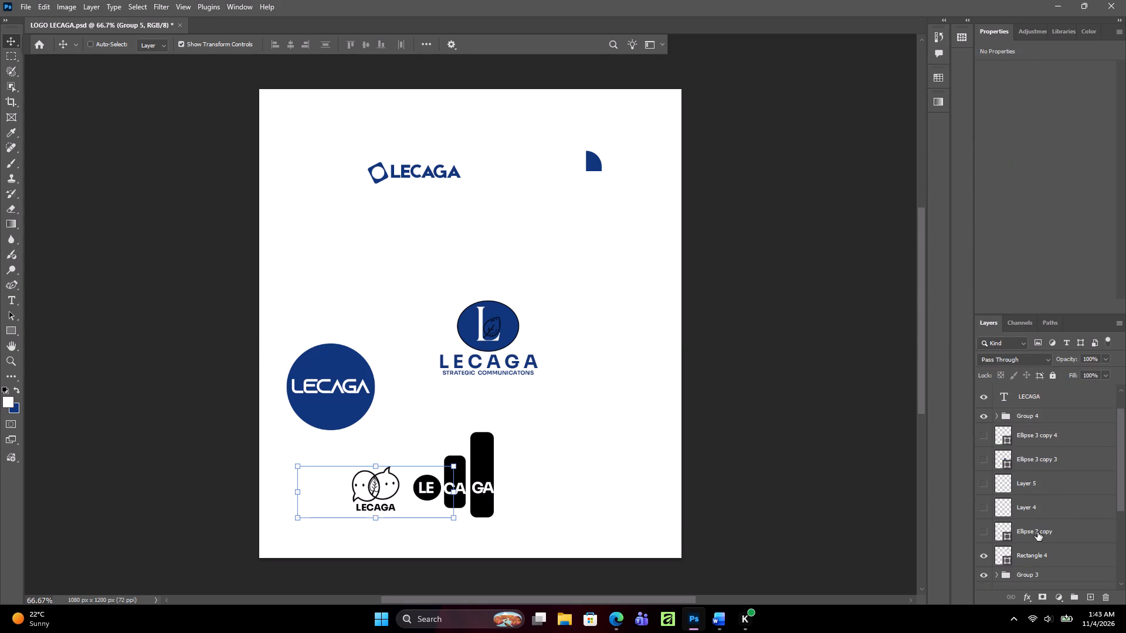
pyautogui.click(1038, 550)
pyautogui.moveTo(1036, 559); pyautogui.dragTo(1047, 382)
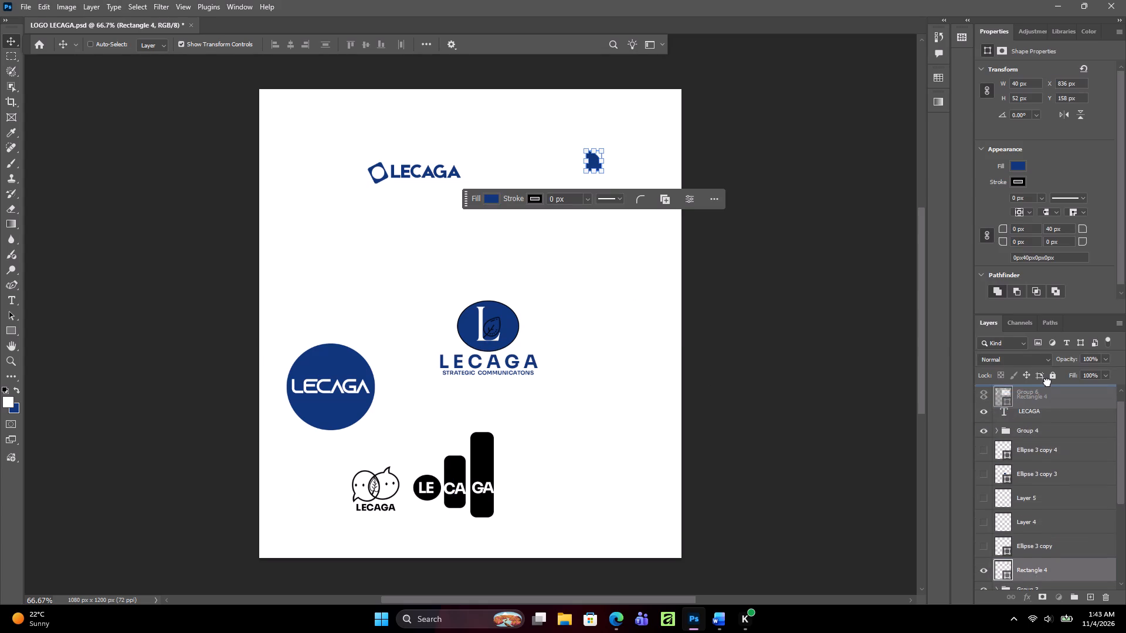
pyautogui.moveTo(1047, 382); pyautogui.dragTo(1036, 384)
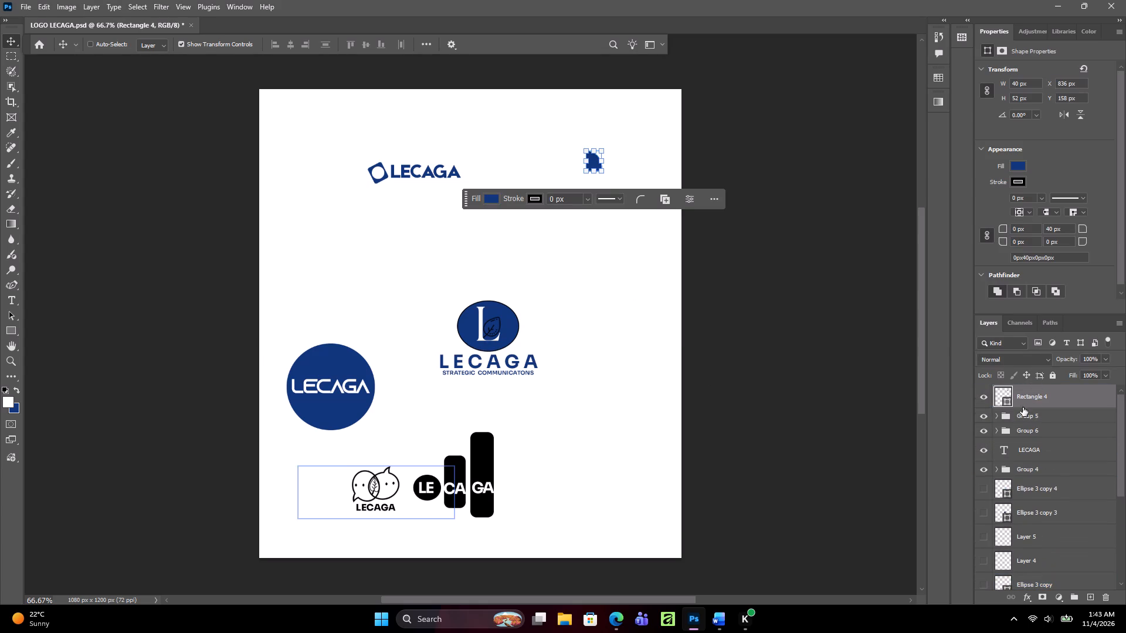
pyautogui.click(1035, 397)
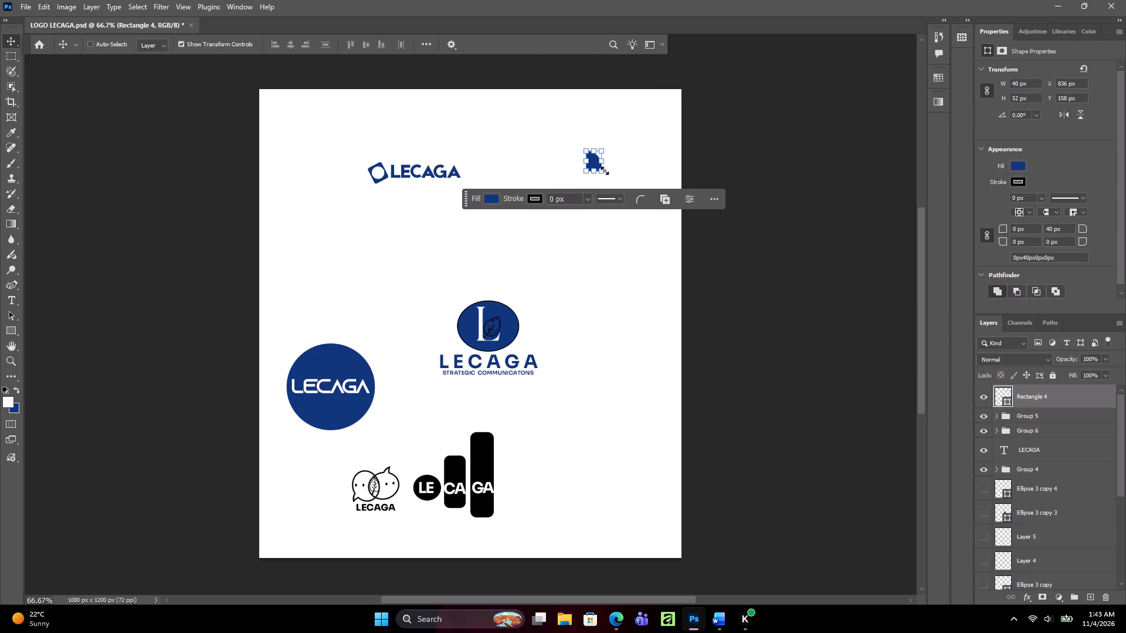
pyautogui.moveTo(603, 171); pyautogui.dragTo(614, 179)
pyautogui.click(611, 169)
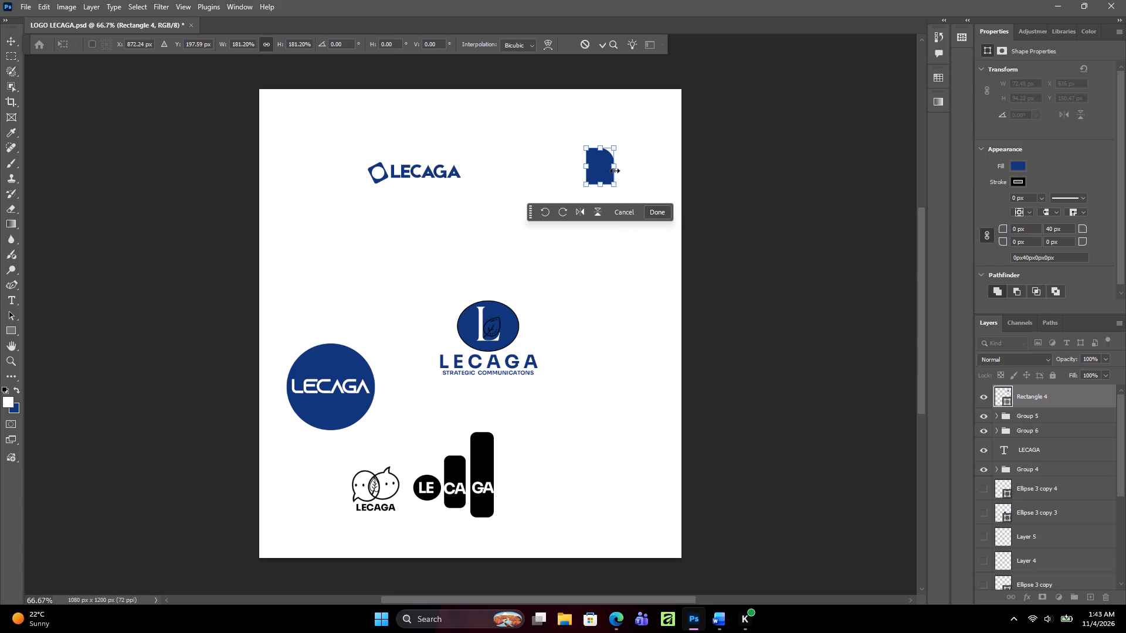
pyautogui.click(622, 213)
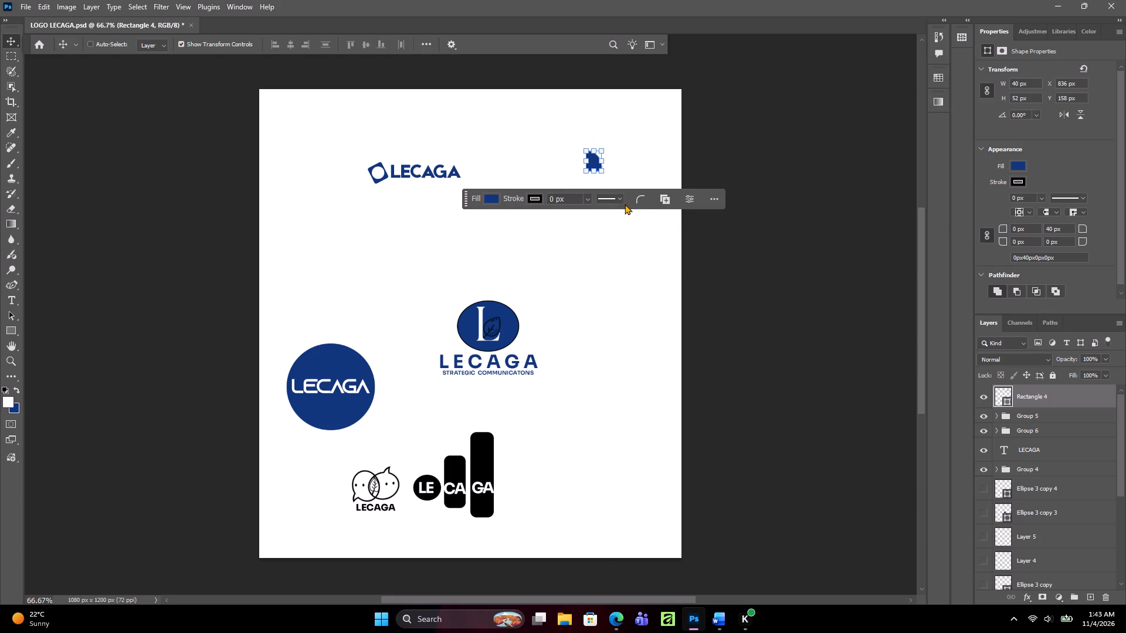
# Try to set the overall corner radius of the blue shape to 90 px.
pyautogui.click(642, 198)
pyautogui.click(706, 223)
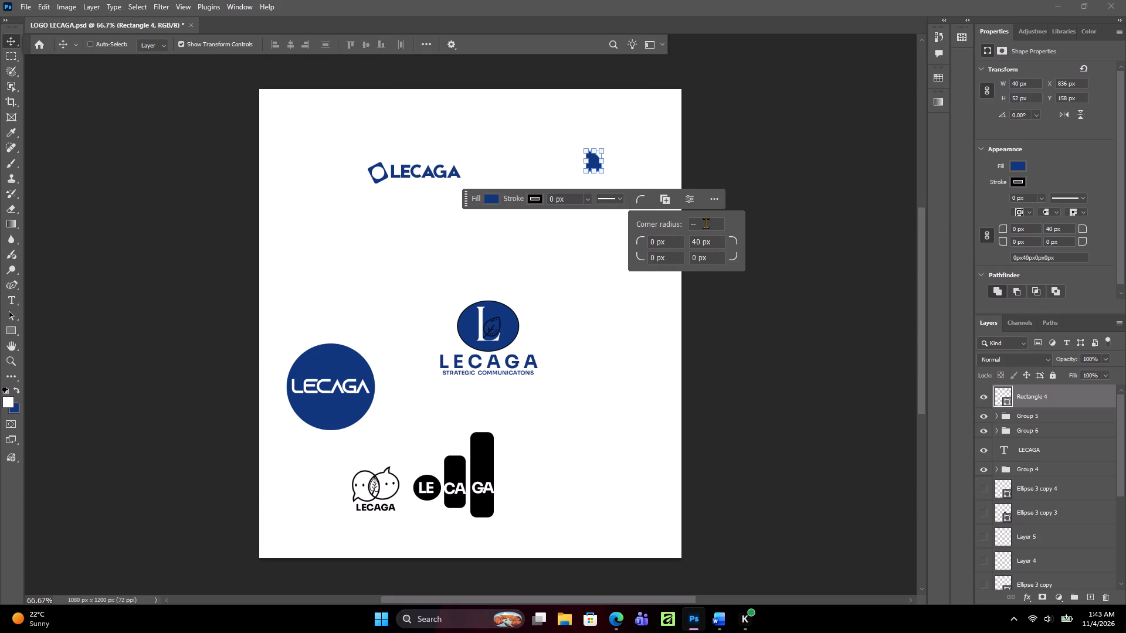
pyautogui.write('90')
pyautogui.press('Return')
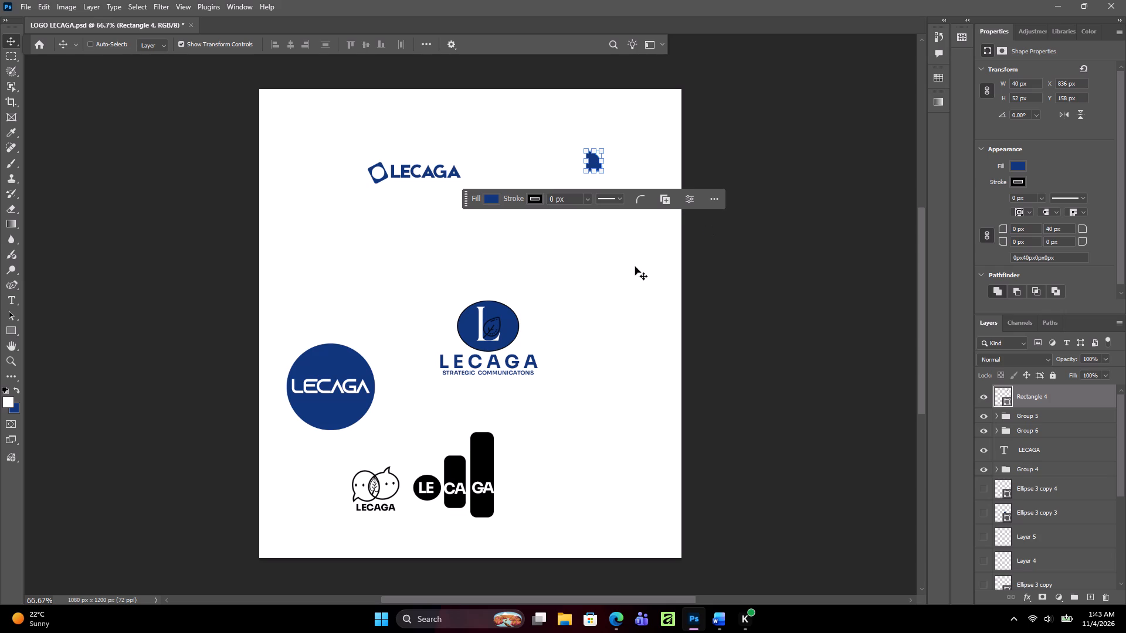
# Open the corner radius settings of the blue shape.
pyautogui.click(653, 198)
pyautogui.click(650, 200)
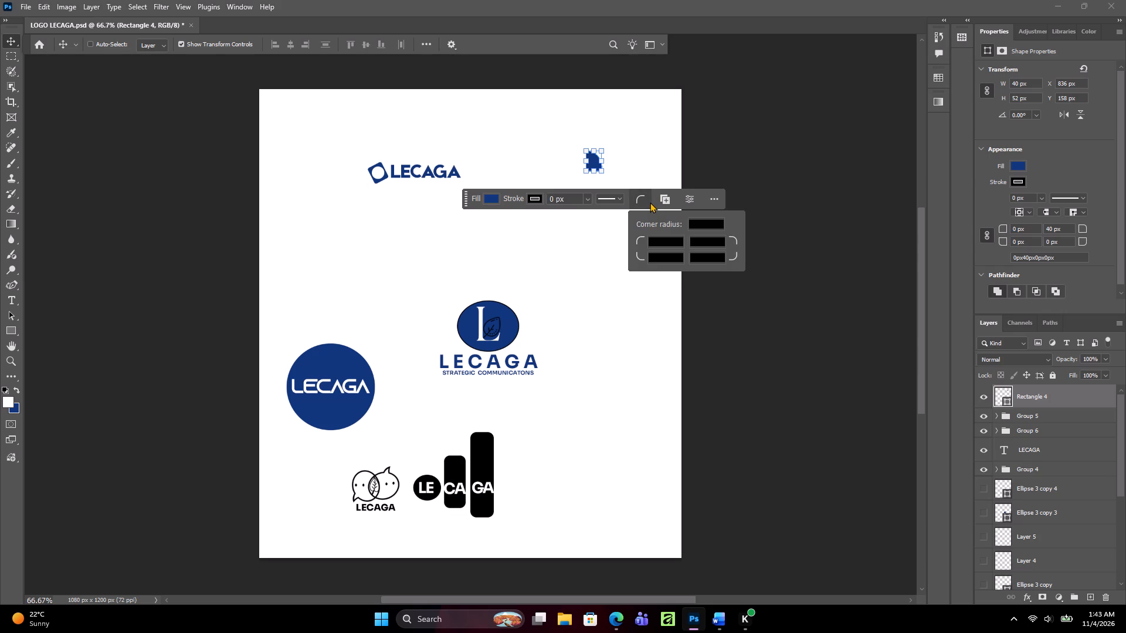
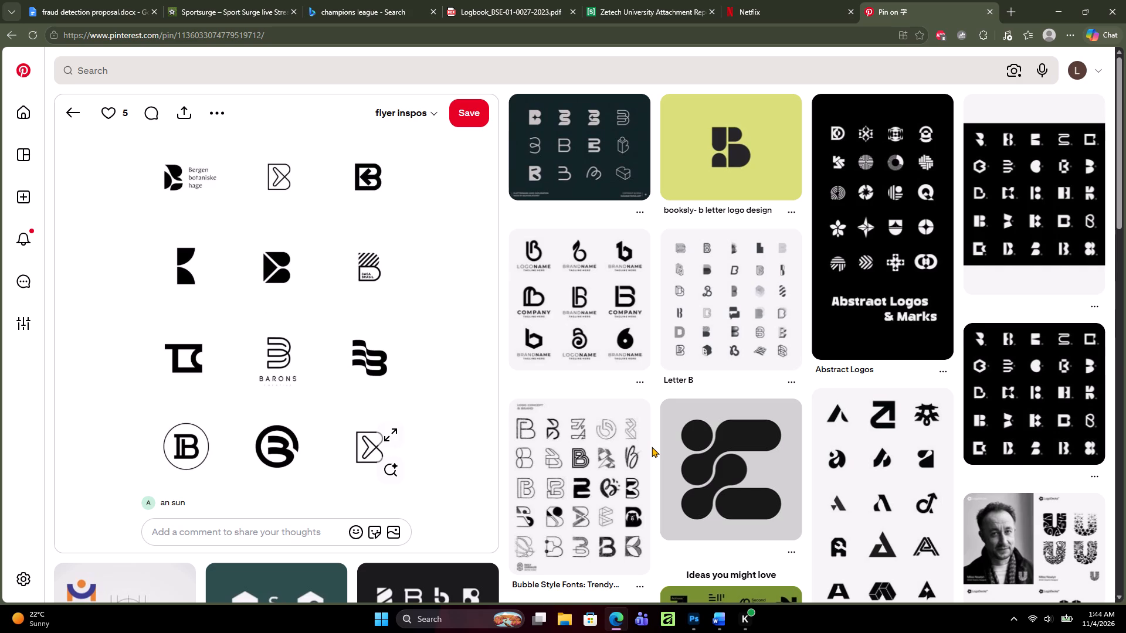
# Skim the letter B logo pins, and search Pinterest for L LOGO.
pyautogui.scroll(-7, 652, 447)
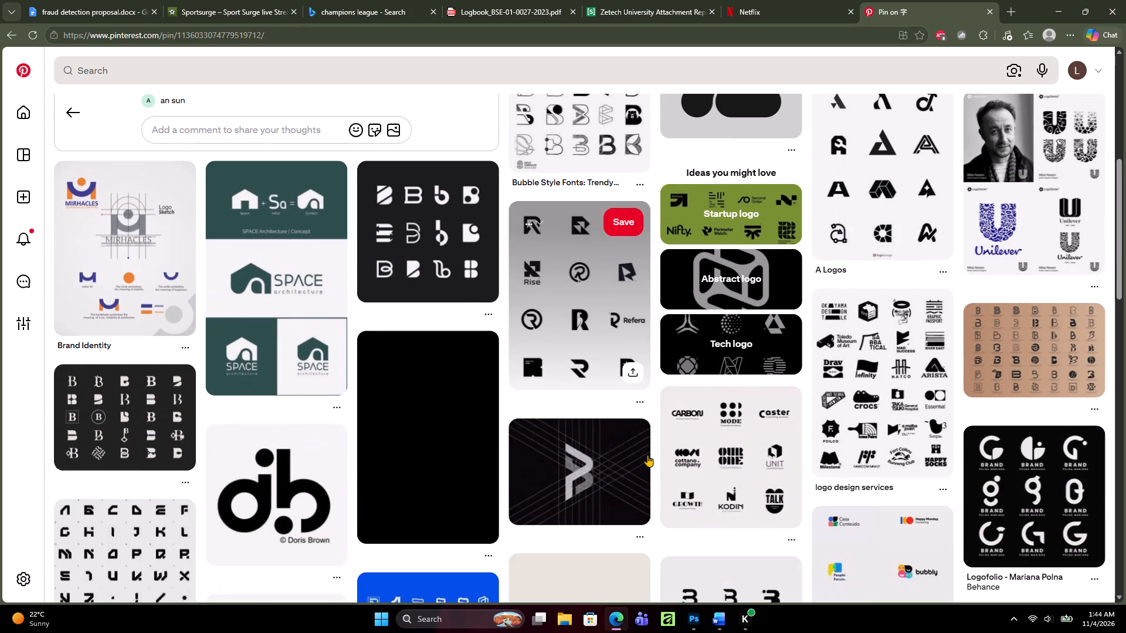
pyautogui.scroll(-9, 647, 455)
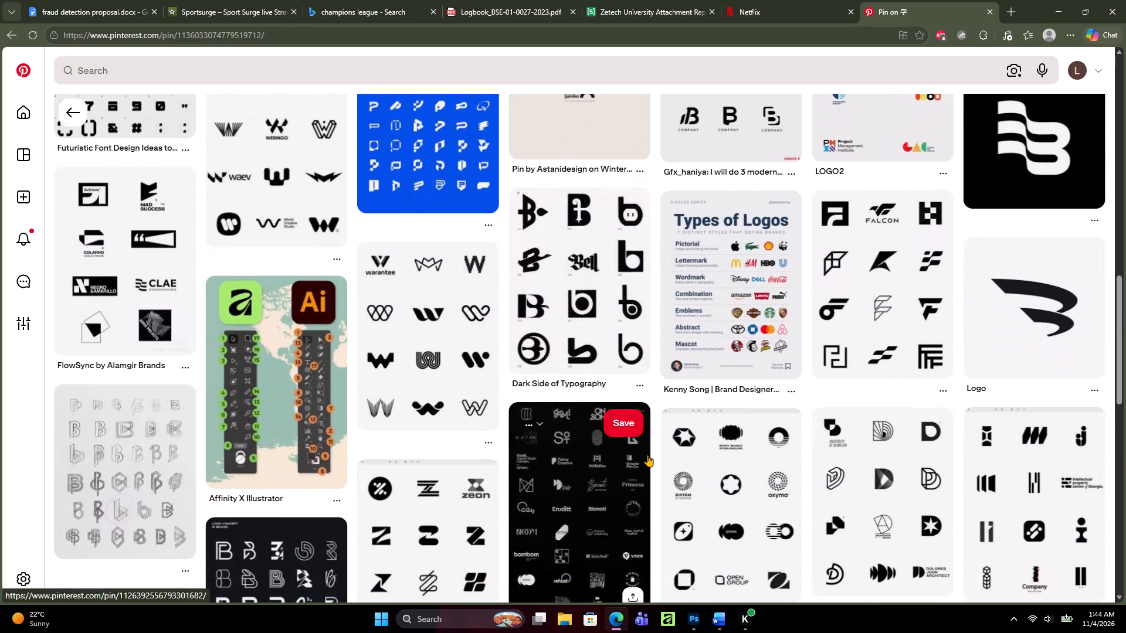
pyautogui.scroll(-3, 647, 455)
pyautogui.click(581, 74)
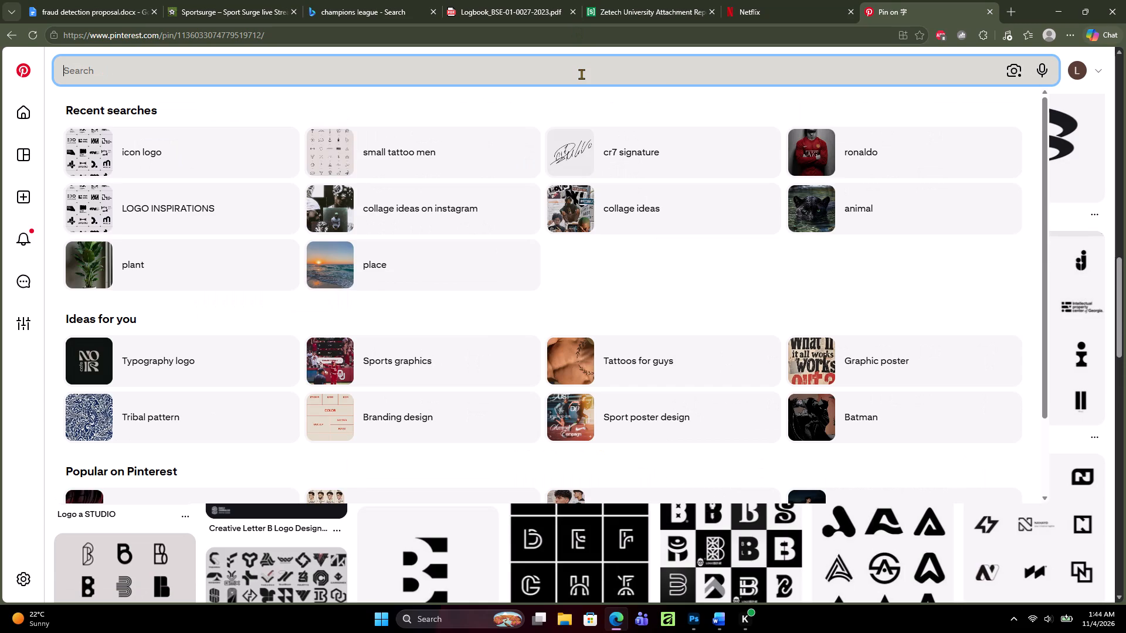
pyautogui.write('L')
pyautogui.press('space')
pyautogui.write('LOGO')
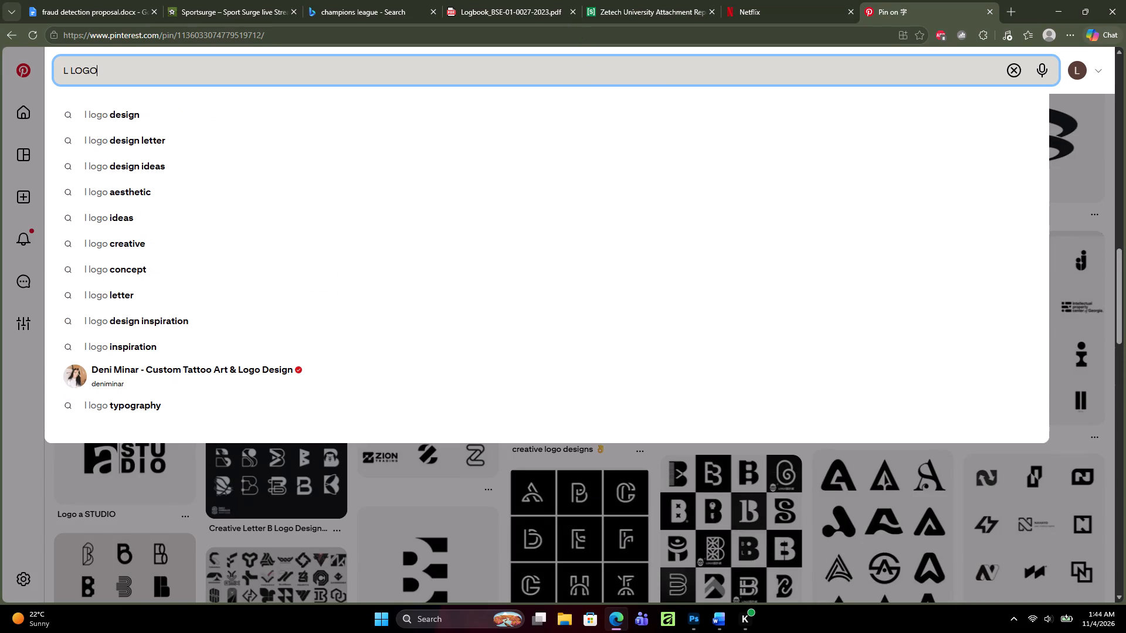
pyautogui.press('Return')
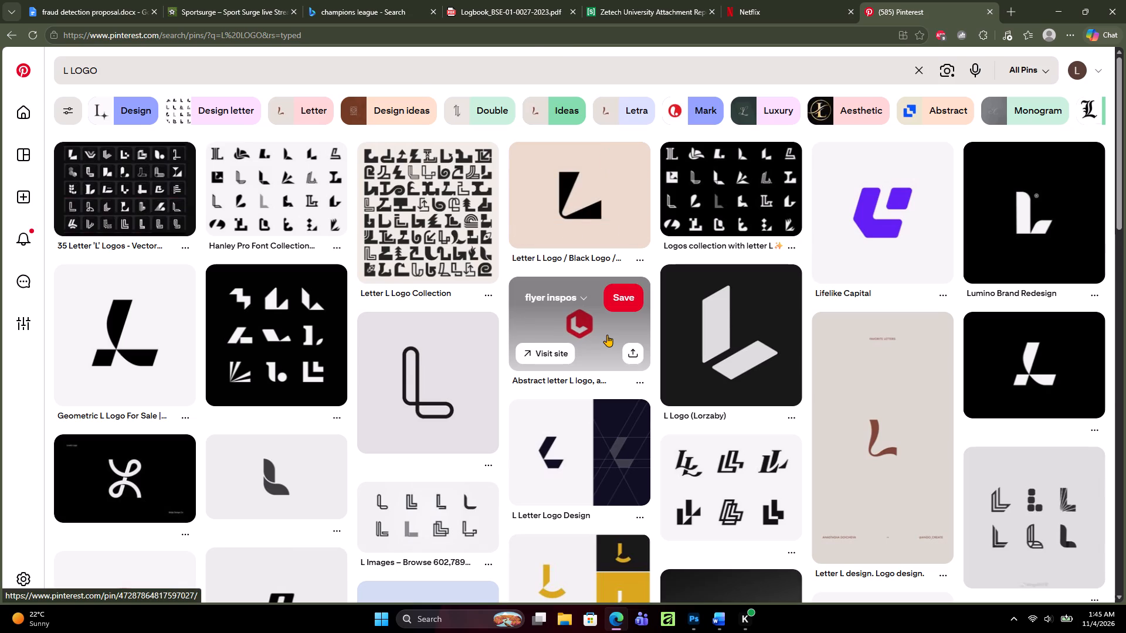
# Browse the L logo results for icon ideas and open the 9,300+ Letter L Illustrations pin from iStock.
pyautogui.scroll(-5, 607, 371)
pyautogui.scroll(3, 602, 407)
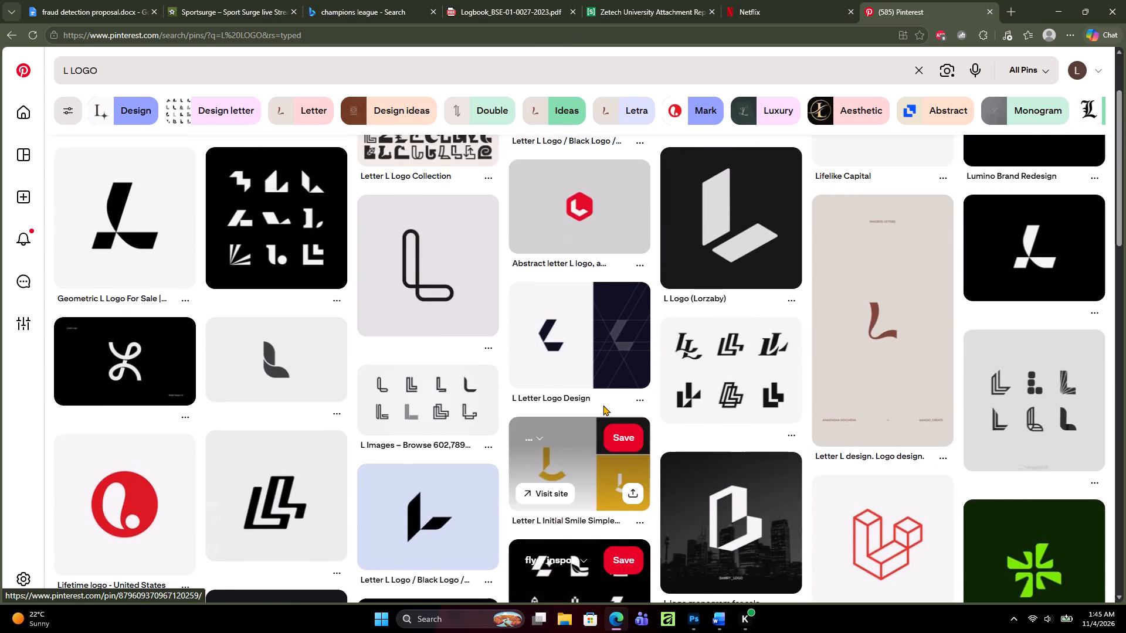
pyautogui.scroll(-5, 603, 405)
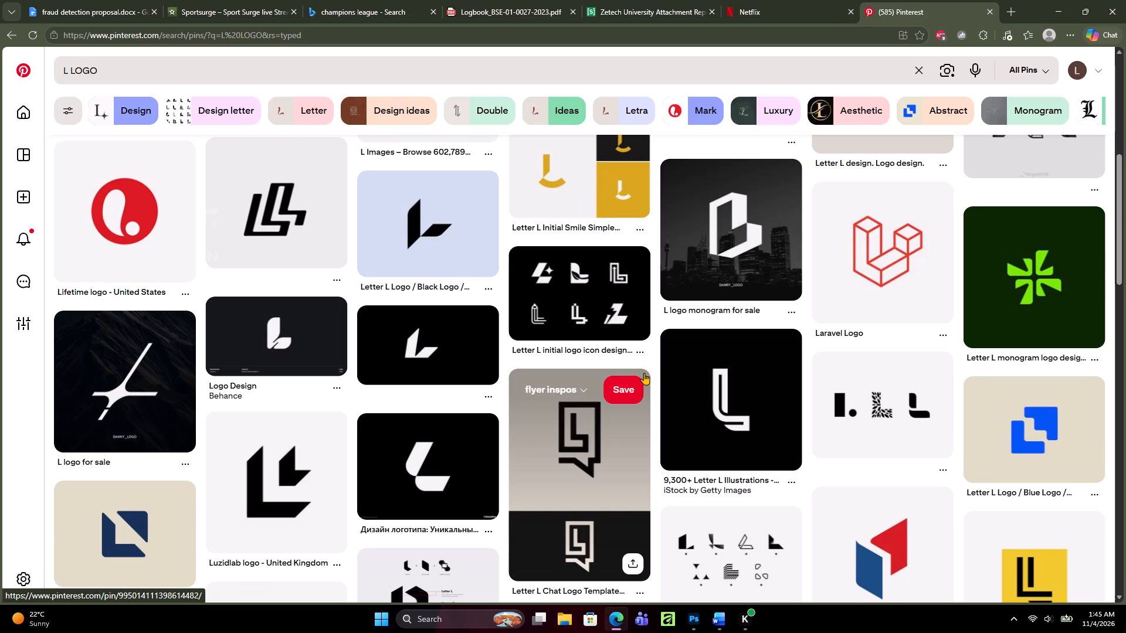
pyautogui.scroll(-2, 644, 373)
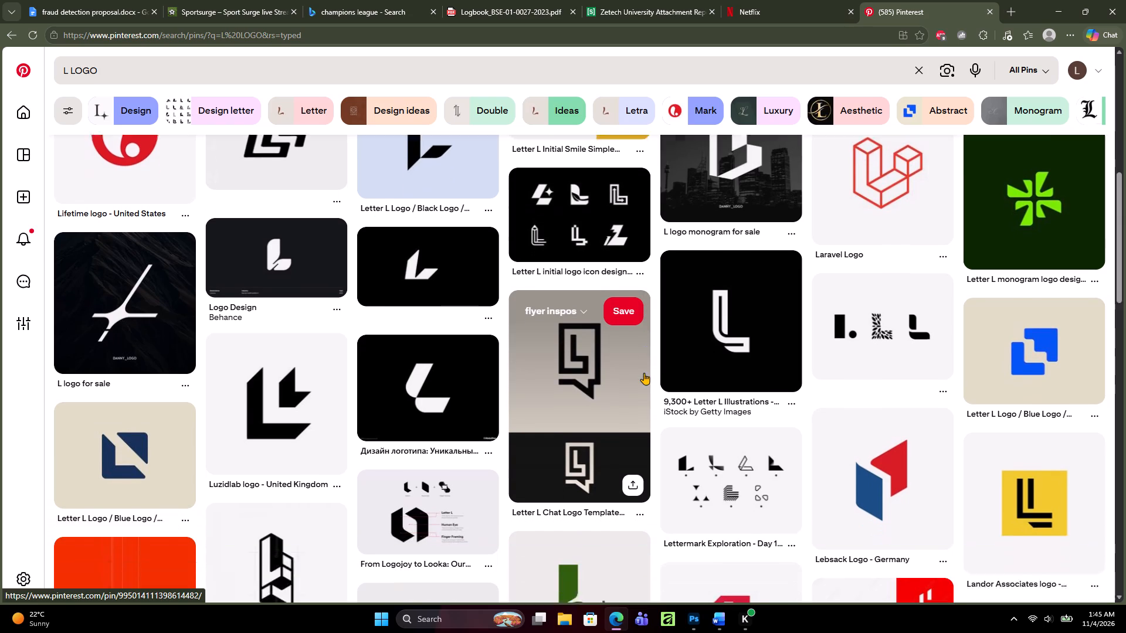
pyautogui.scroll(-2, 644, 373)
pyautogui.scroll(1, 643, 374)
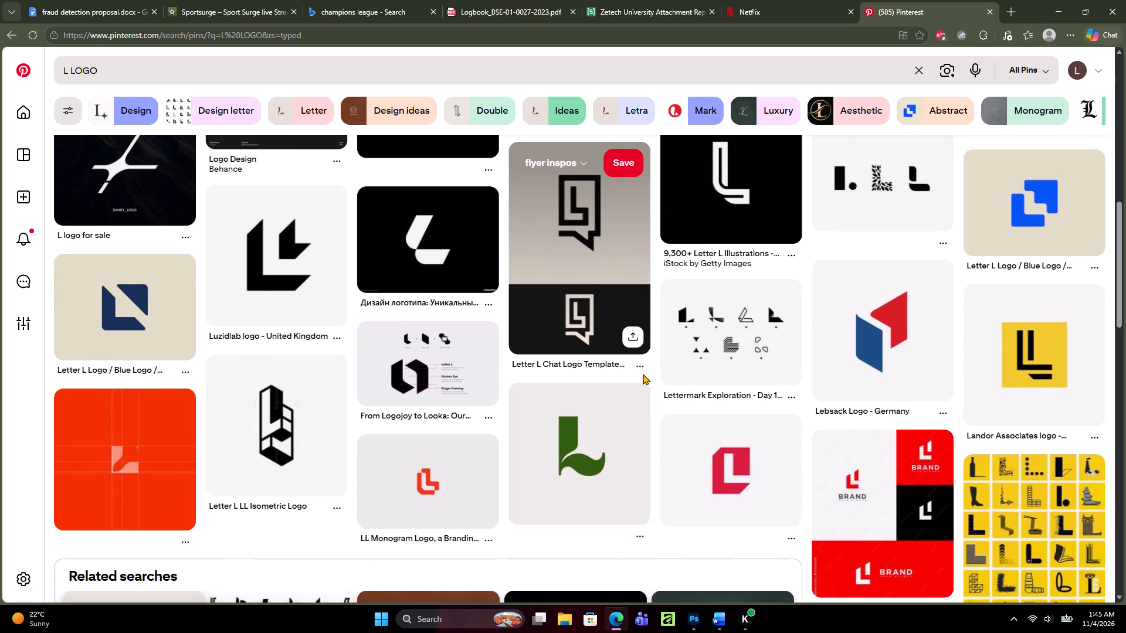
pyautogui.scroll(1, 643, 374)
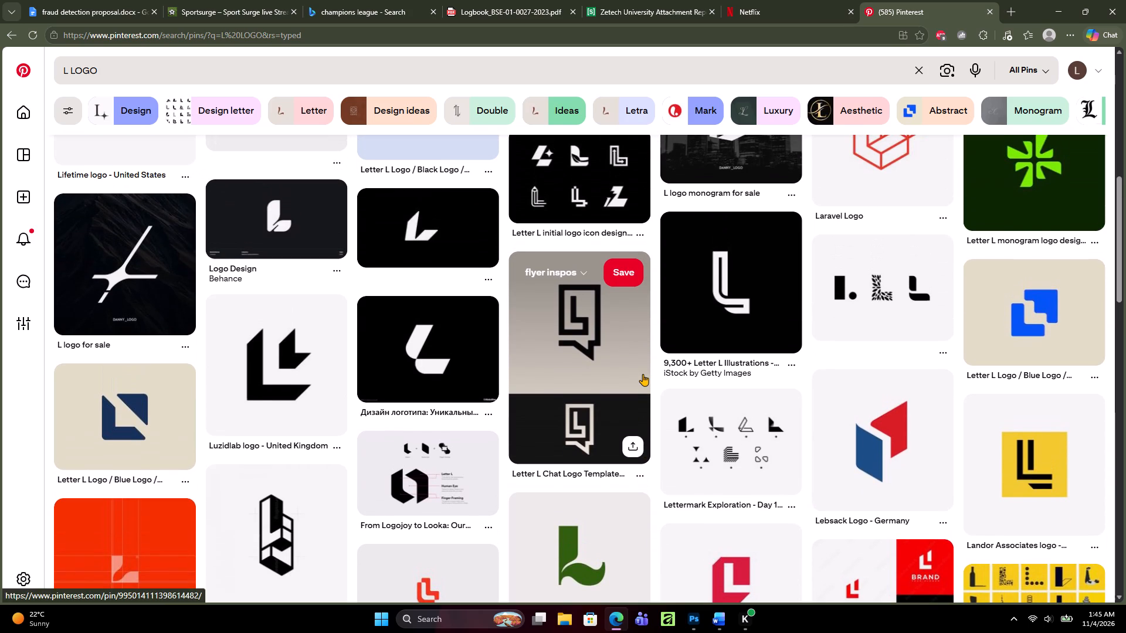
pyautogui.click(728, 302)
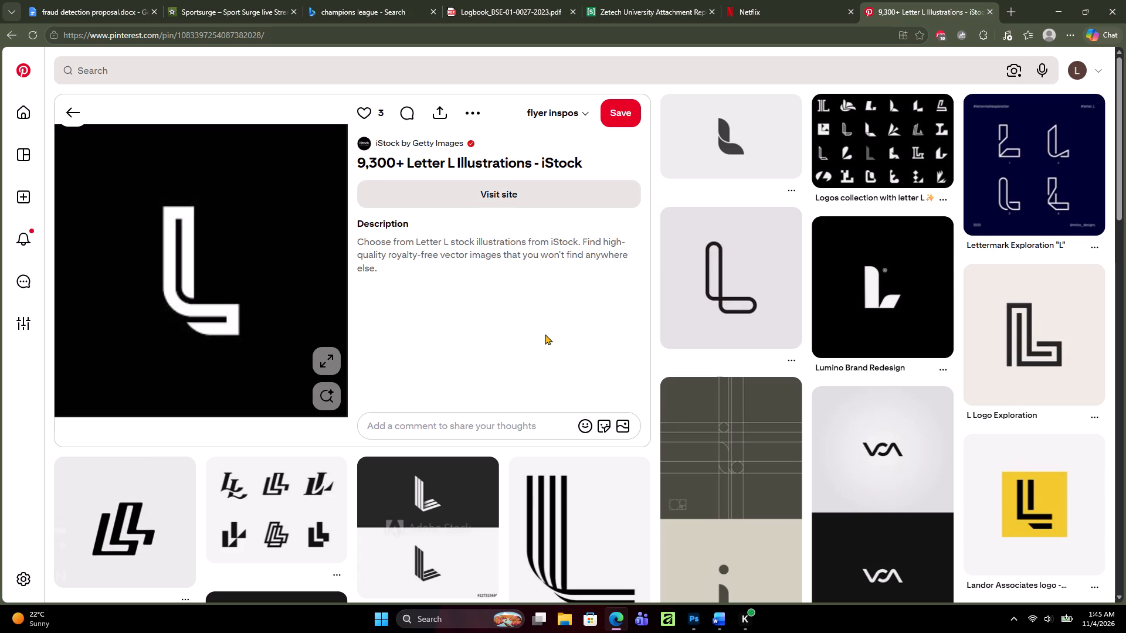
# Examine the related L logo designs below the opened pin for shapes and compositions that could inspire the icon.
pyautogui.scroll(-6, 545, 334)
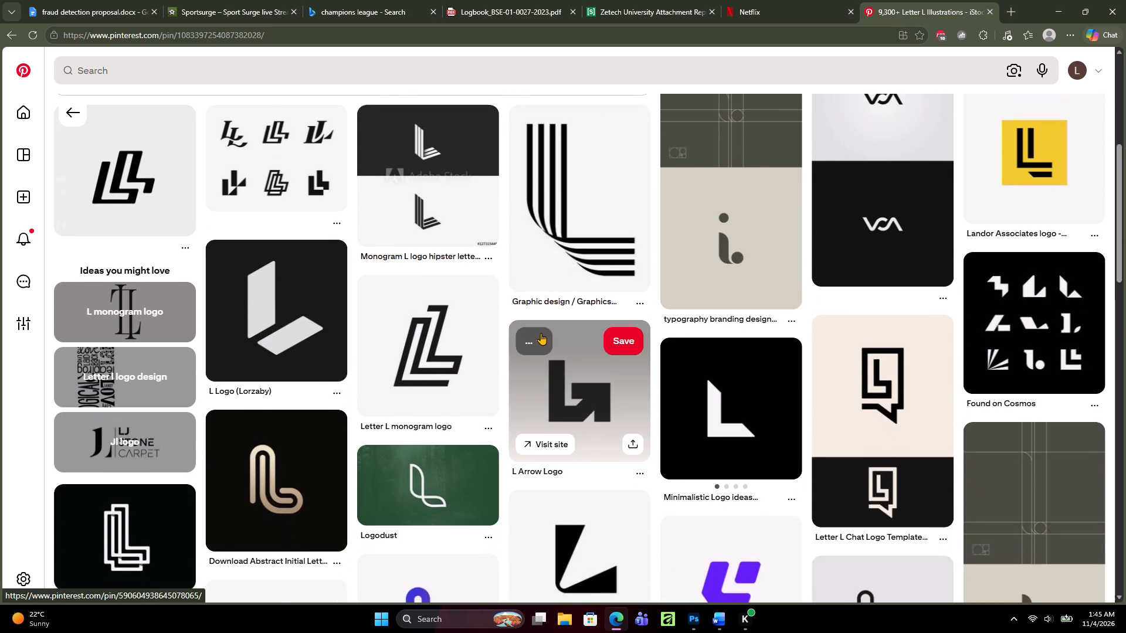
pyautogui.scroll(-3, 537, 336)
pyautogui.scroll(9, 515, 356)
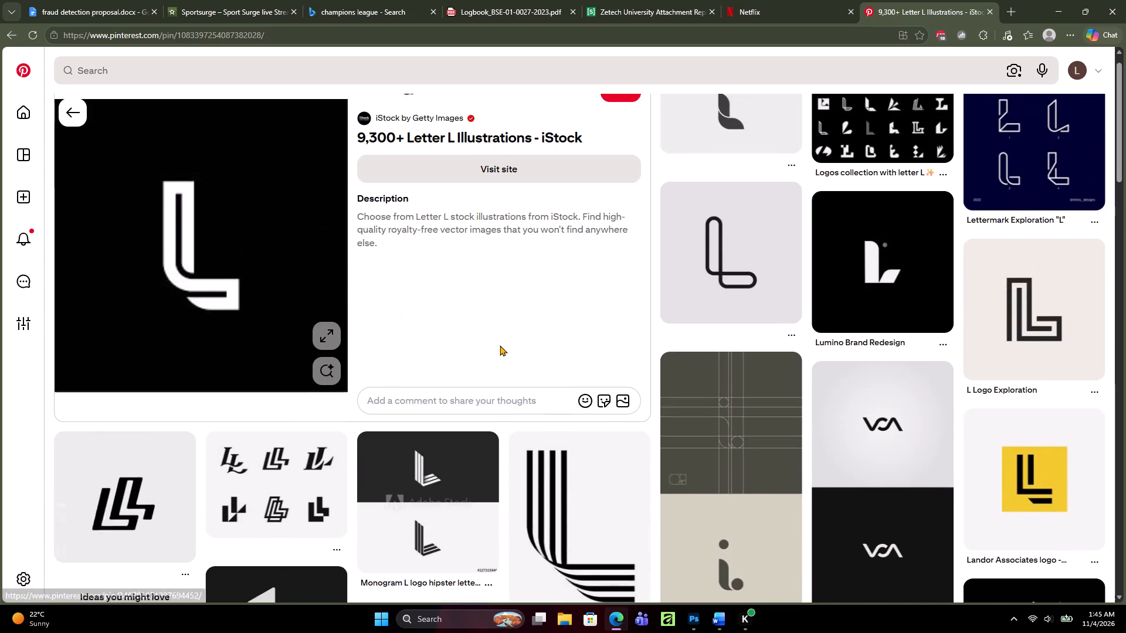
pyautogui.scroll(-9, 500, 345)
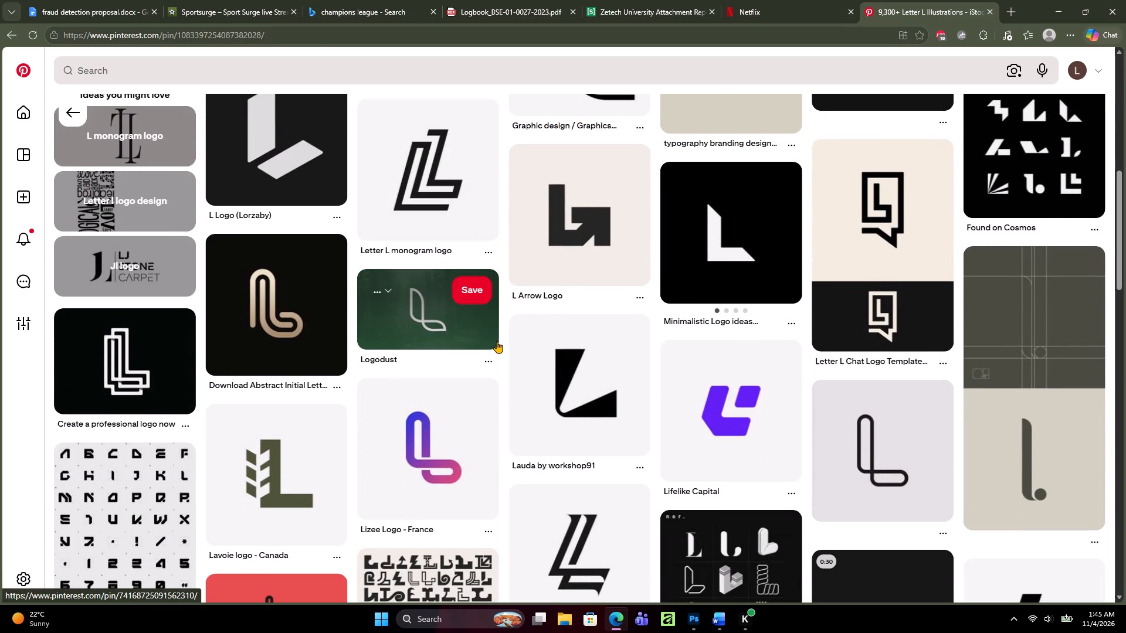
pyautogui.scroll(-4, 497, 341)
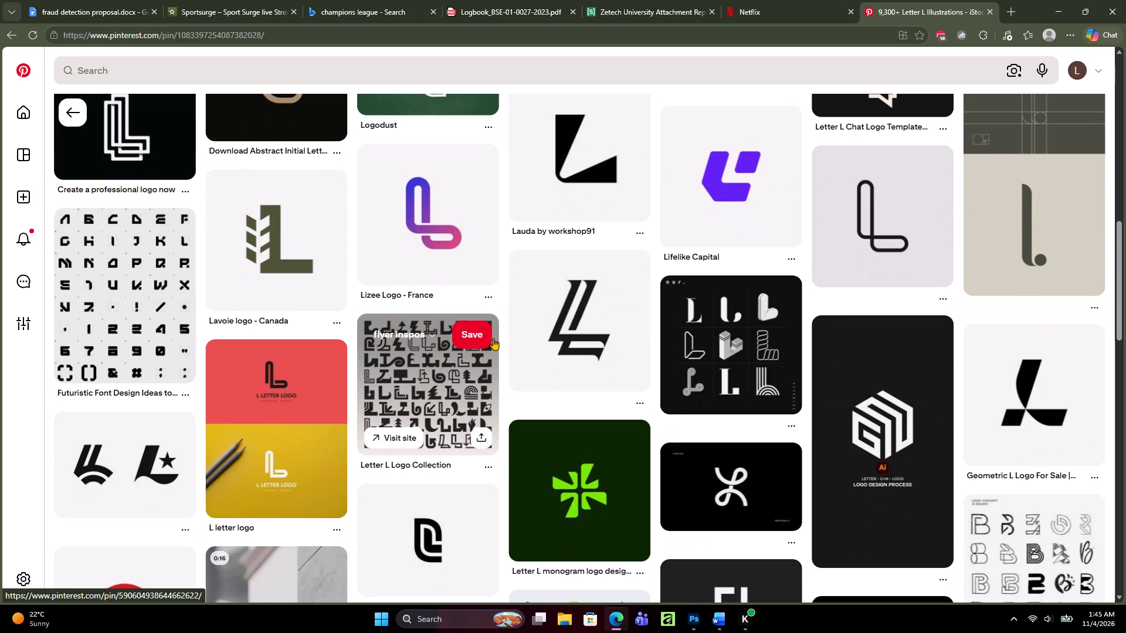
pyautogui.scroll(-3, 493, 338)
pyautogui.scroll(1, 487, 334)
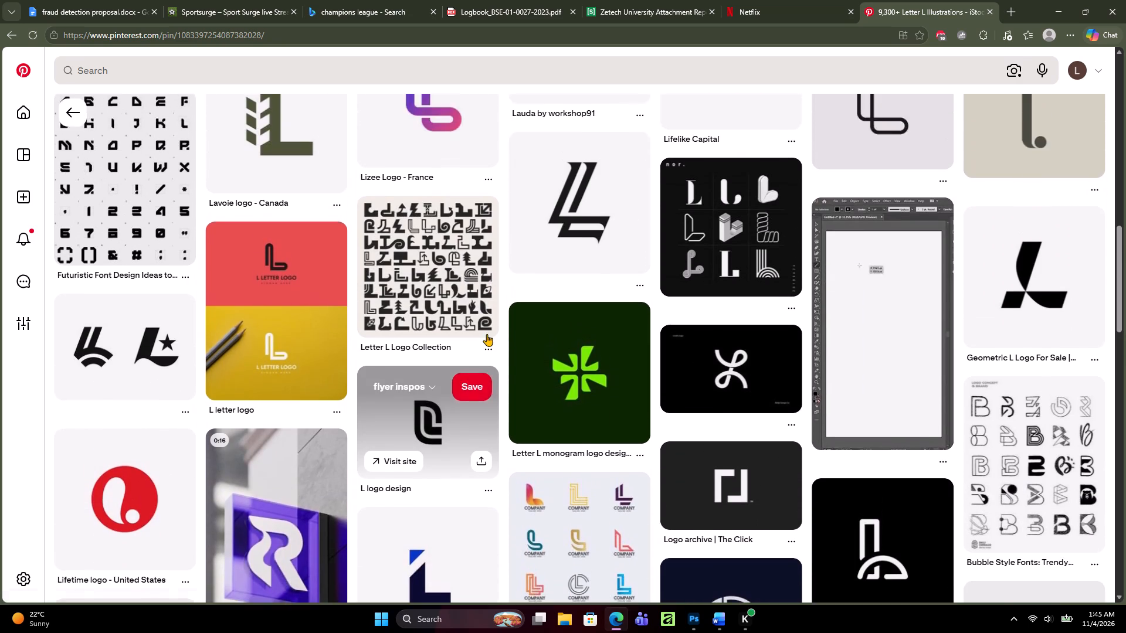
pyautogui.scroll(-8, 487, 334)
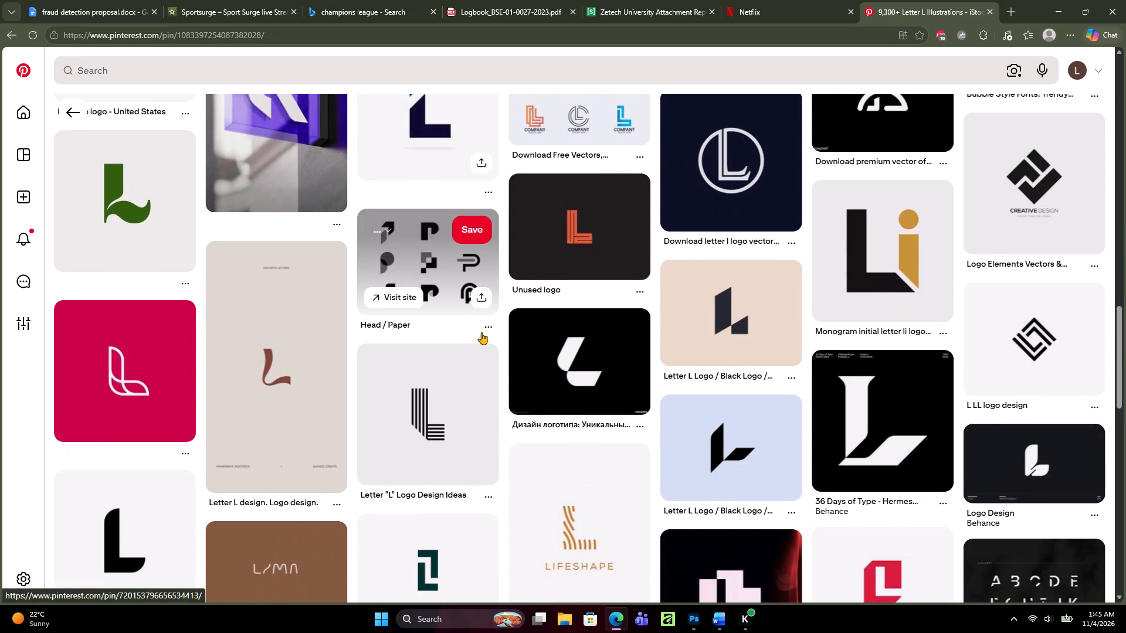
pyautogui.scroll(-2, 481, 332)
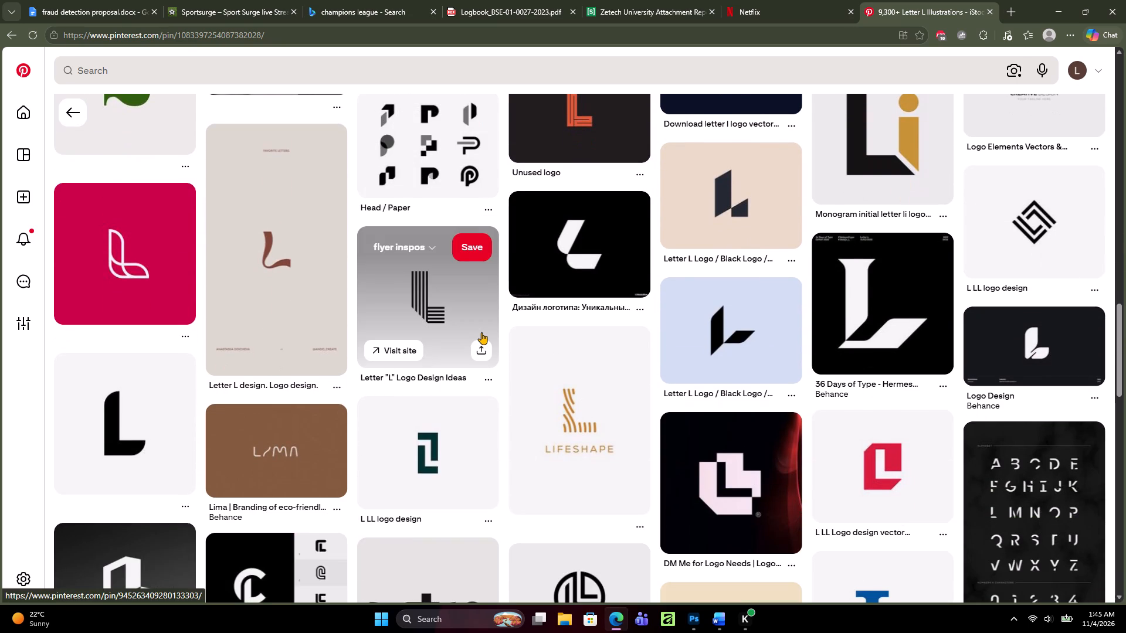
pyautogui.scroll(-4, 478, 331)
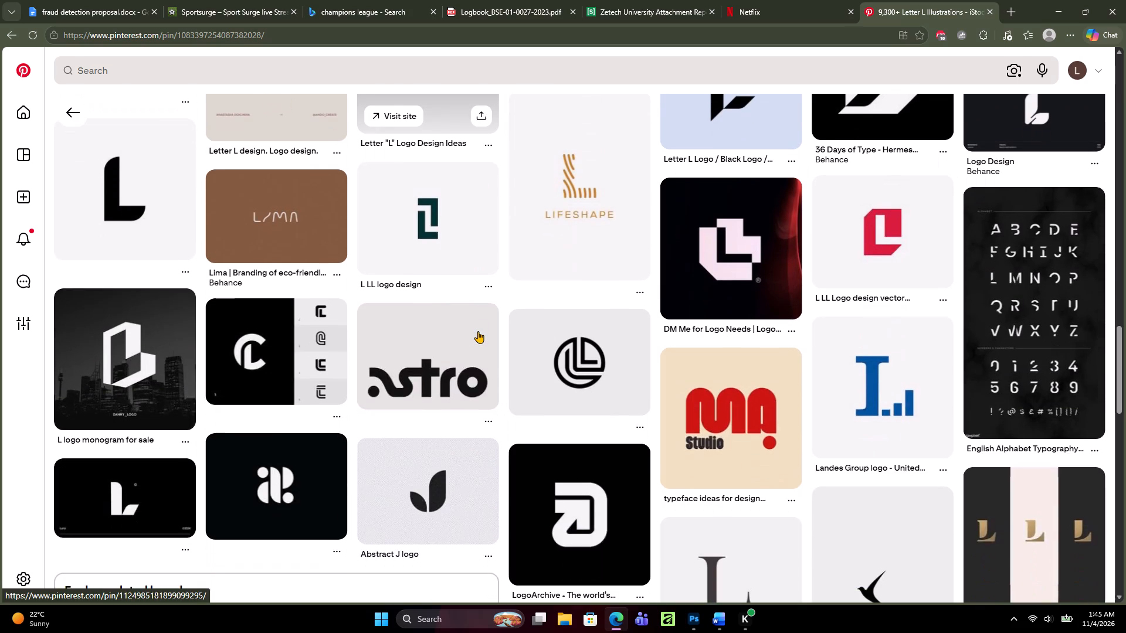
pyautogui.scroll(-1, 478, 331)
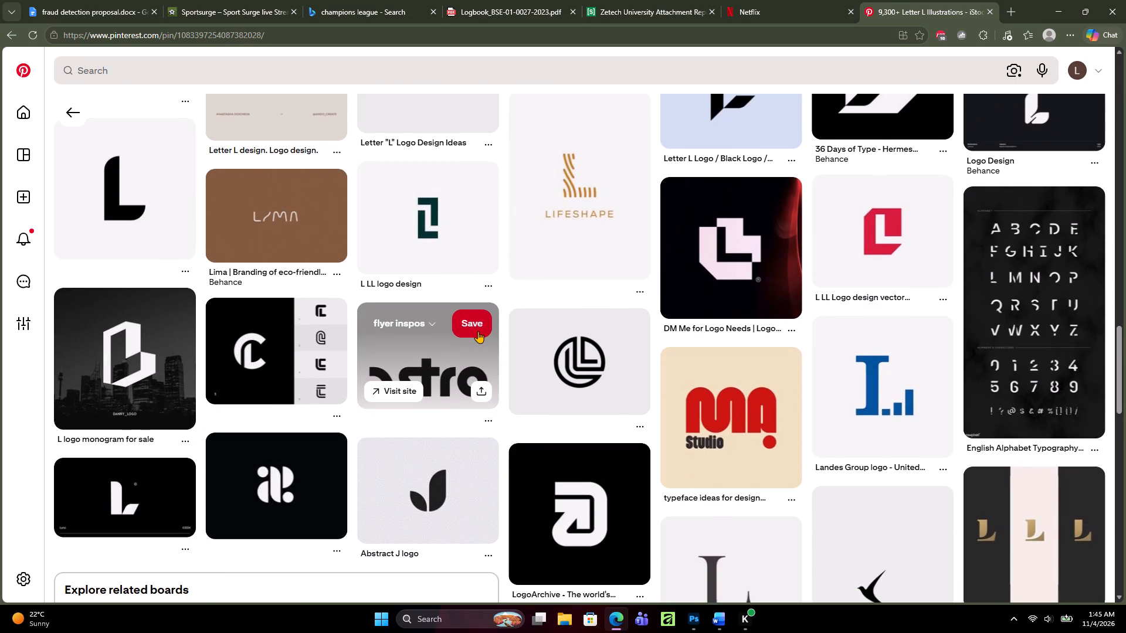
pyautogui.scroll(-6, 478, 331)
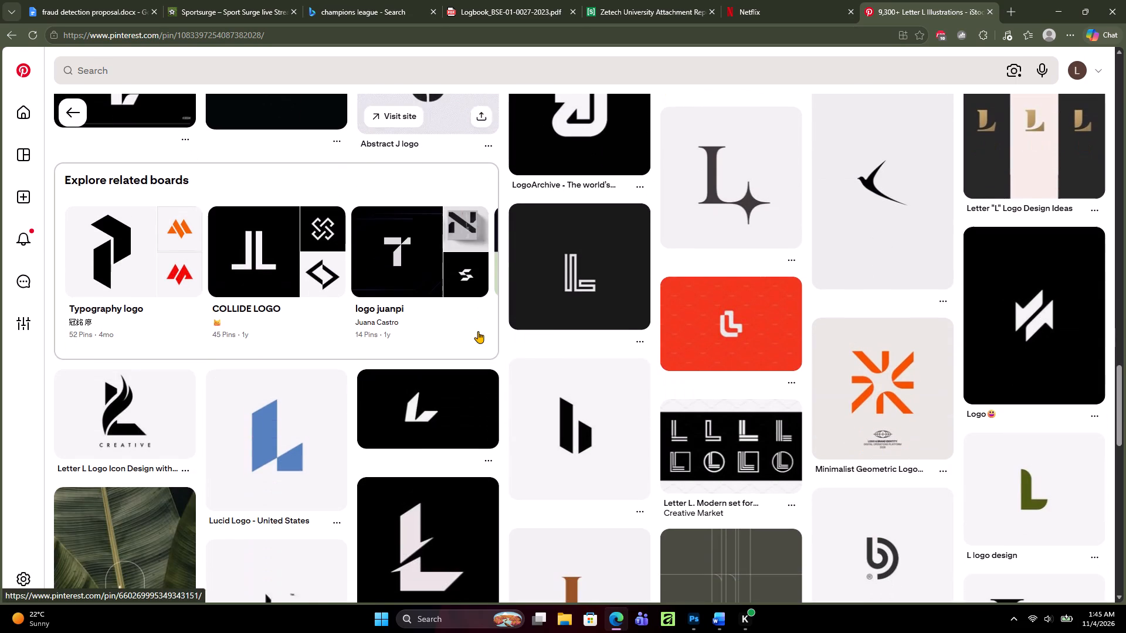
pyautogui.scroll(-3, 478, 331)
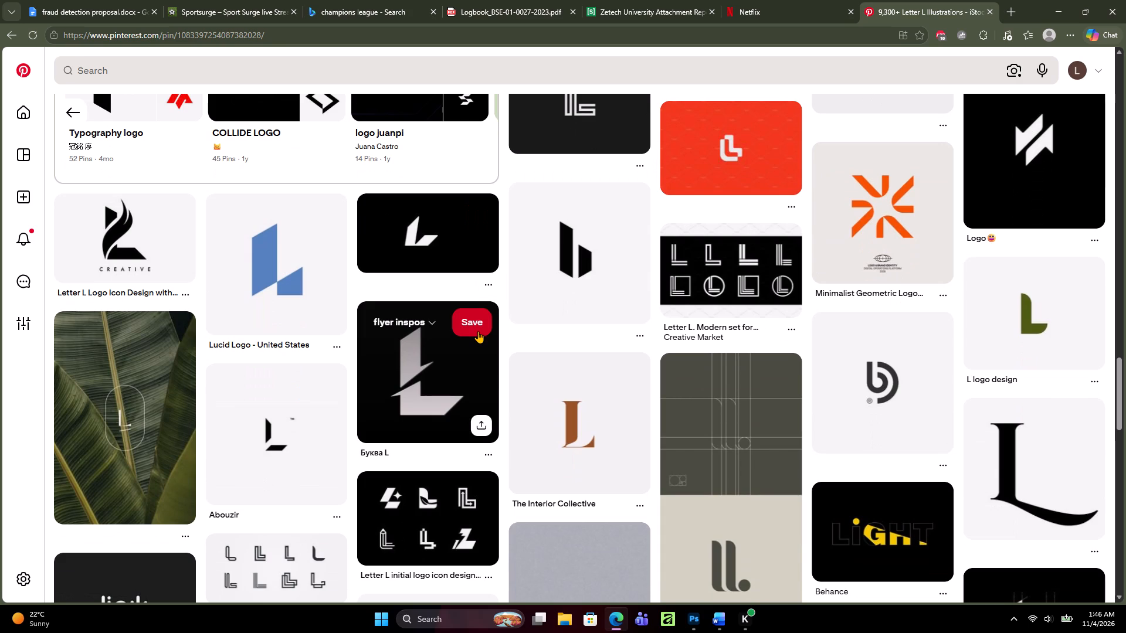
pyautogui.scroll(4, 478, 331)
pyautogui.scroll(-2, 478, 331)
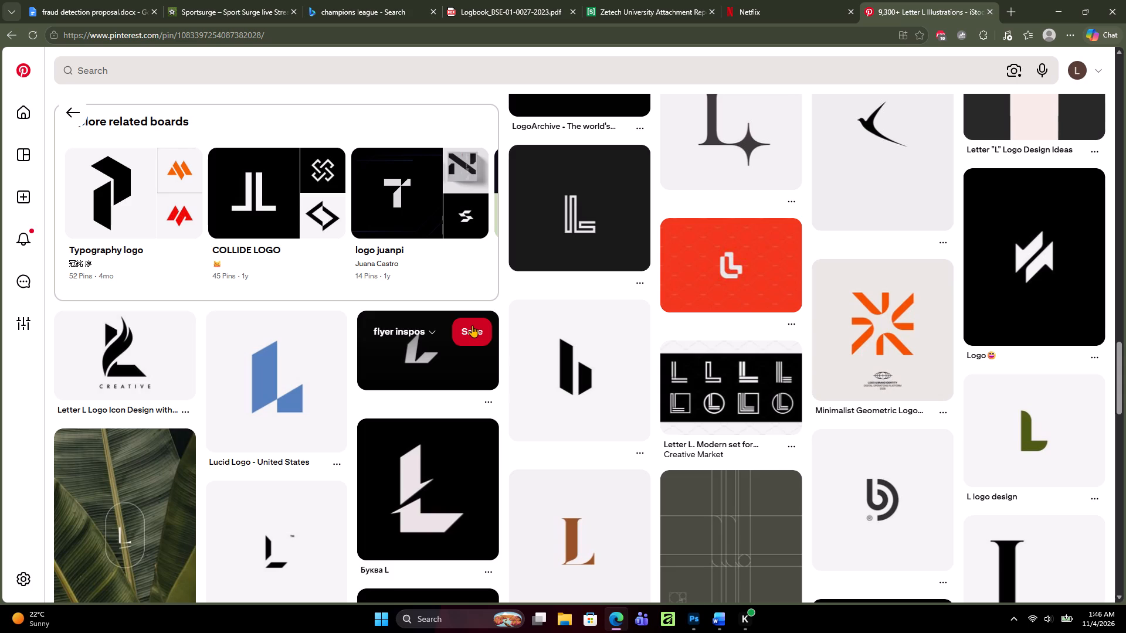
pyautogui.scroll(3, 446, 343)
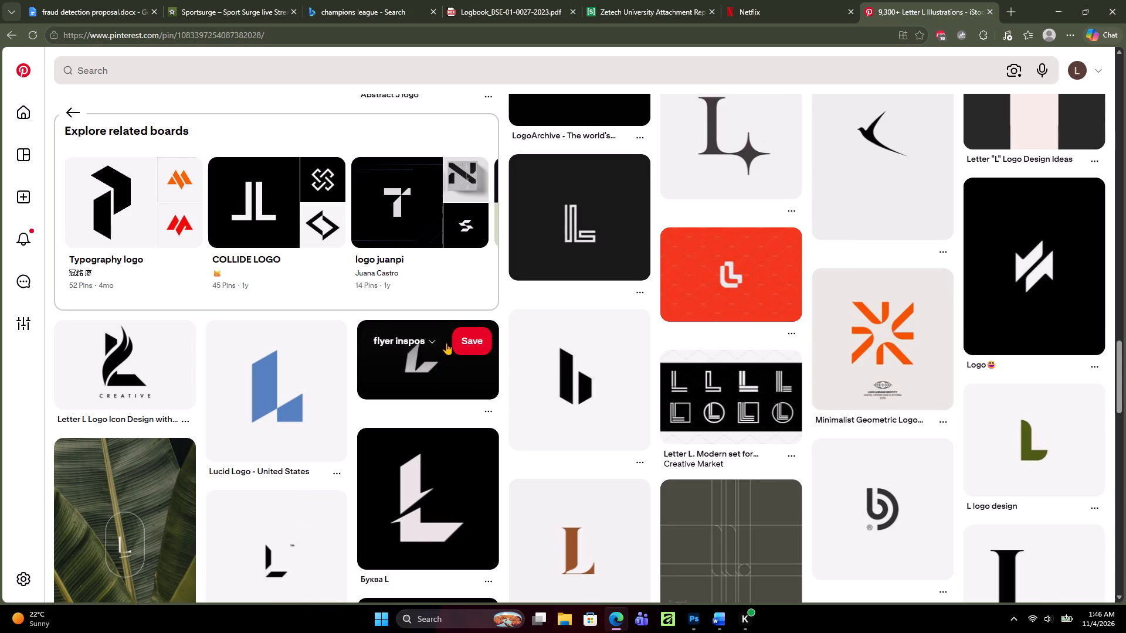
pyautogui.scroll(8, 446, 343)
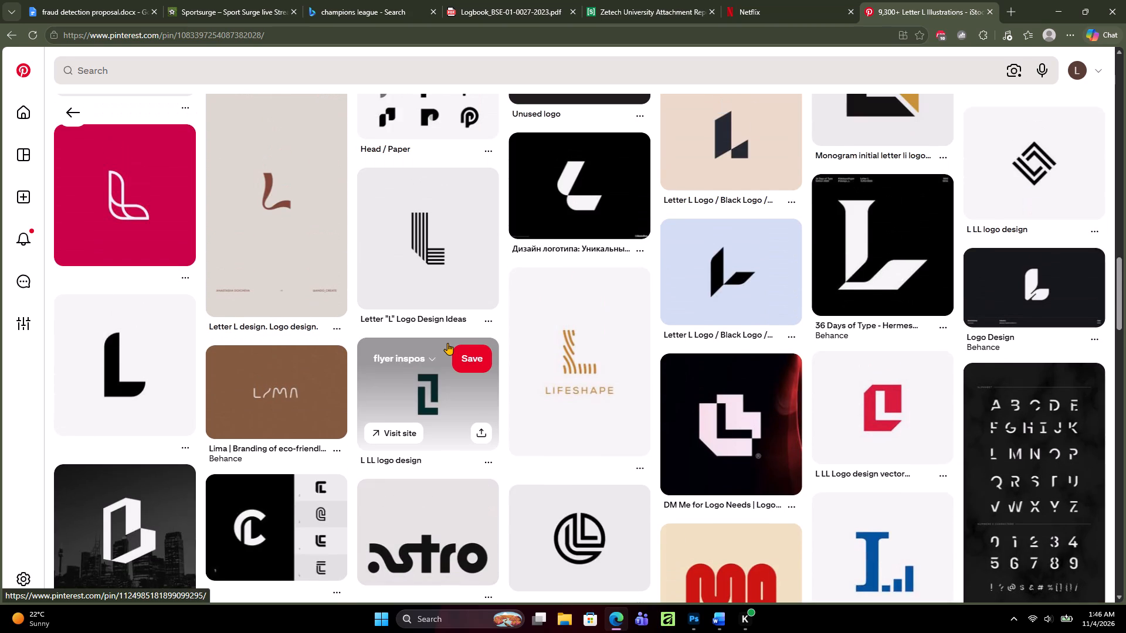
pyautogui.scroll(-9, 447, 343)
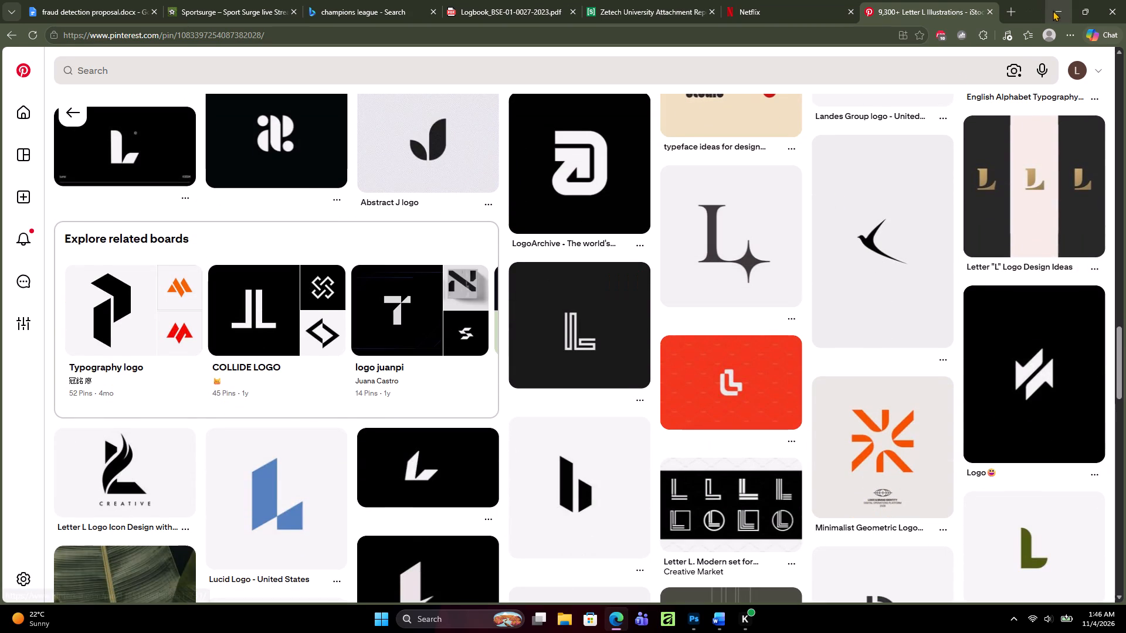
# Switch to Photoshop, duplicate the Rectangle 4 layer and place the copy directly below the original at about X 836, Y 205 px.
pyautogui.click(693, 618)
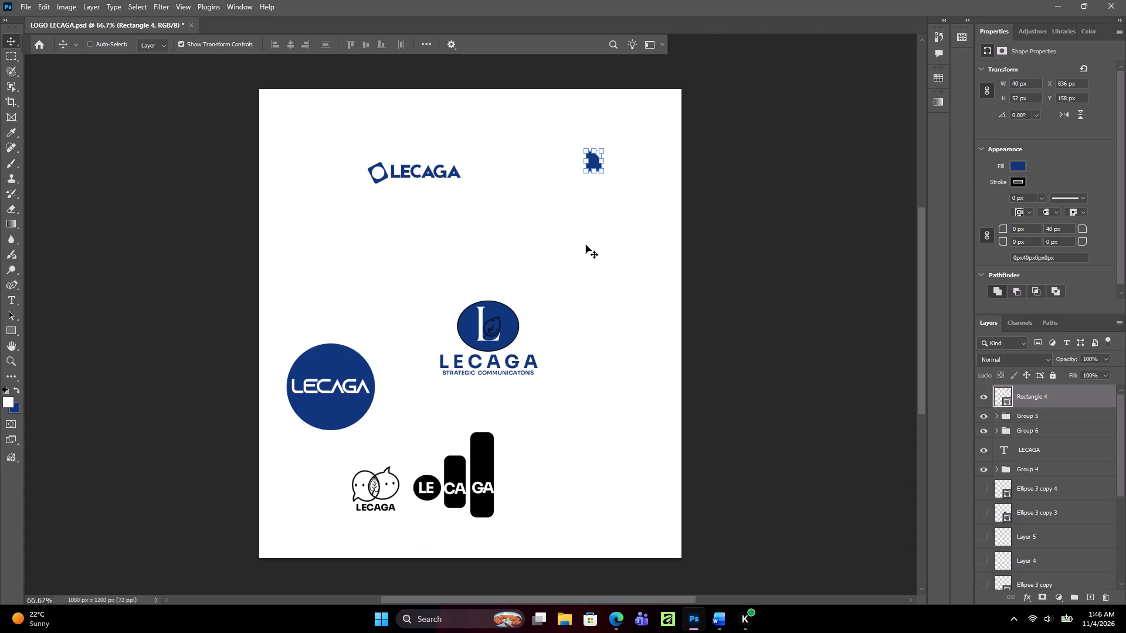
pyautogui.click(588, 244)
pyautogui.click(1034, 435)
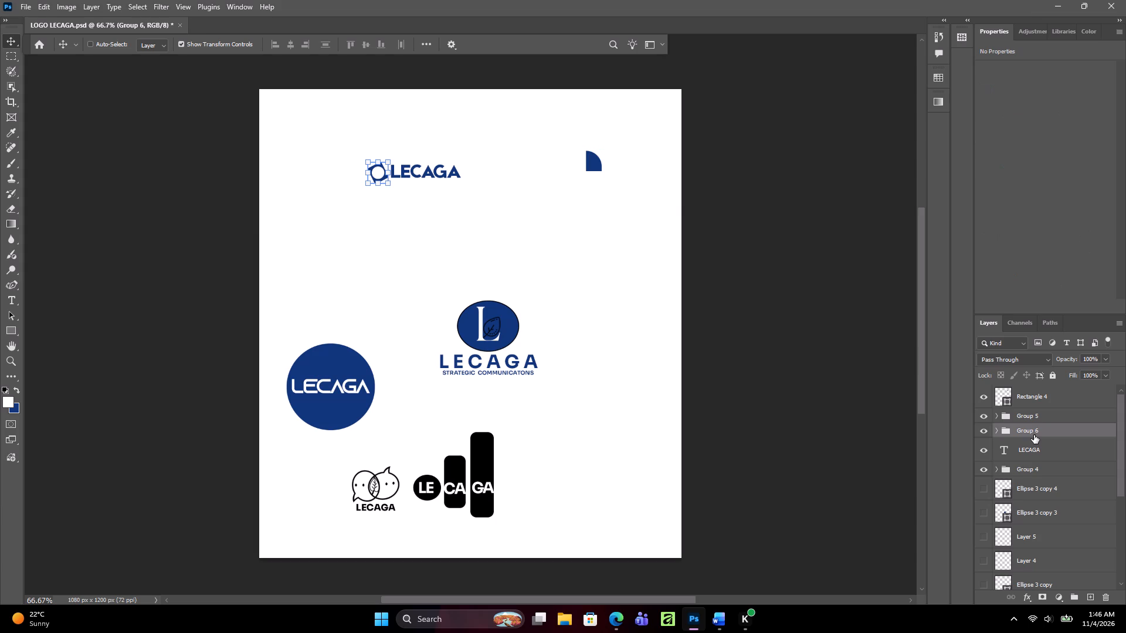
pyautogui.click(1021, 403)
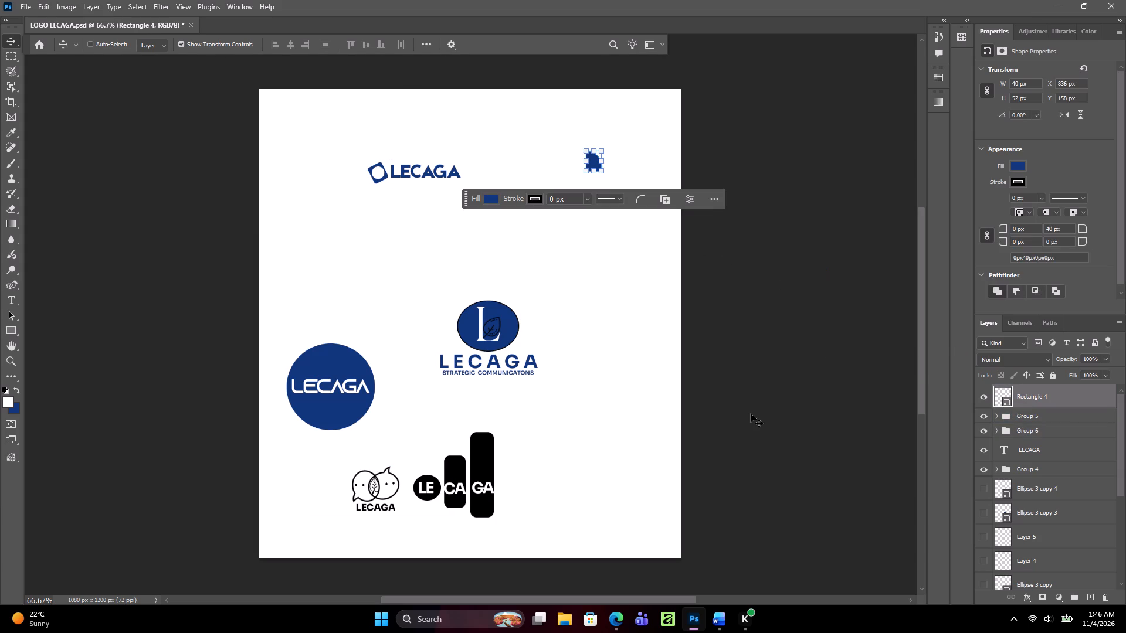
pyautogui.hotkey('ctrl', 'j')
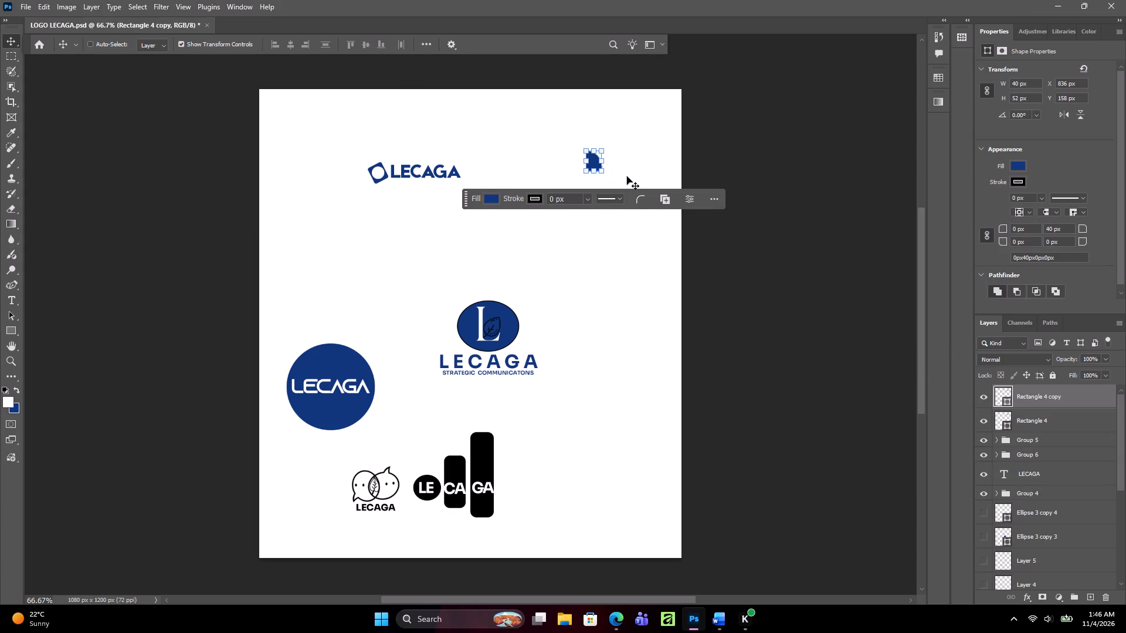
pyautogui.moveTo(627, 176); pyautogui.dragTo(630, 198)
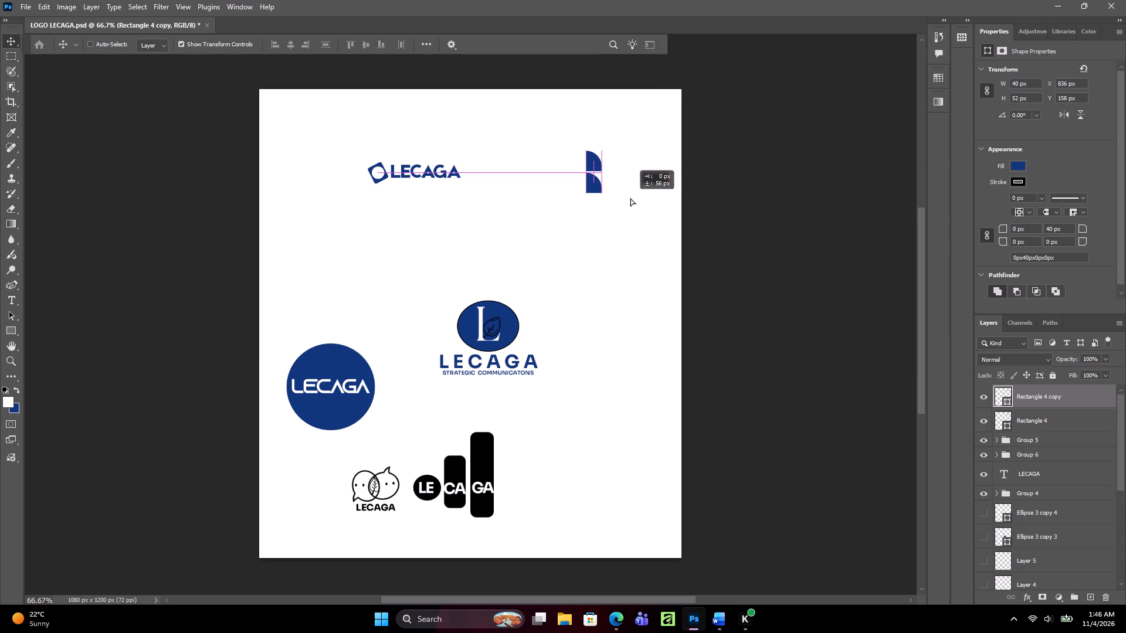
pyautogui.moveTo(630, 198); pyautogui.dragTo(631, 195)
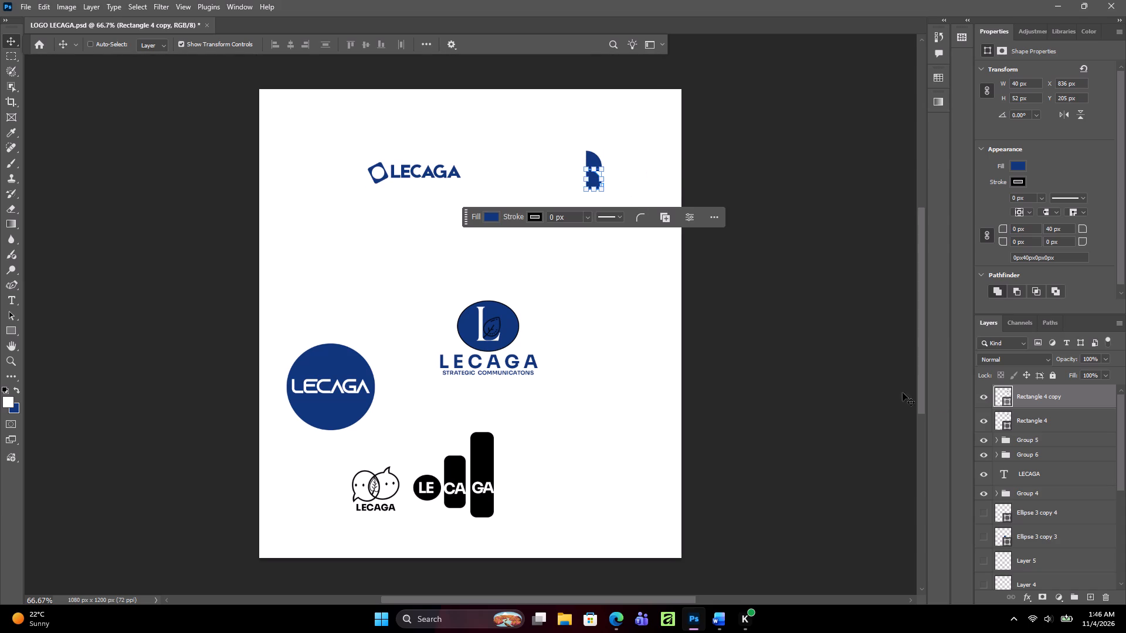
# Reselect the Rectangle 4 copy layer and move its shape diagonally down and left to about X 816, Y 210 px.
pyautogui.click(1058, 438)
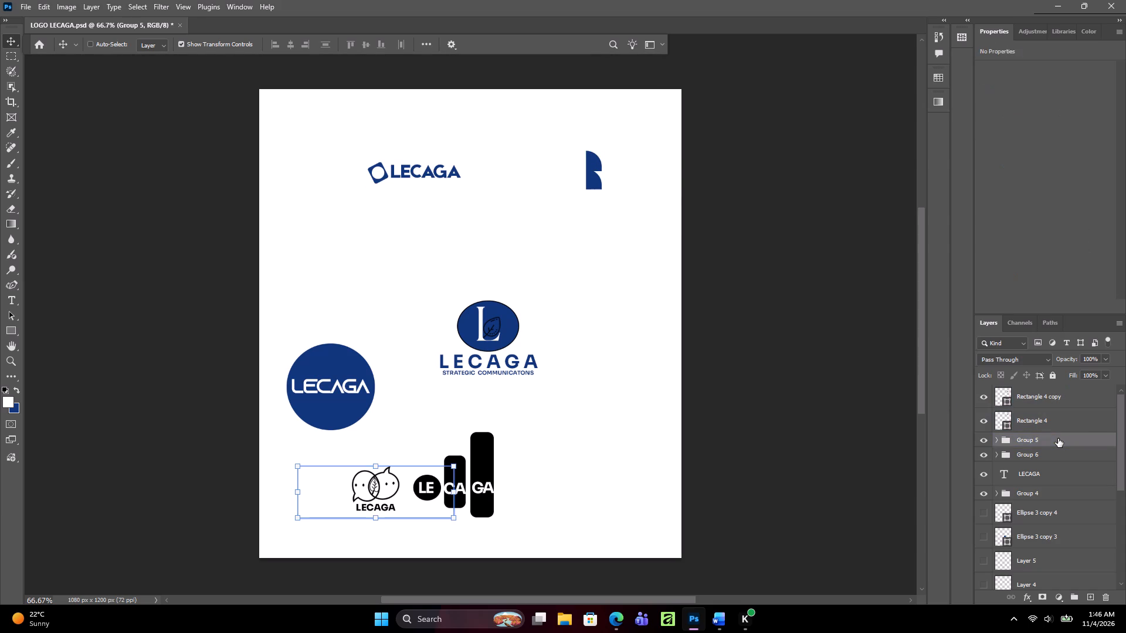
pyautogui.click(1042, 421)
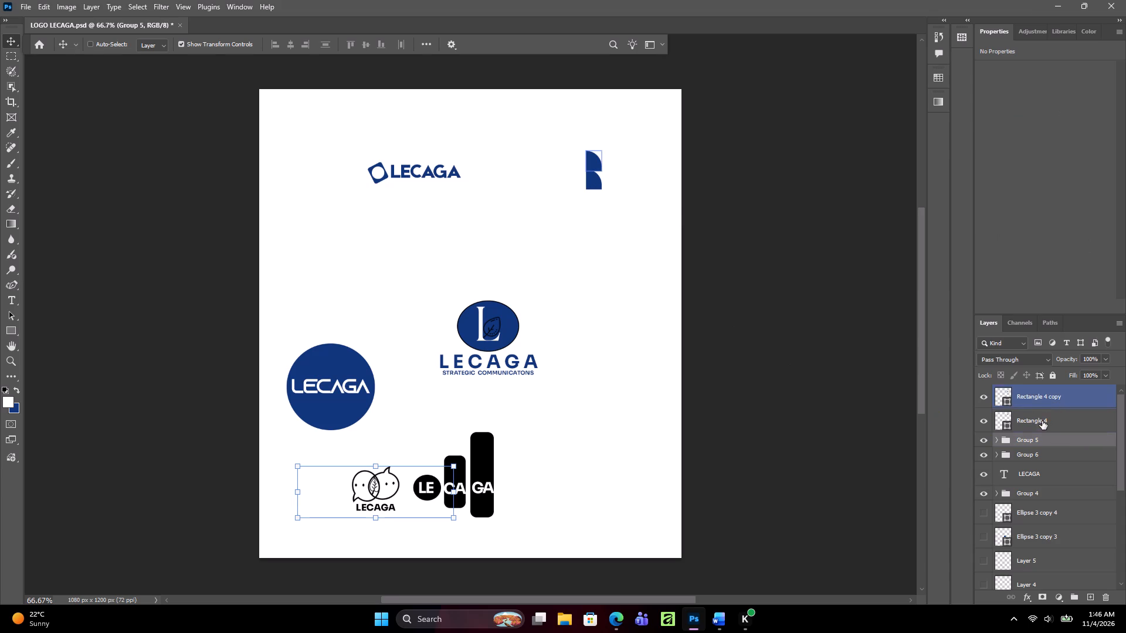
pyautogui.click(1039, 391)
pyautogui.click(598, 304)
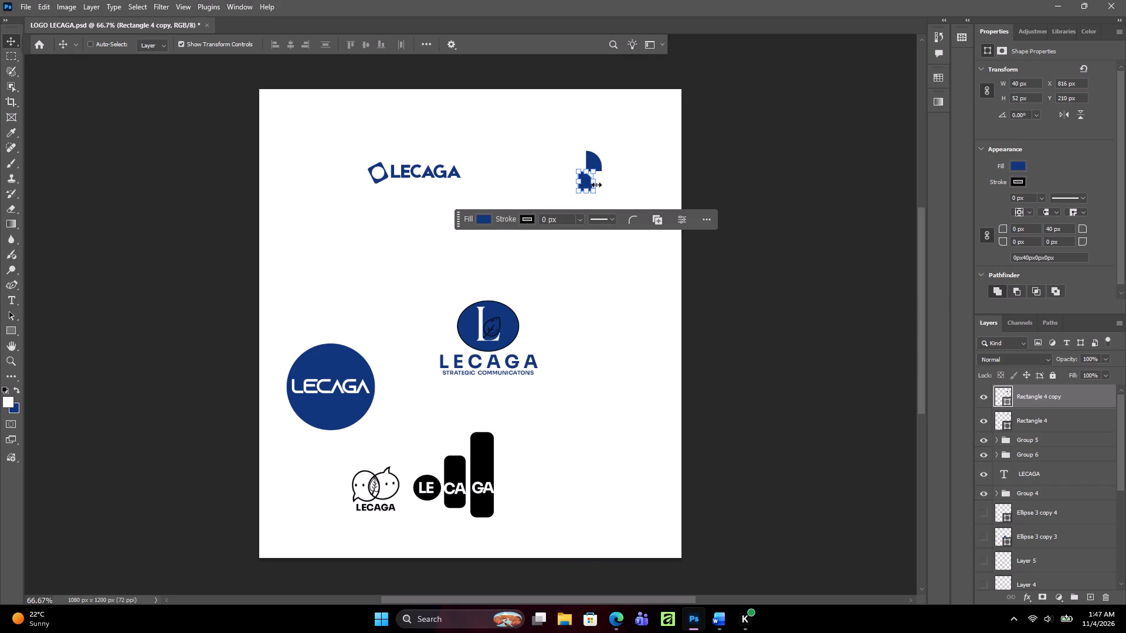
# Flip the Rectangle 4 copy shape vertically so its rounded corner faces downward.
pyautogui.click(701, 216)
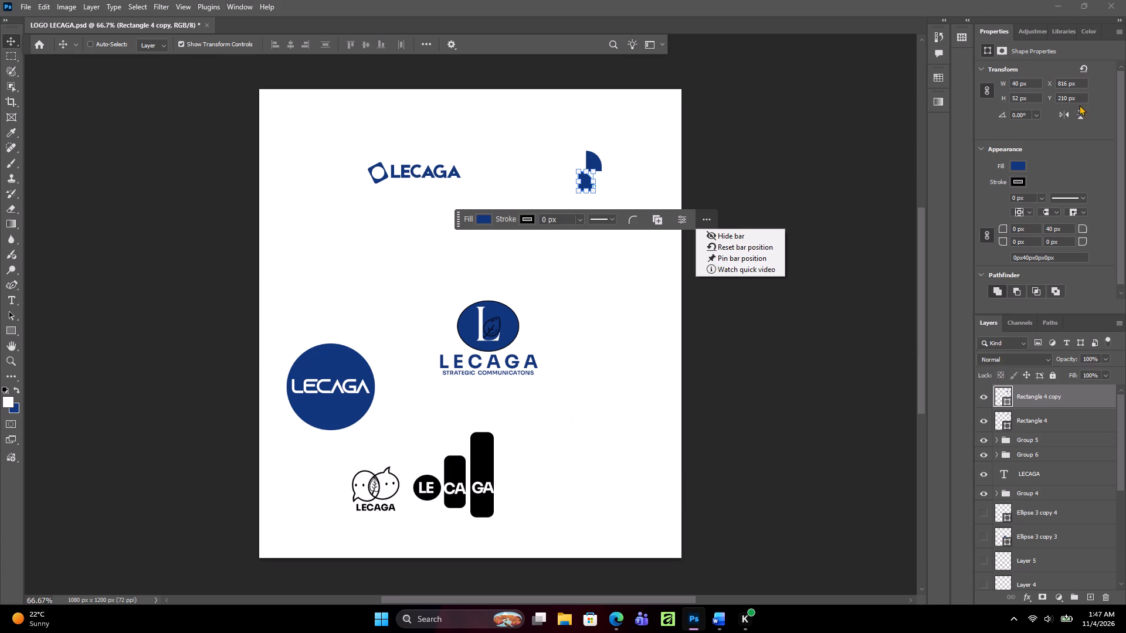
pyautogui.click(1066, 113)
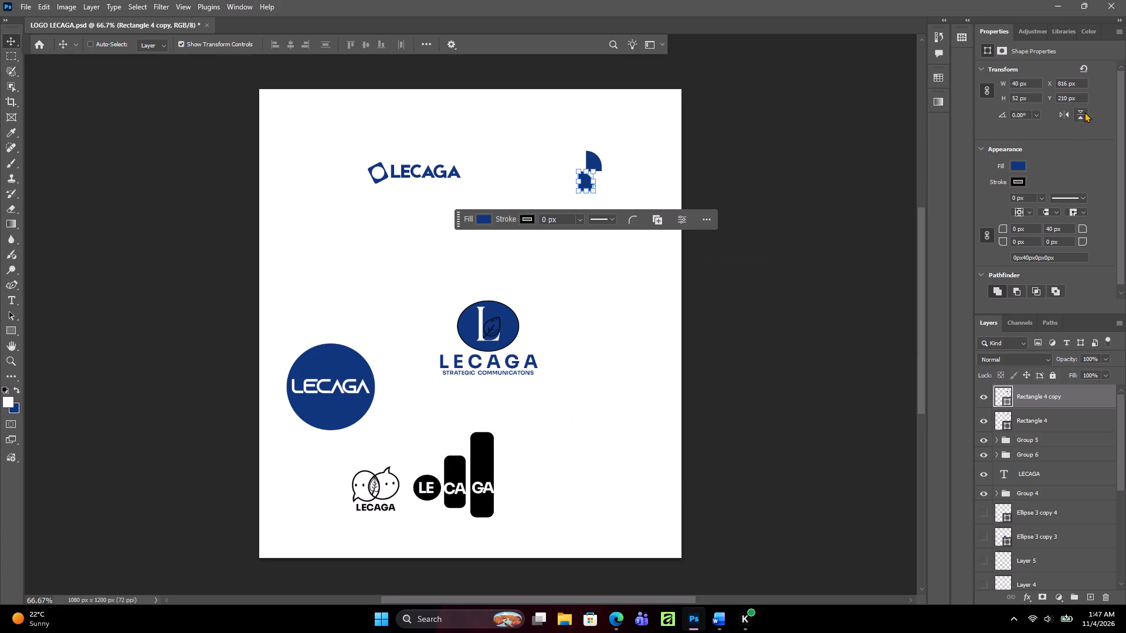
pyautogui.click(1082, 113)
# Reselect the Rectangle 4 copy layer and move its shape horizontally left to X 796 px, corner to corner with Rectangle 4.
pyautogui.click(1059, 423)
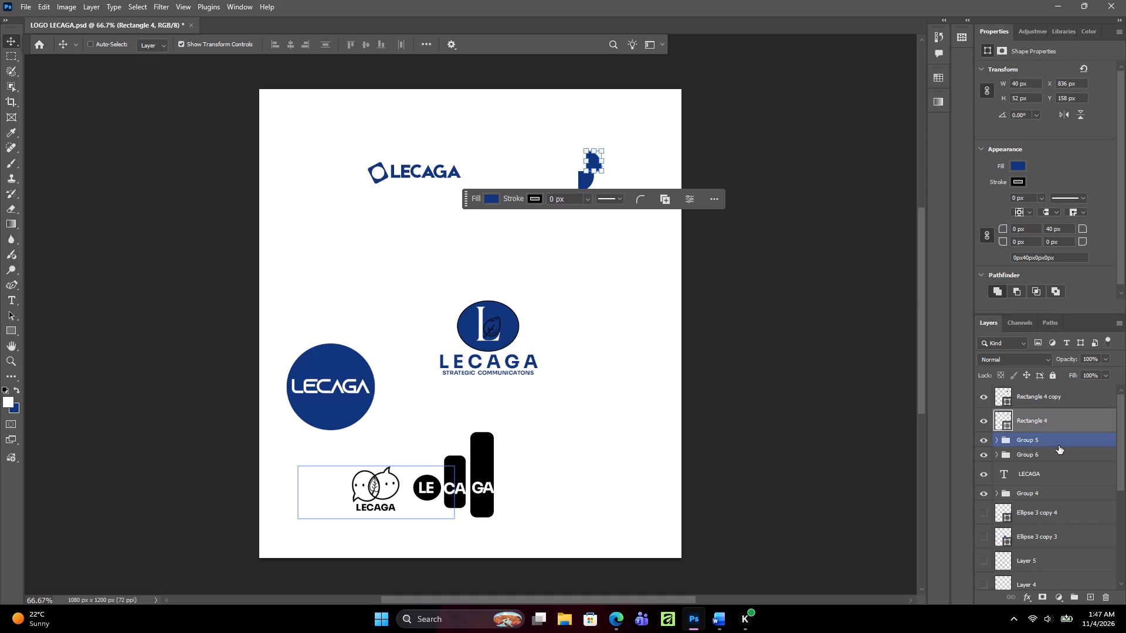
pyautogui.click(1059, 445)
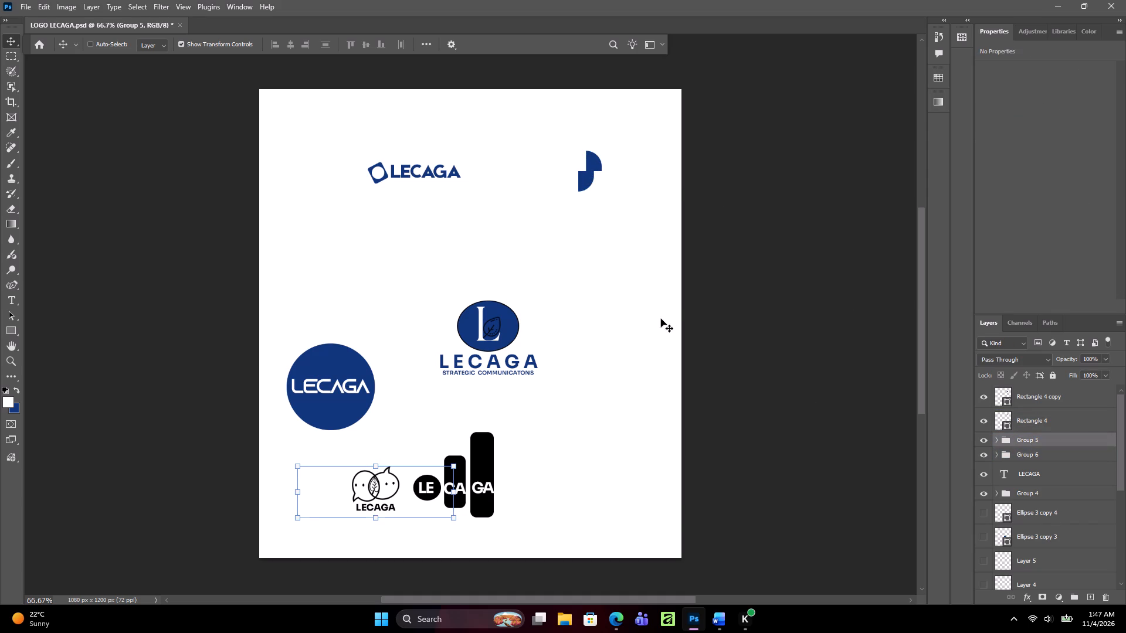
pyautogui.click(1052, 395)
pyautogui.moveTo(625, 254); pyautogui.dragTo(620, 254)
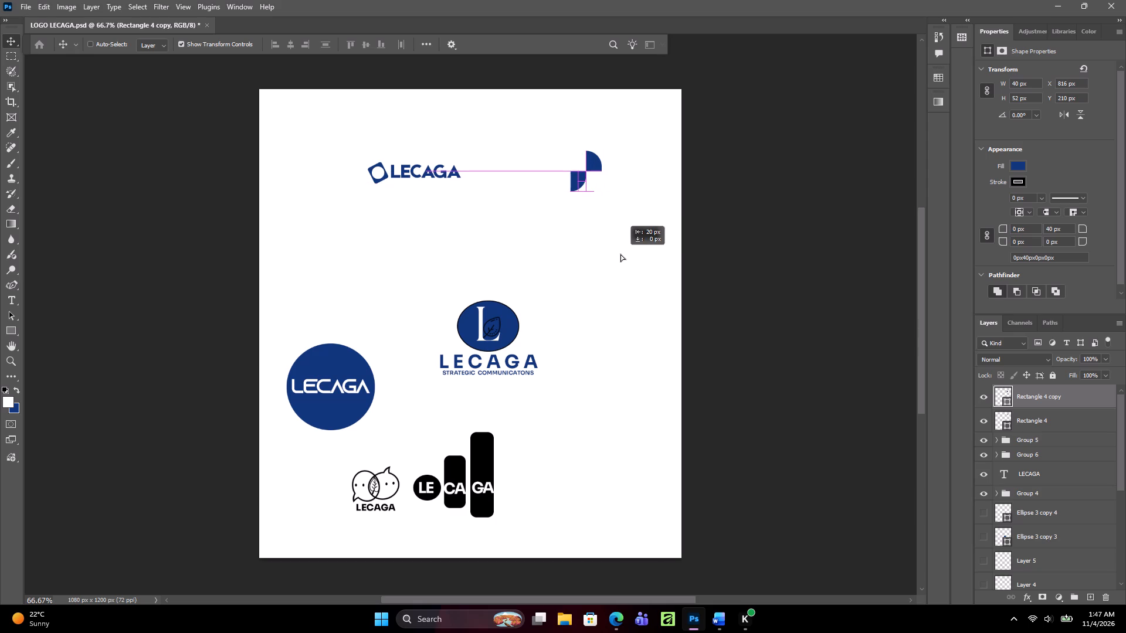
pyautogui.moveTo(620, 254); pyautogui.dragTo(619, 253)
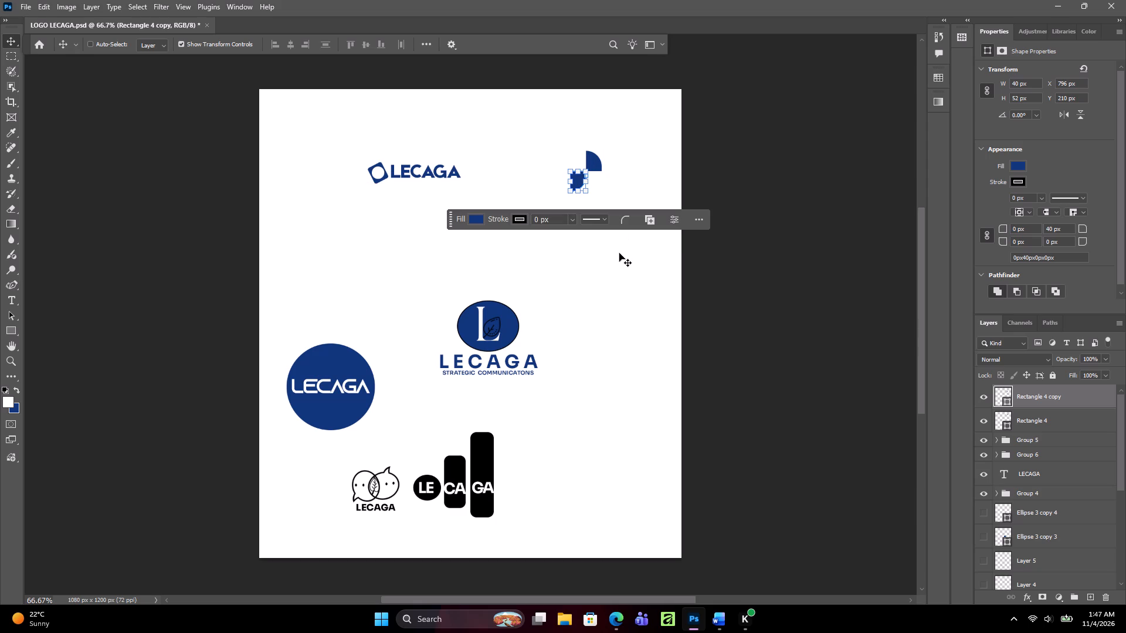
# Add a blue LECAGA text in Etna below the new icon, widening its text box to about 329 by 71 px.
pyautogui.click(1046, 484)
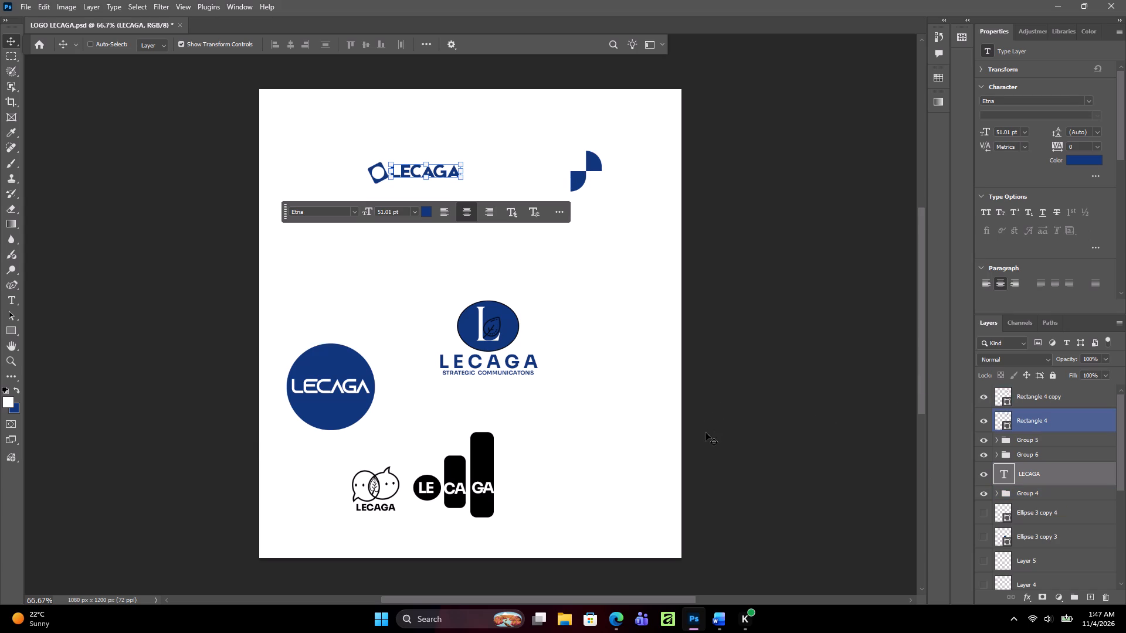
pyautogui.press('t')
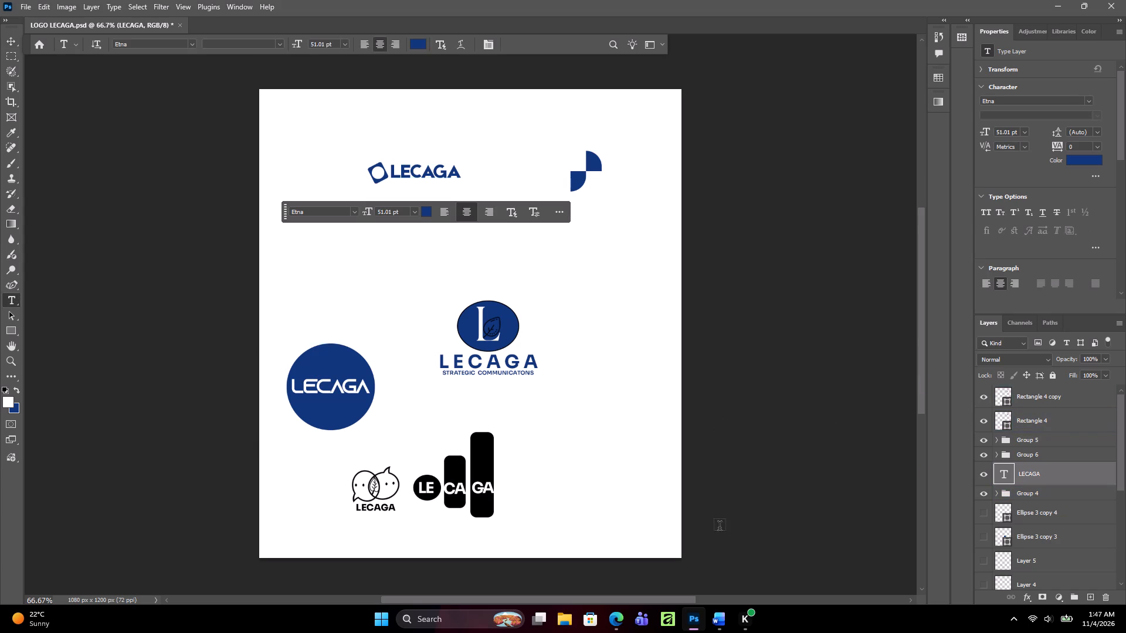
pyautogui.moveTo(545, 279); pyautogui.dragTo(590, 297)
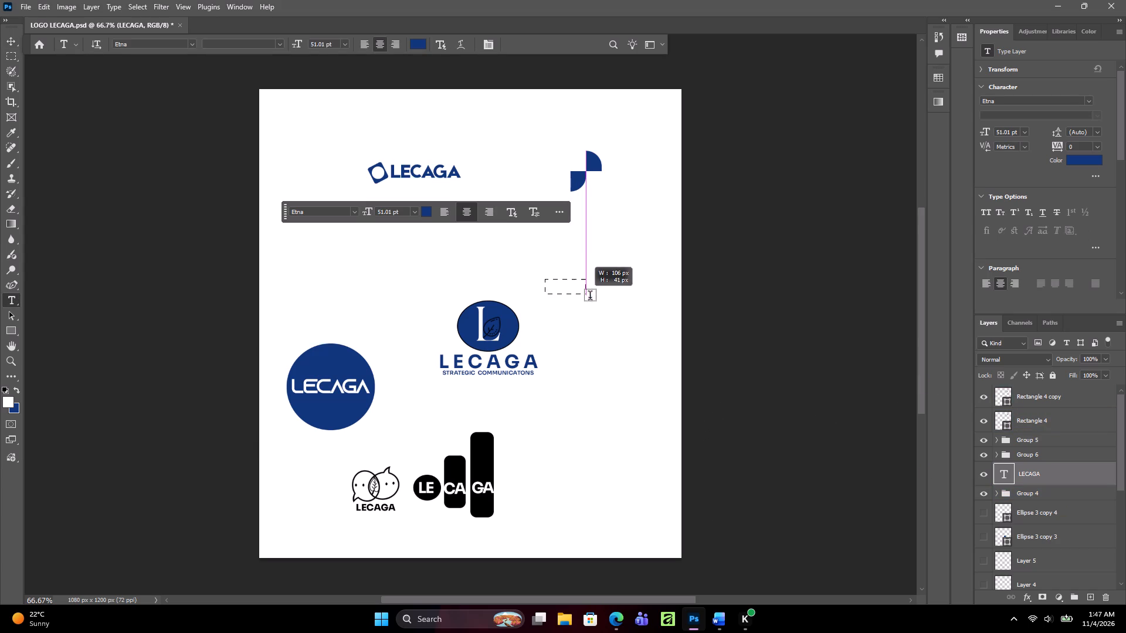
pyautogui.moveTo(590, 297); pyautogui.dragTo(599, 301)
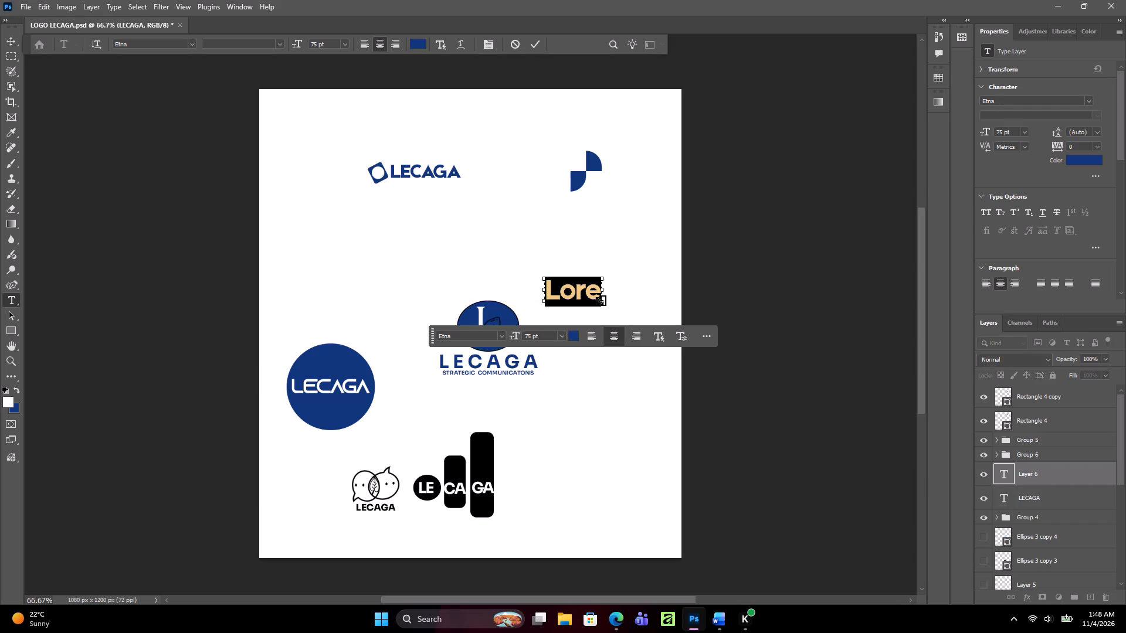
pyautogui.write('LECAGA')
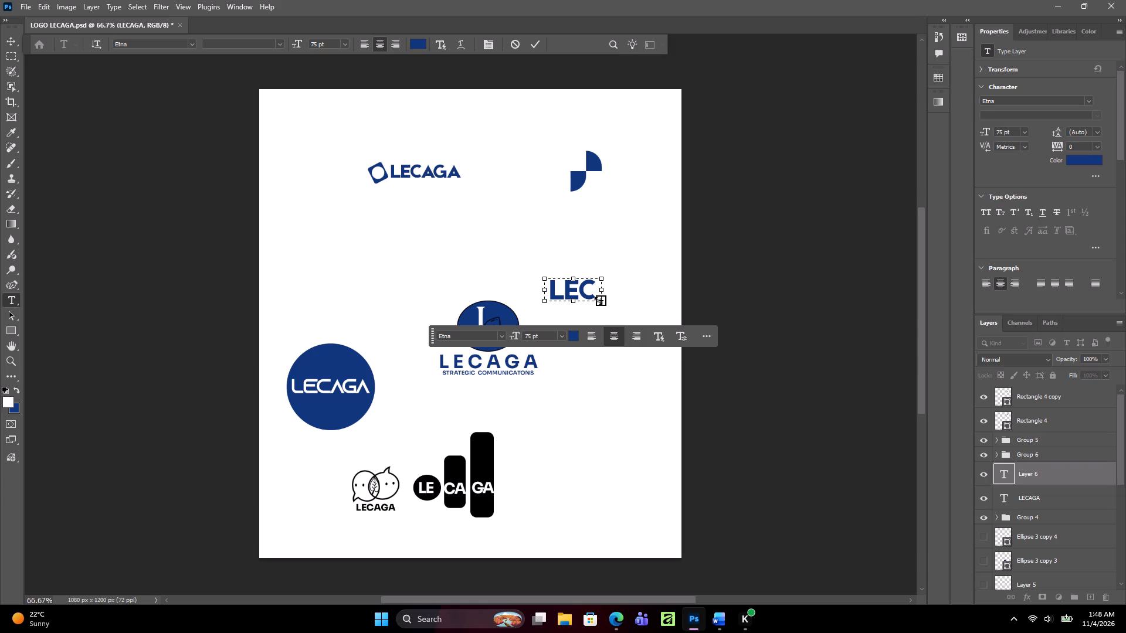
pyautogui.moveTo(516, 335); pyautogui.dragTo(509, 335)
pyautogui.moveTo(509, 335); pyautogui.dragTo(497, 335)
pyautogui.moveTo(608, 303); pyautogui.dragTo(679, 307)
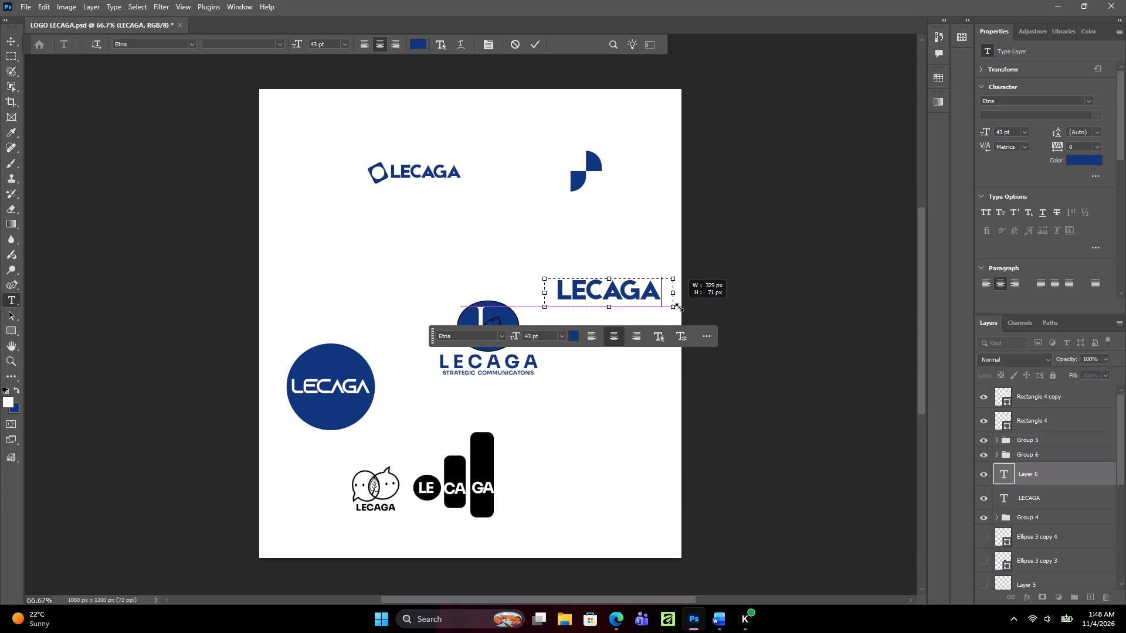
pyautogui.moveTo(679, 307); pyautogui.dragTo(680, 307)
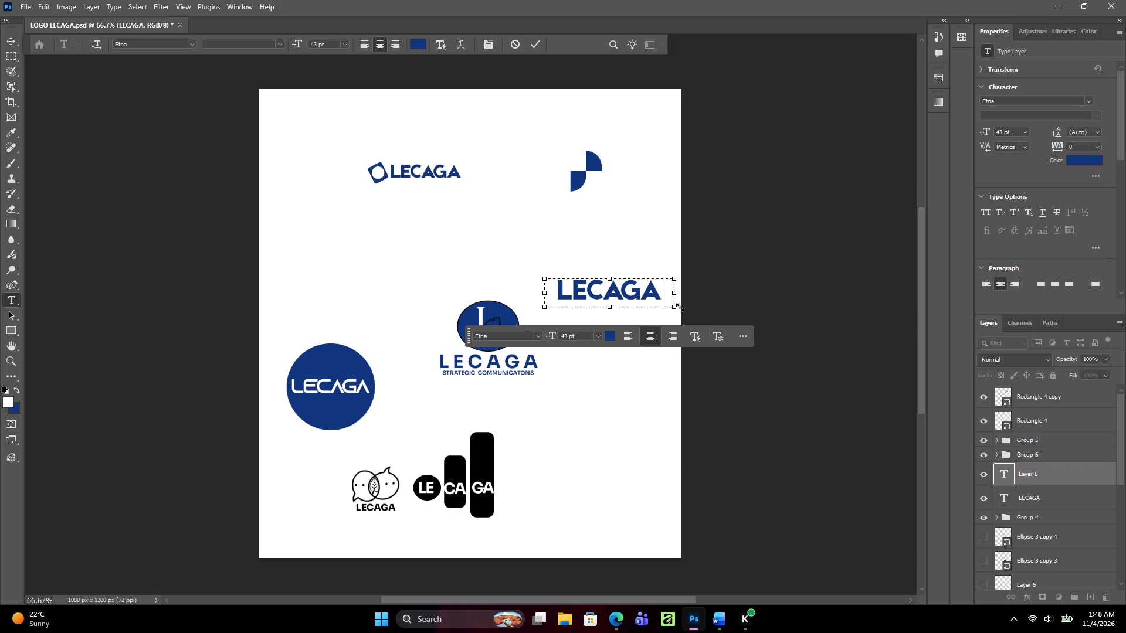
# Set the new LECAGA text's font size to 61 pt.
pyautogui.doubleClick(582, 294)
pyautogui.click(548, 334)
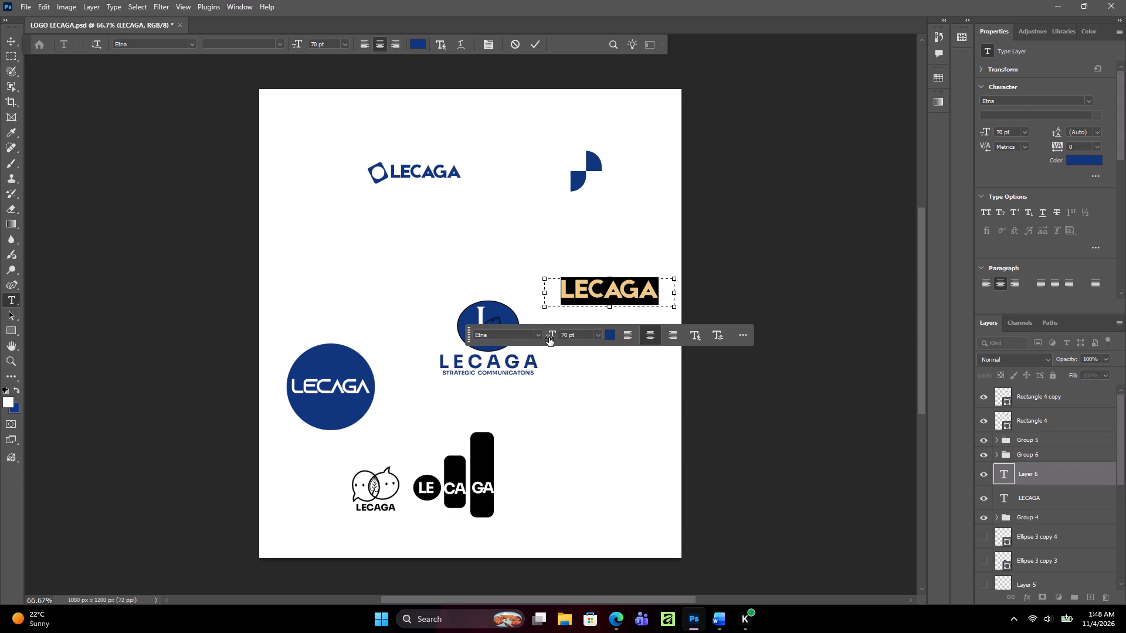
pyautogui.moveTo(550, 335); pyautogui.dragTo(544, 335)
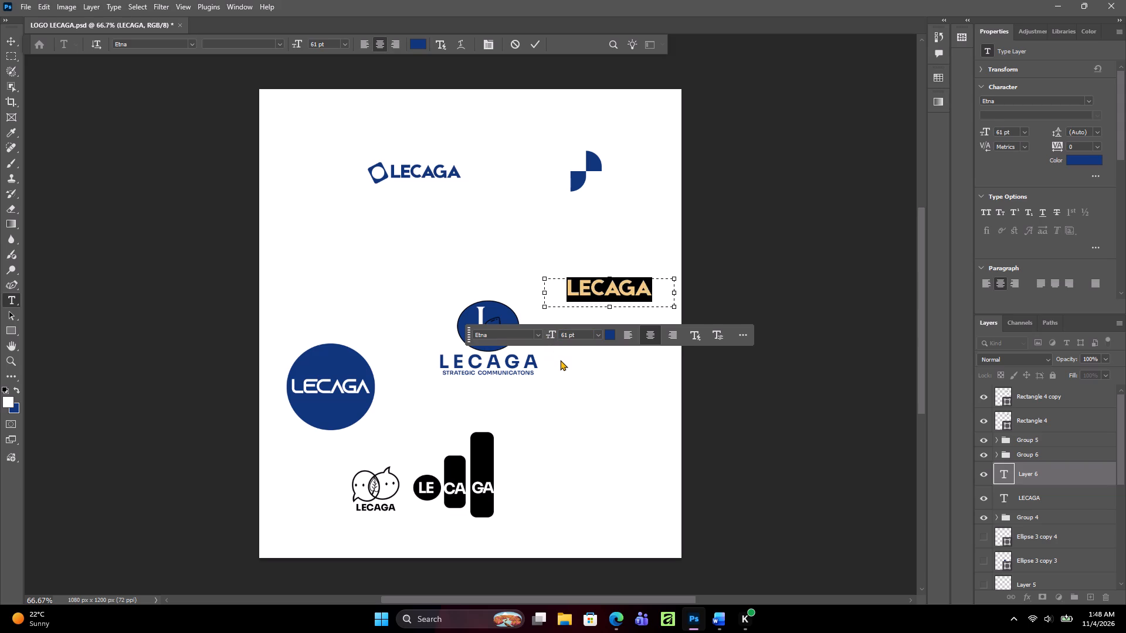
pyautogui.click(560, 360)
# Move the new LECAGA text about 168 px left and 318 px up, placing it left of the icon's upper shape.
pyautogui.click(5, 39)
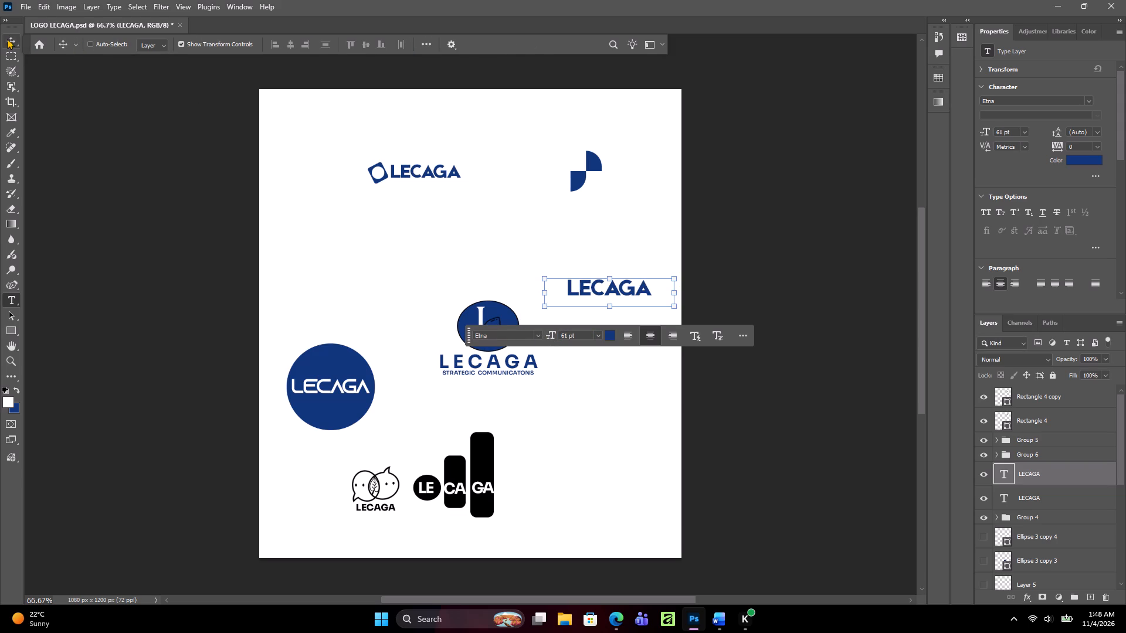
pyautogui.moveTo(618, 396); pyautogui.dragTo(634, 289)
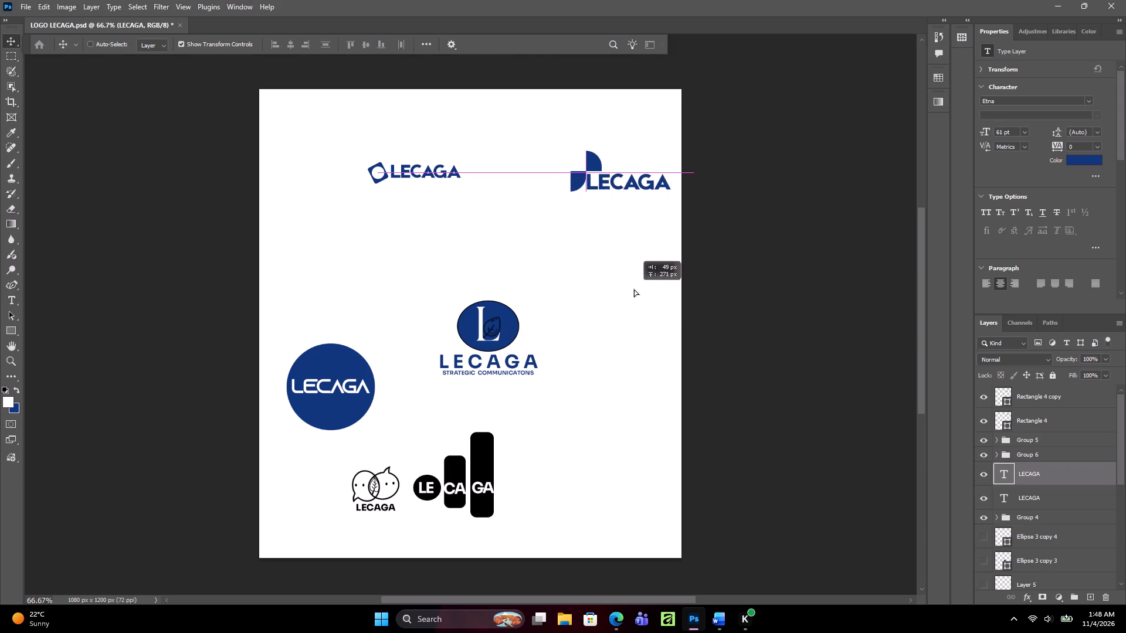
pyautogui.moveTo(634, 289); pyautogui.dragTo(635, 289)
pyautogui.moveTo(635, 289); pyautogui.dragTo(552, 266)
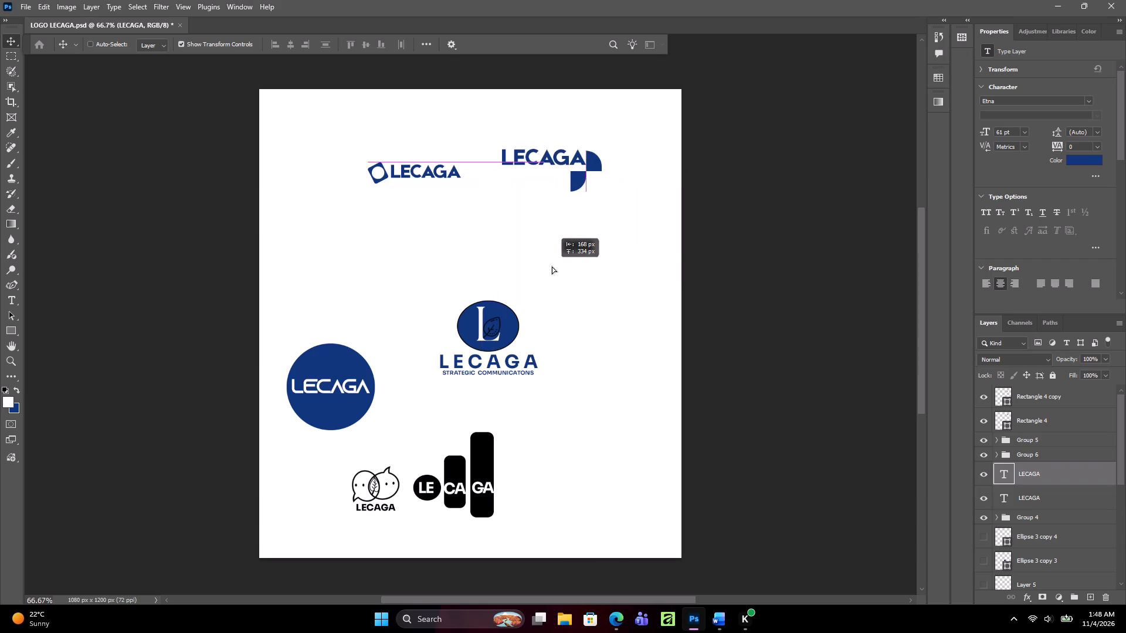
pyautogui.moveTo(552, 266); pyautogui.dragTo(552, 270)
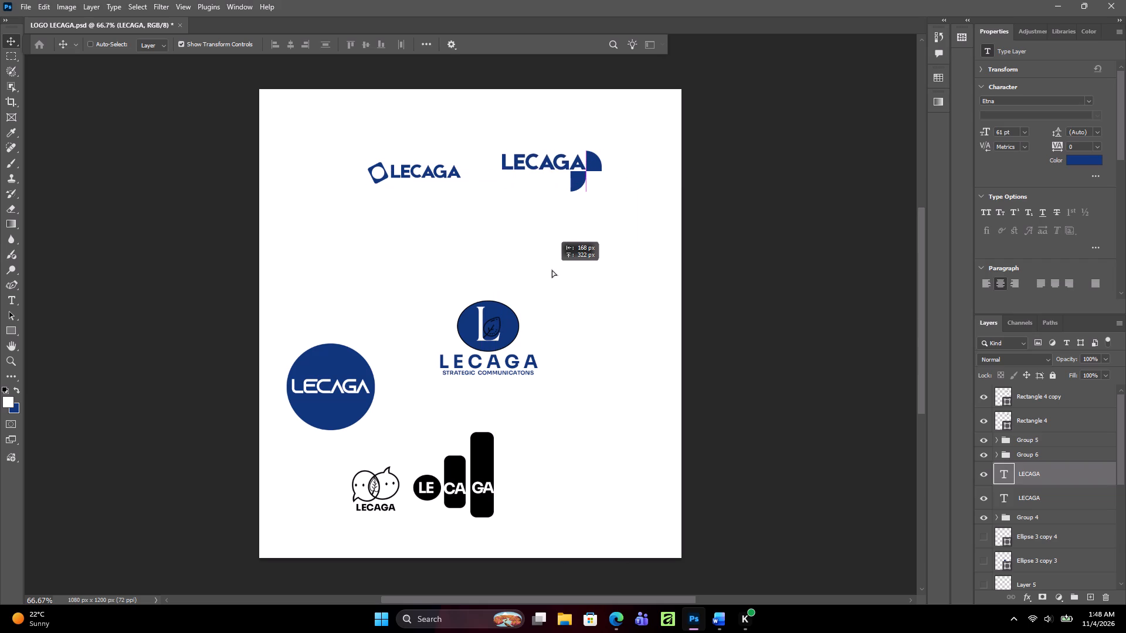
pyautogui.moveTo(552, 270); pyautogui.dragTo(550, 272)
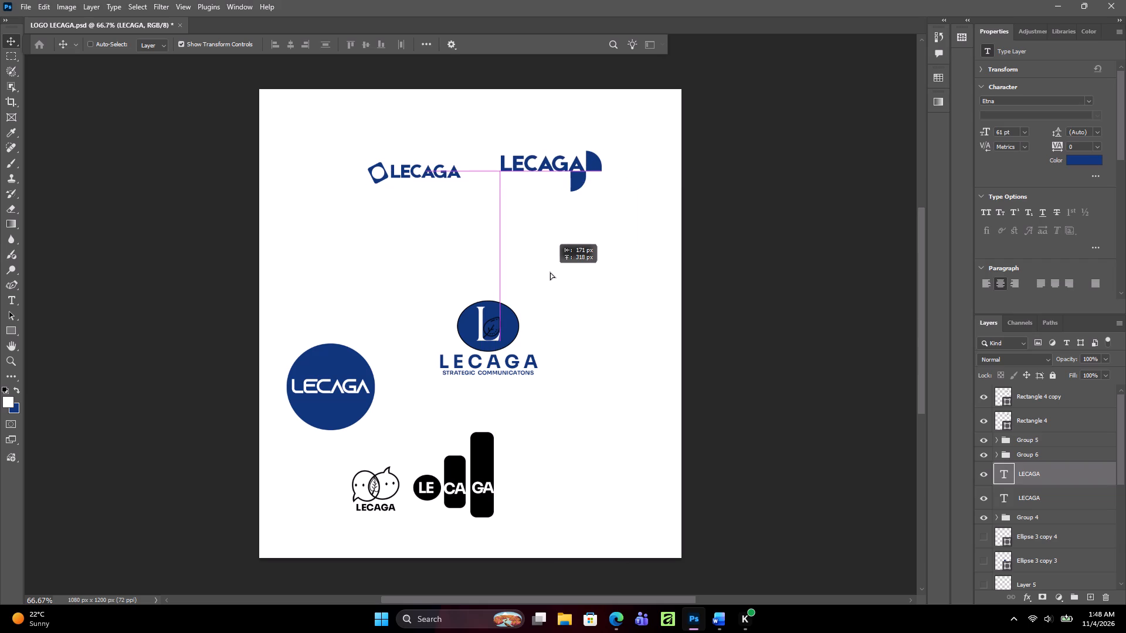
pyautogui.moveTo(550, 272); pyautogui.dragTo(589, 290)
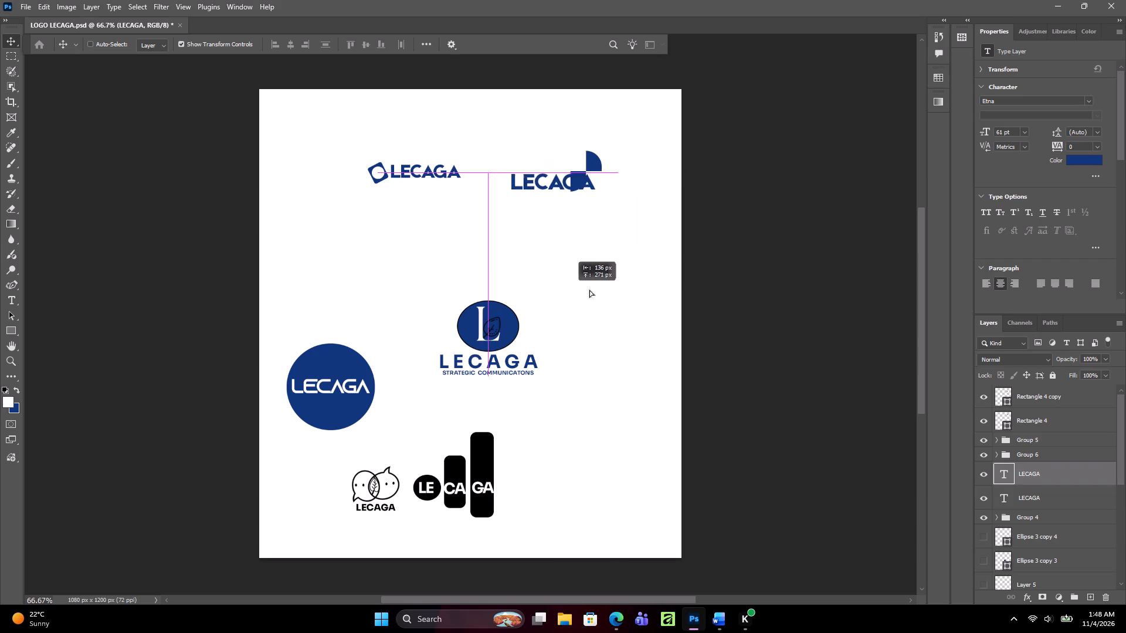
pyautogui.moveTo(589, 290); pyautogui.dragTo(554, 270)
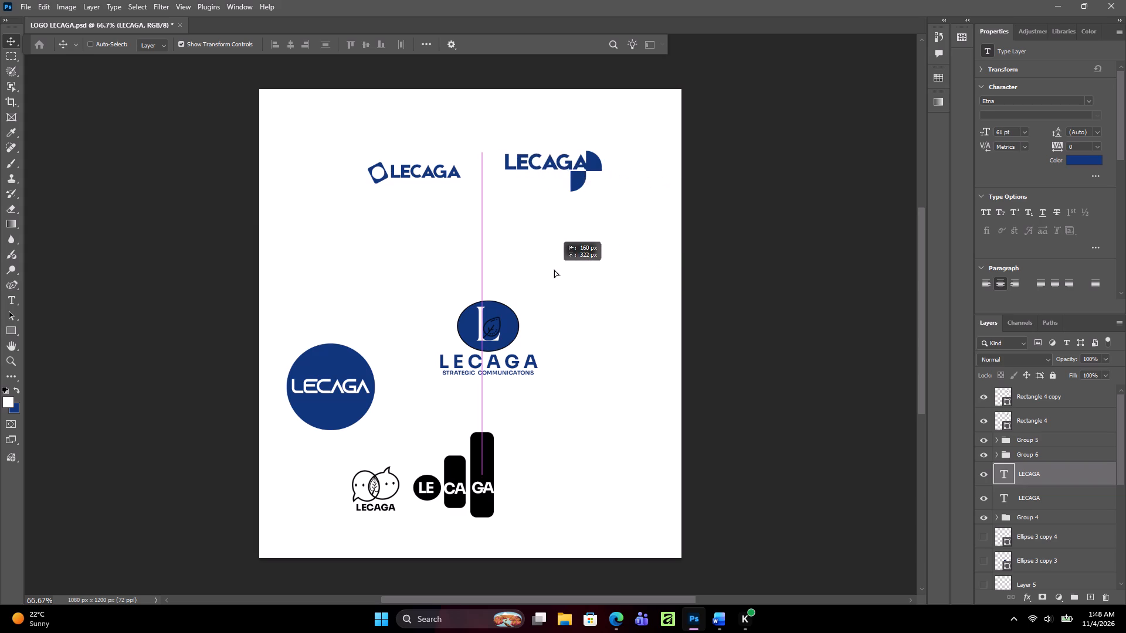
pyautogui.moveTo(554, 270); pyautogui.dragTo(549, 266)
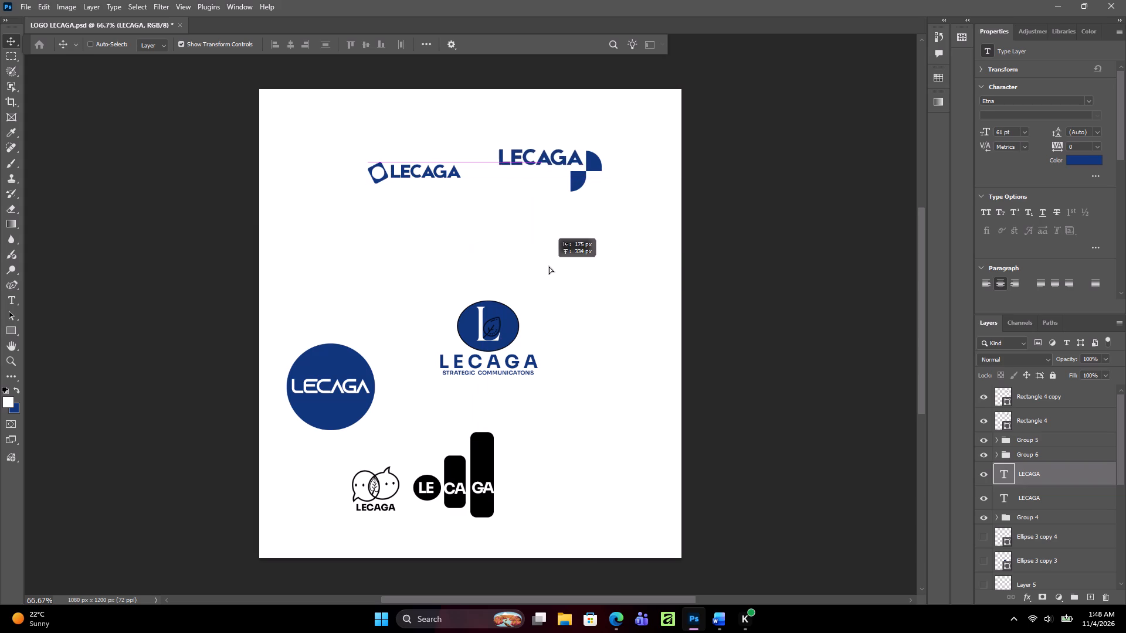
pyautogui.moveTo(549, 266); pyautogui.dragTo(553, 271)
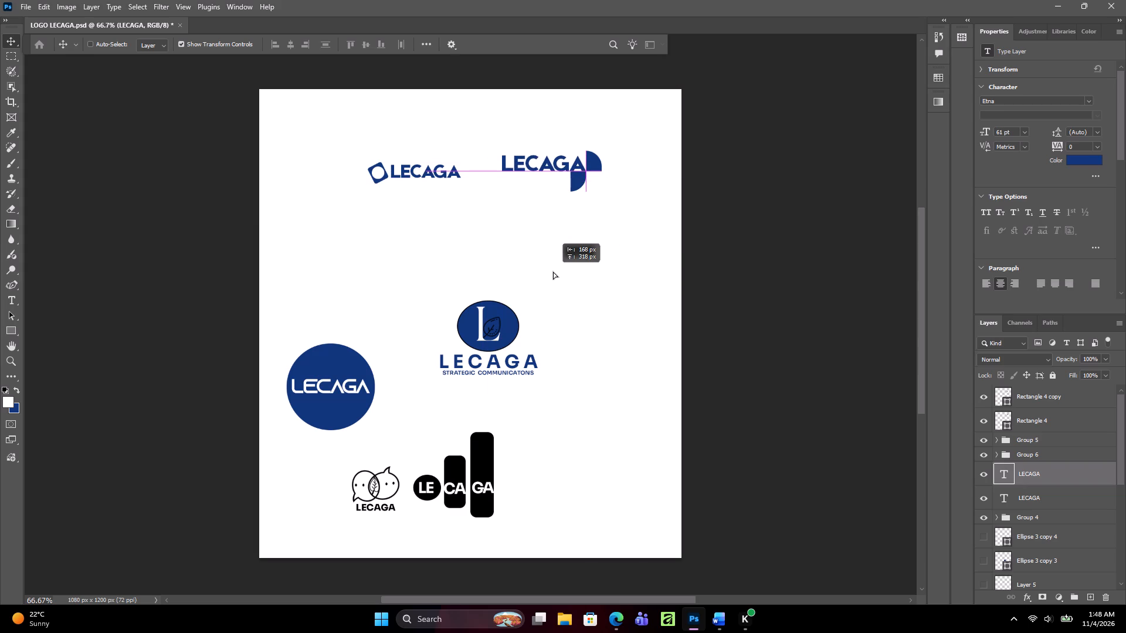
pyautogui.moveTo(553, 271); pyautogui.dragTo(553, 270)
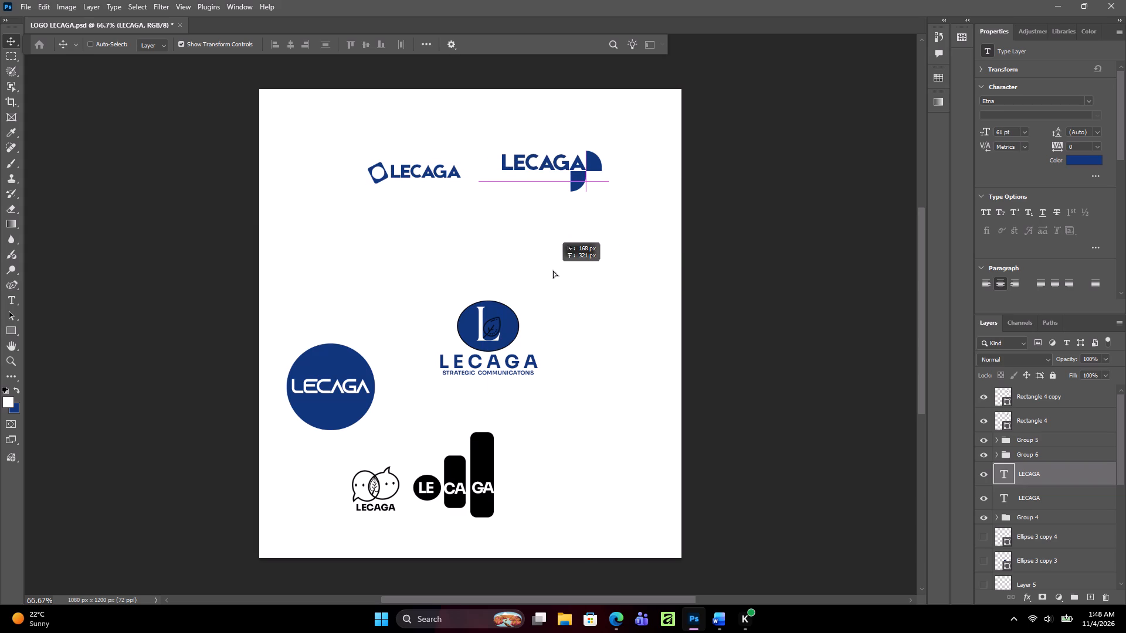
pyautogui.moveTo(553, 270); pyautogui.dragTo(553, 271)
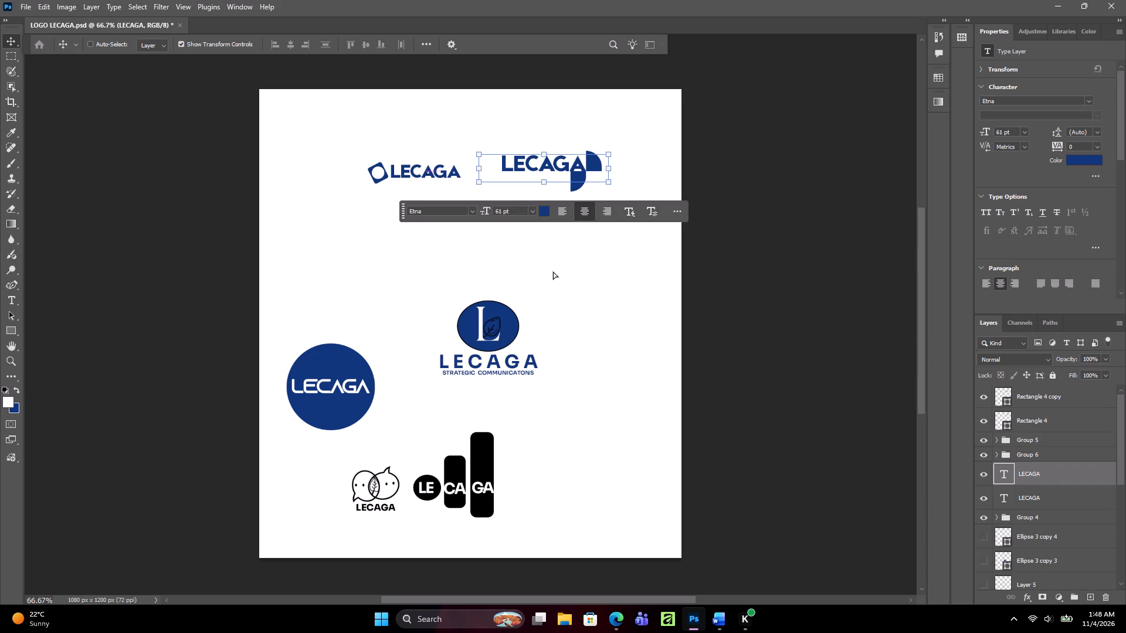
# Reselect the new 61 pt LECAGA text layer and nudge it slightly upward beside the icon's upper shape.
pyautogui.click(1069, 512)
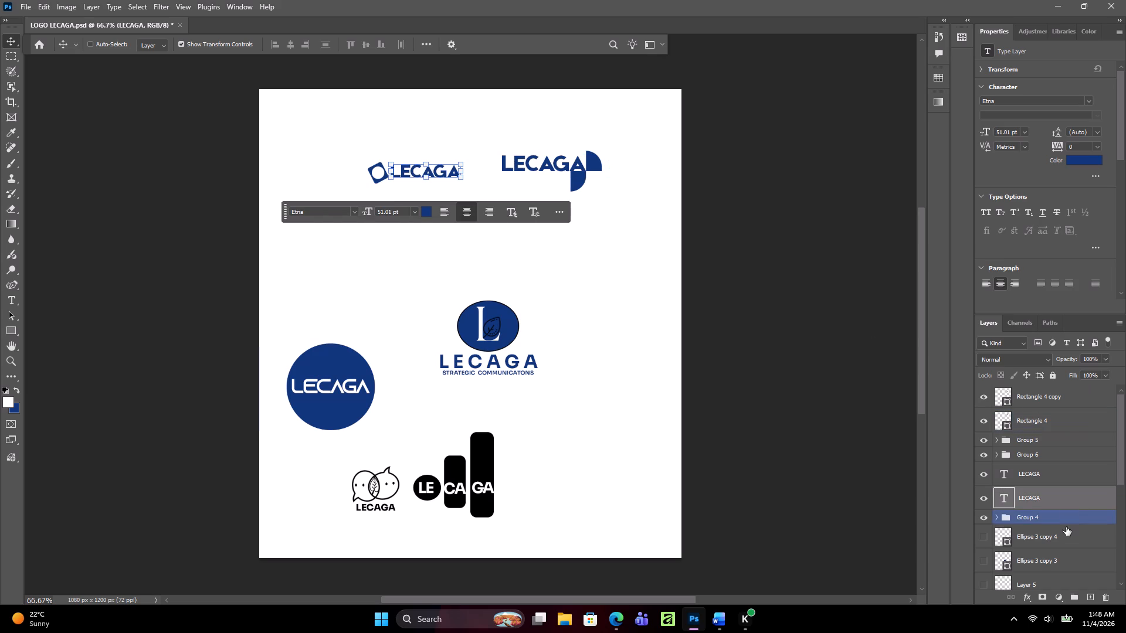
pyautogui.click(1067, 480)
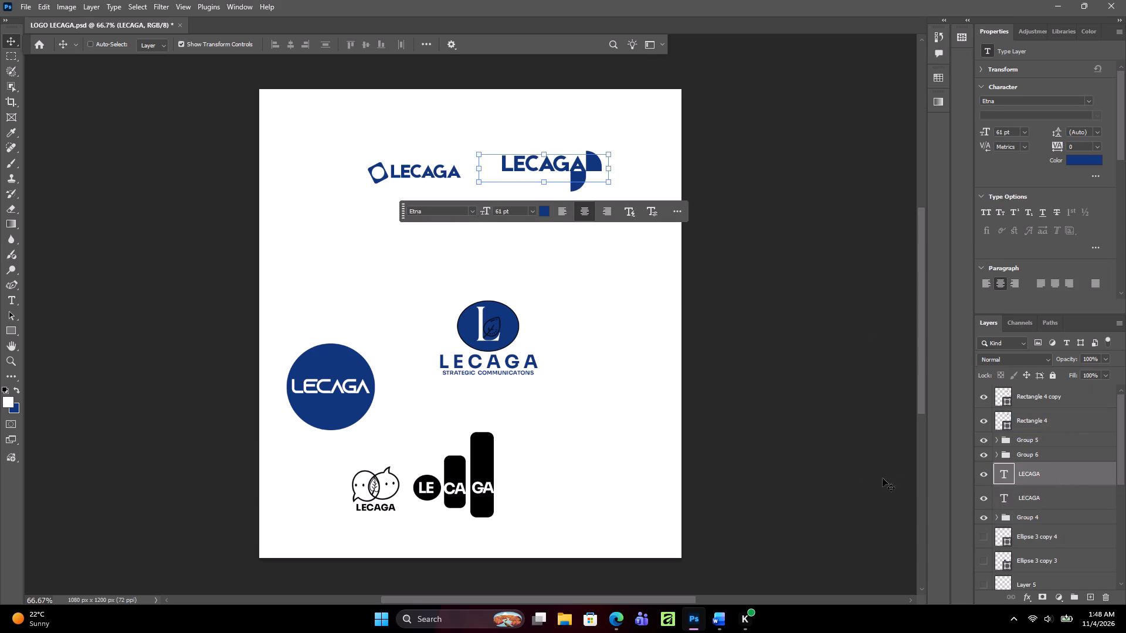
pyautogui.click(663, 351)
pyautogui.click(652, 351)
pyautogui.click(633, 355)
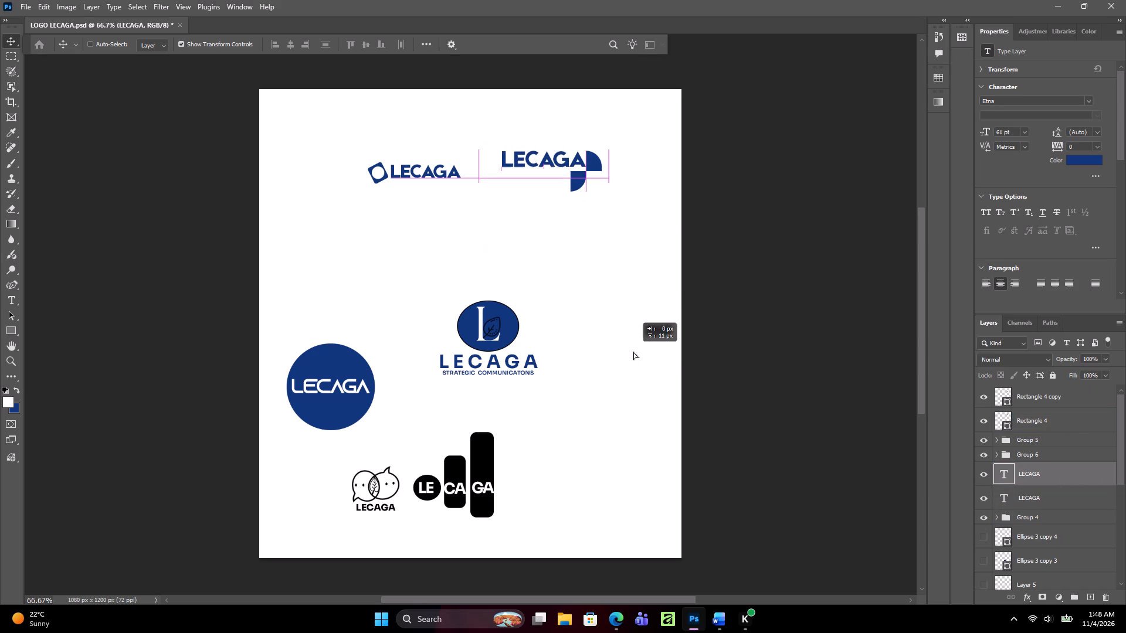
pyautogui.click(633, 352)
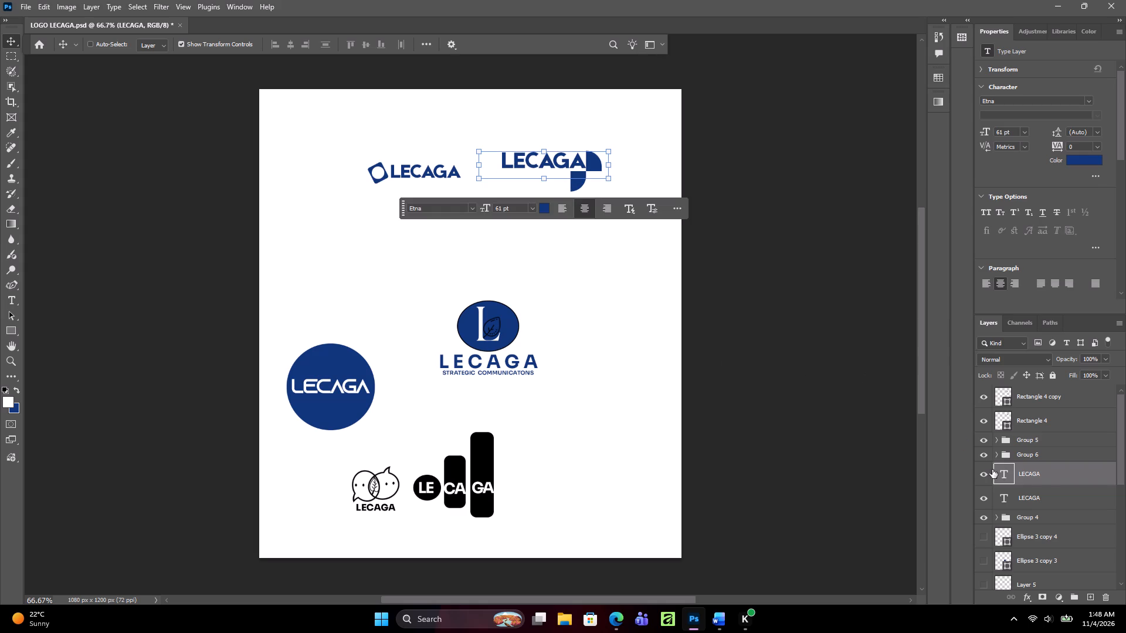
# Move the new LECAGA text layer above Group 5, directly beneath the Rectangle 4 layer.
pyautogui.moveTo(1049, 474); pyautogui.dragTo(1056, 427)
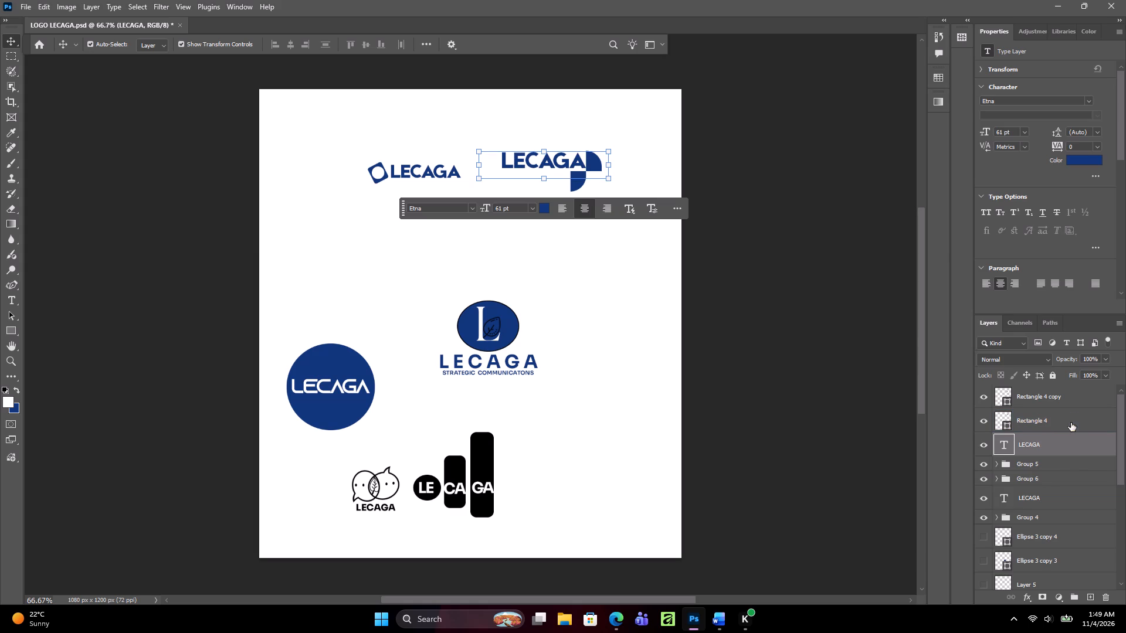
# Group the 61 pt LECAGA text with the Rectangle 4 and Rectangle 4 copy layers.
pyautogui.keyDown('ctrl'); pyautogui.click(1080, 426); pyautogui.keyUp('ctrl')
pyautogui.keyDown('ctrl'); pyautogui.click(1066, 398); pyautogui.keyUp('ctrl')
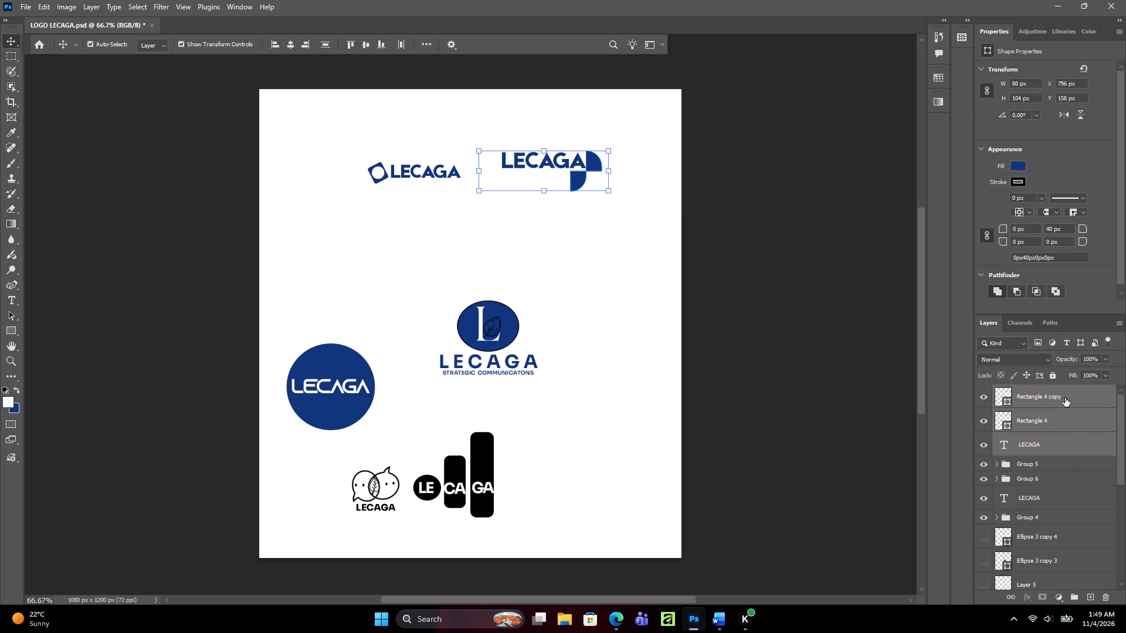
pyautogui.click(1074, 595)
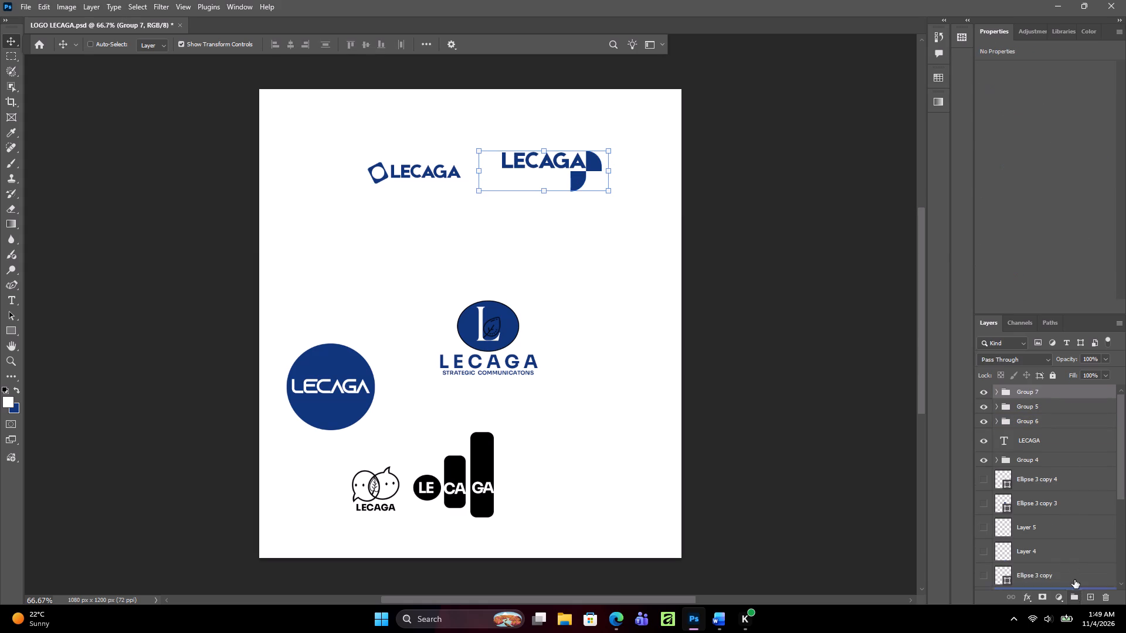
# Move the newly grouped LECAGA logo with the two rounded-corner shapes into the canvas's upper-left corner.
pyautogui.moveTo(615, 290); pyautogui.dragTo(383, 239)
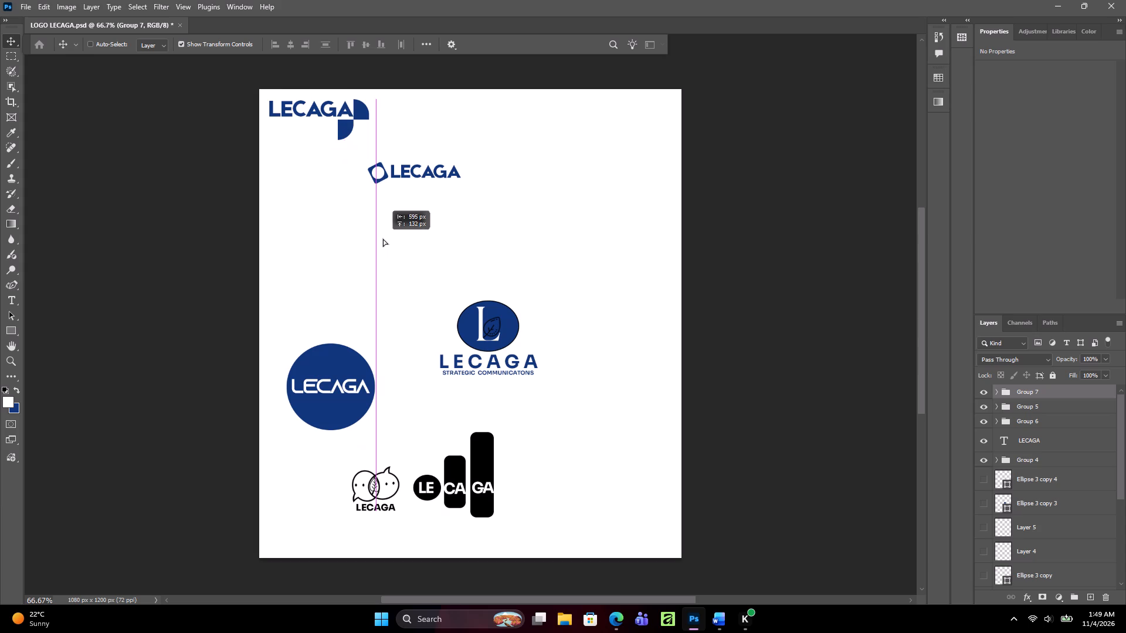
pyautogui.moveTo(383, 239); pyautogui.dragTo(379, 236)
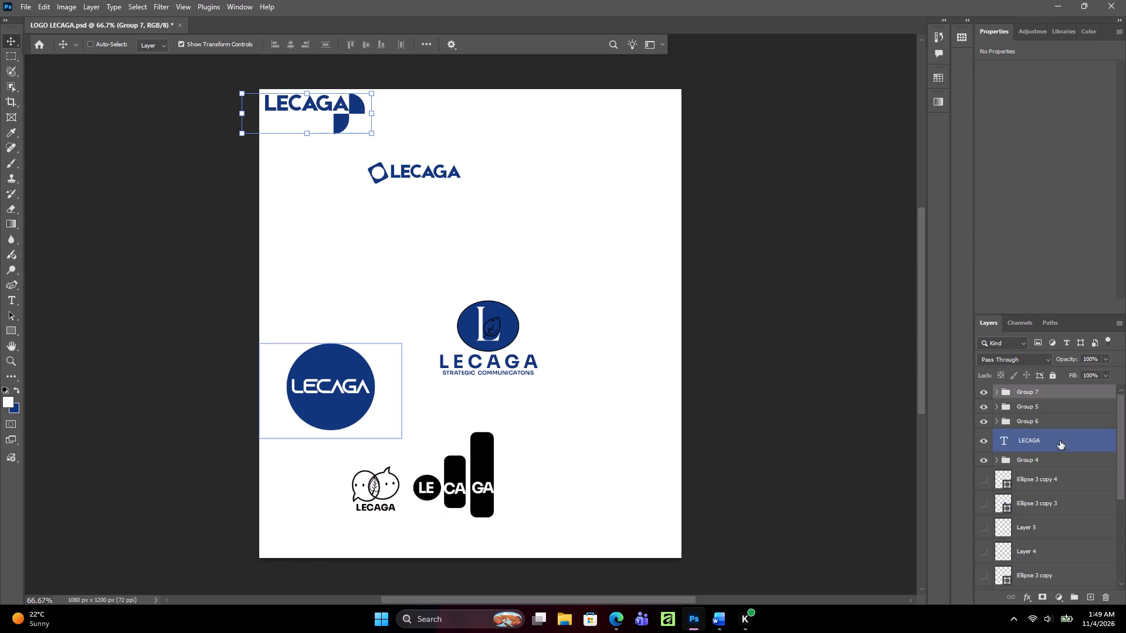
# Group the Group 6 icon with the LECAGA text layer directly beneath it.
pyautogui.click(1067, 425)
pyautogui.click(1070, 410)
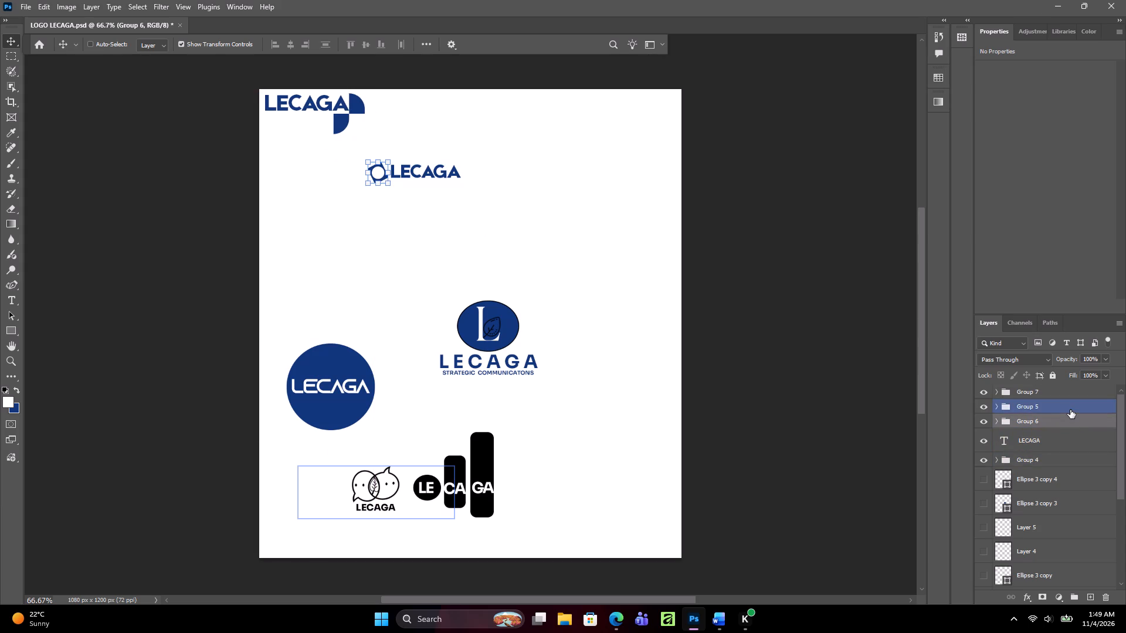
pyautogui.click(1066, 426)
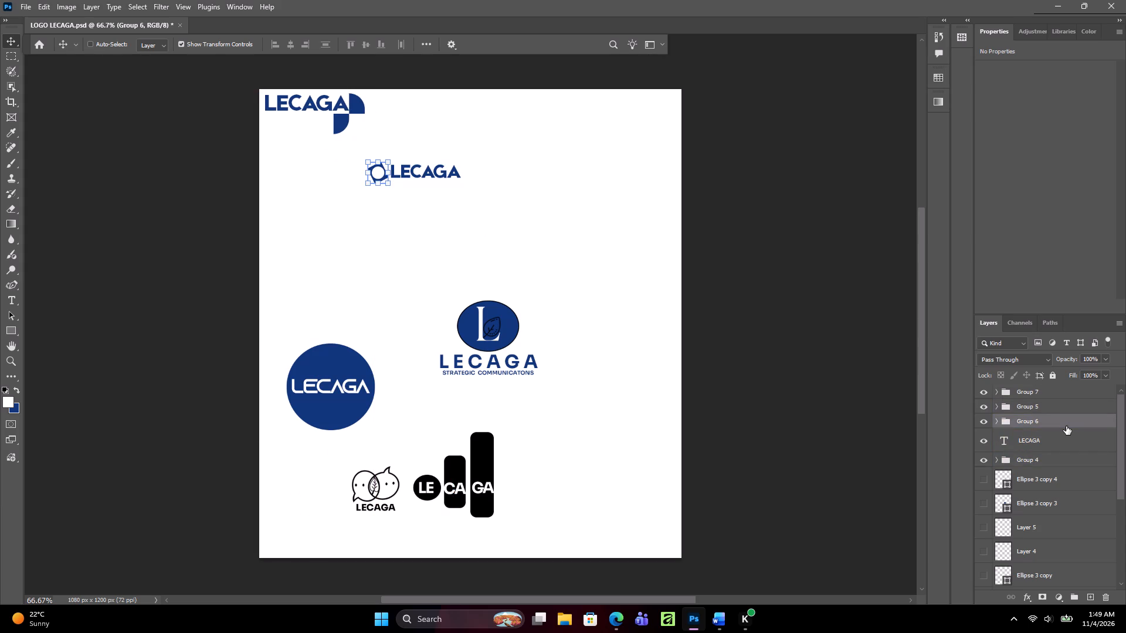
pyautogui.click(1069, 440)
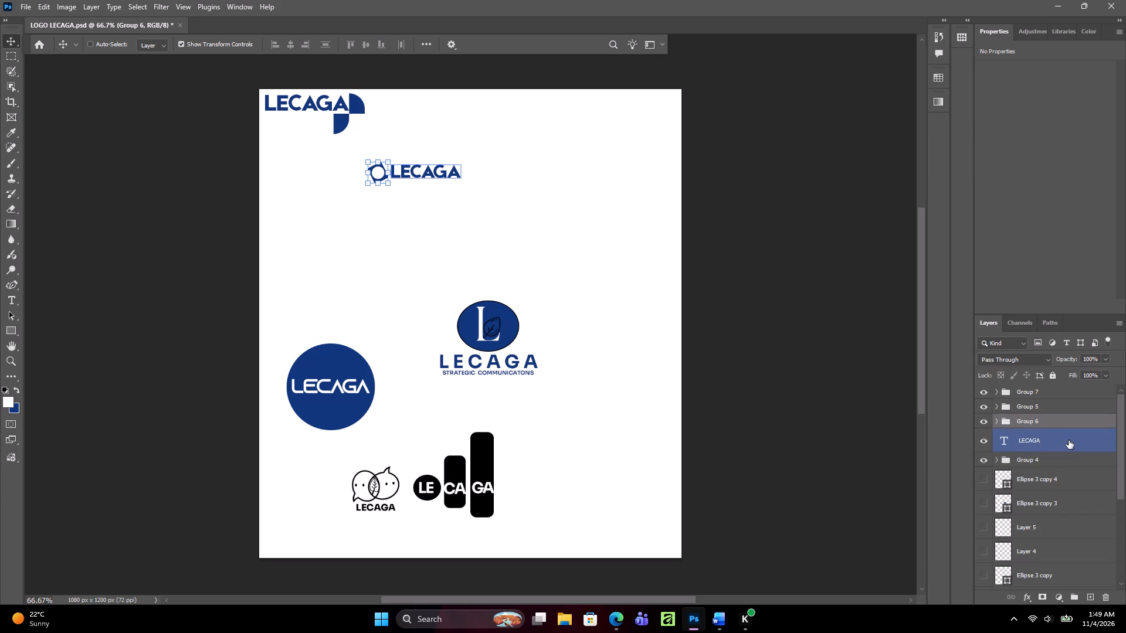
pyautogui.click(1076, 427)
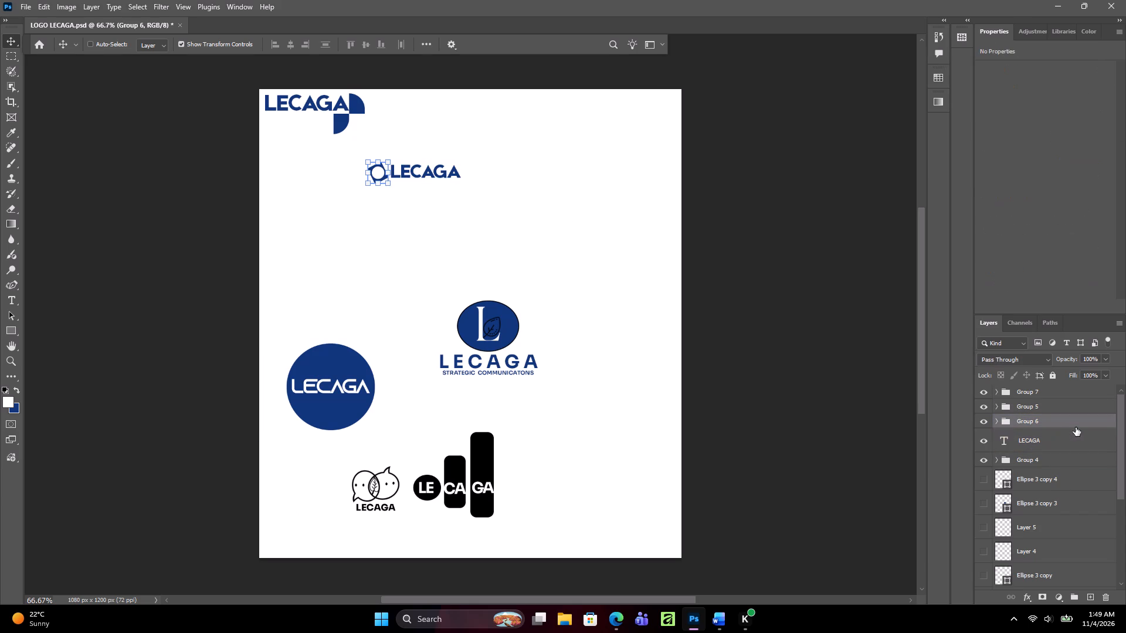
pyautogui.keyDown('ctrl'); pyautogui.click(1065, 442); pyautogui.keyUp('ctrl')
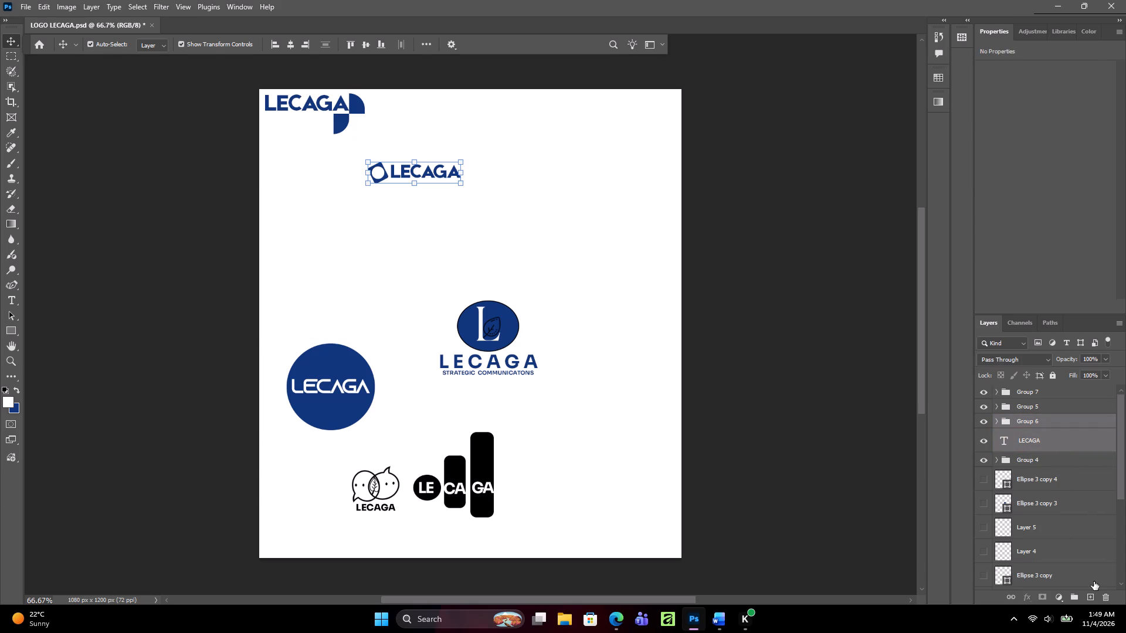
pyautogui.click(1073, 597)
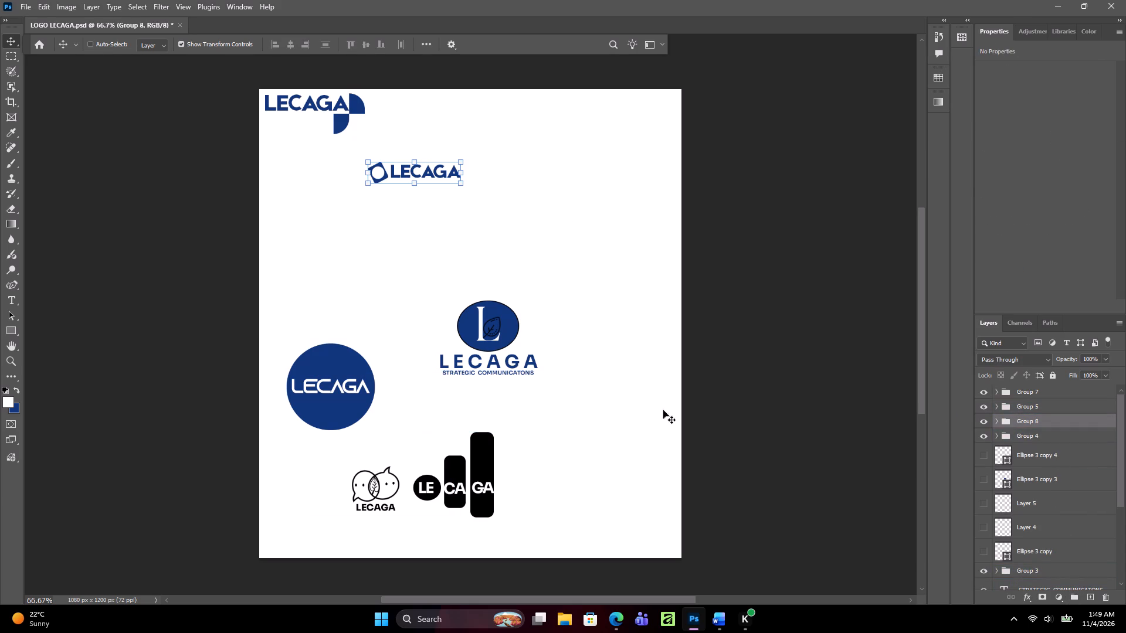
# Move the newly grouped diamond-icon LECAGA logo about 280 px left and 43 px up, beneath the logo in the canvas corner.
pyautogui.moveTo(511, 271); pyautogui.dragTo(402, 255)
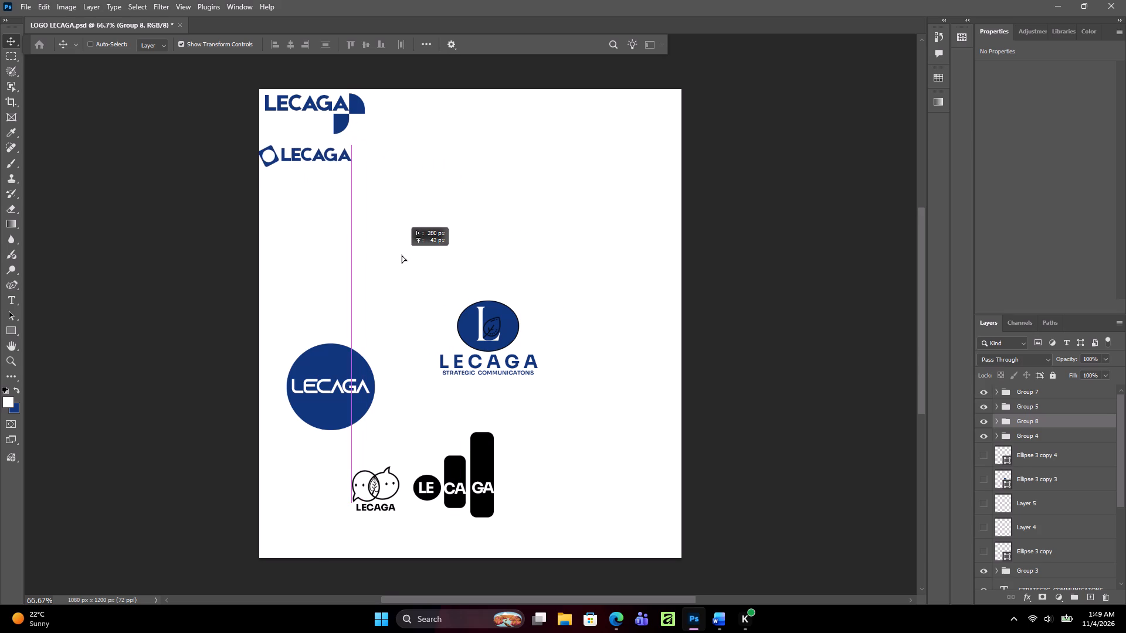
pyautogui.moveTo(402, 255); pyautogui.dragTo(403, 255)
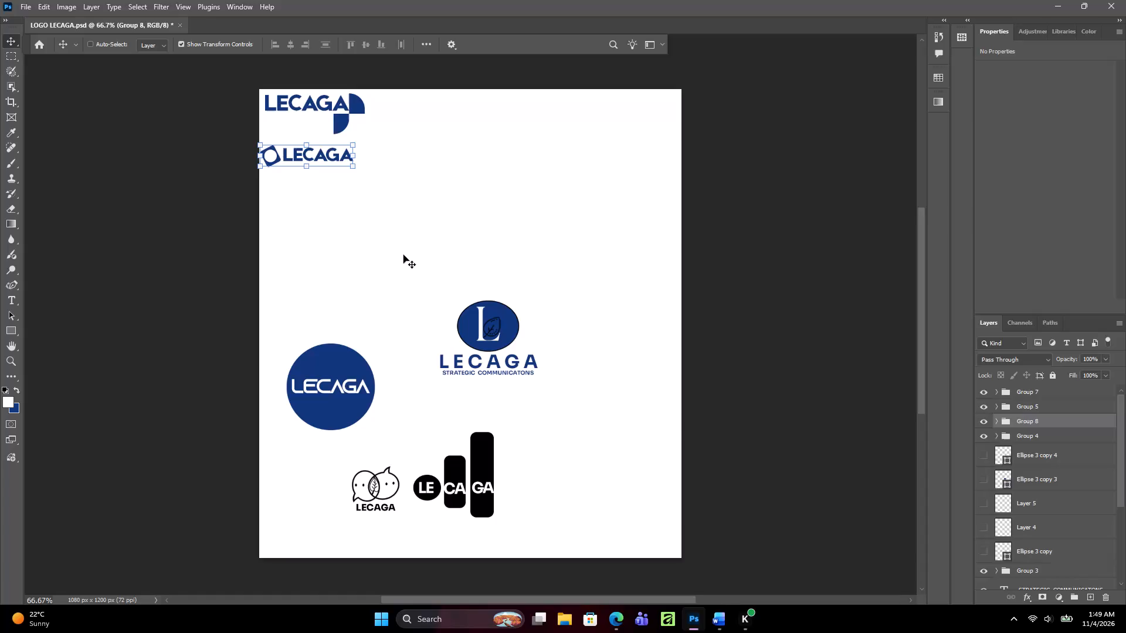
# Switch to Microsoft Edge and examine the letter L logo references on Pinterest.
pyautogui.click(617, 622)
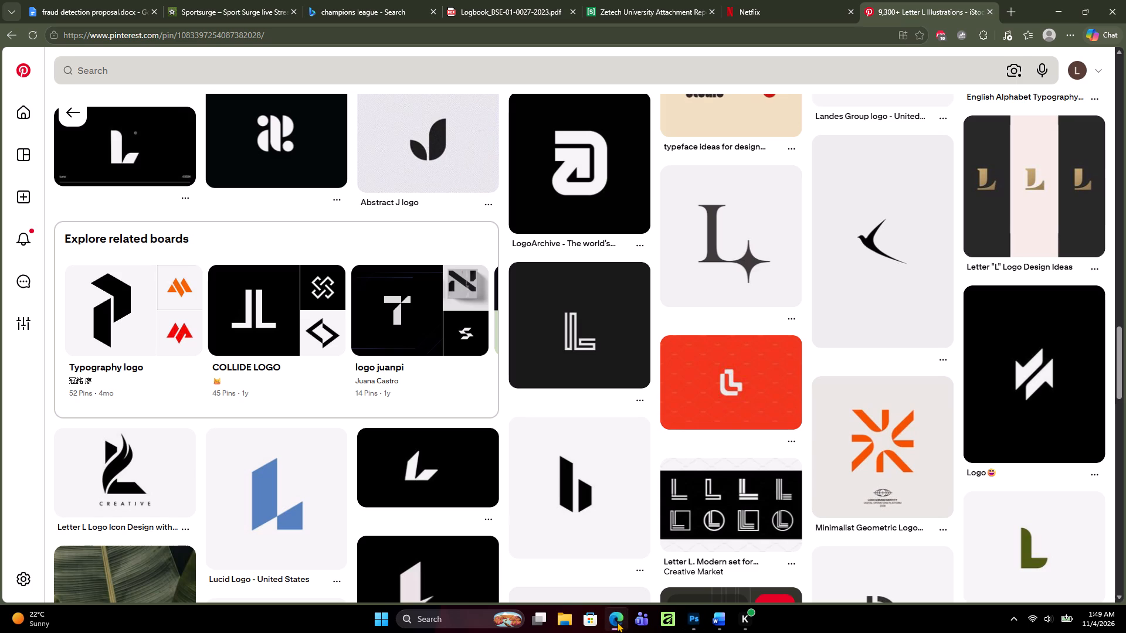
pyautogui.scroll(6, 707, 295)
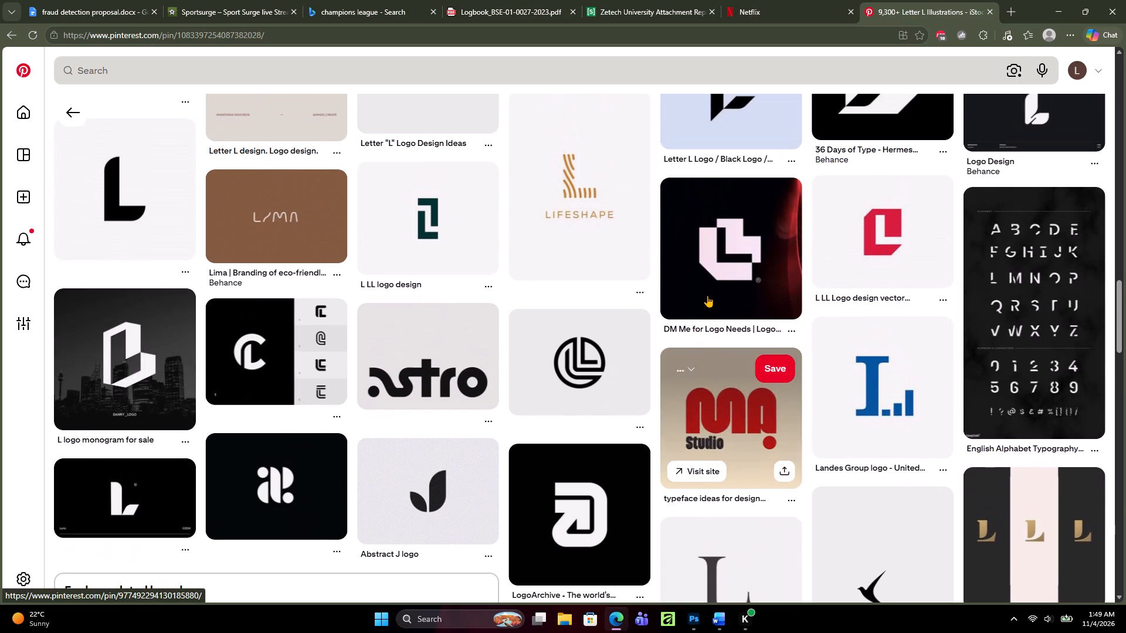
pyautogui.scroll(1, 707, 295)
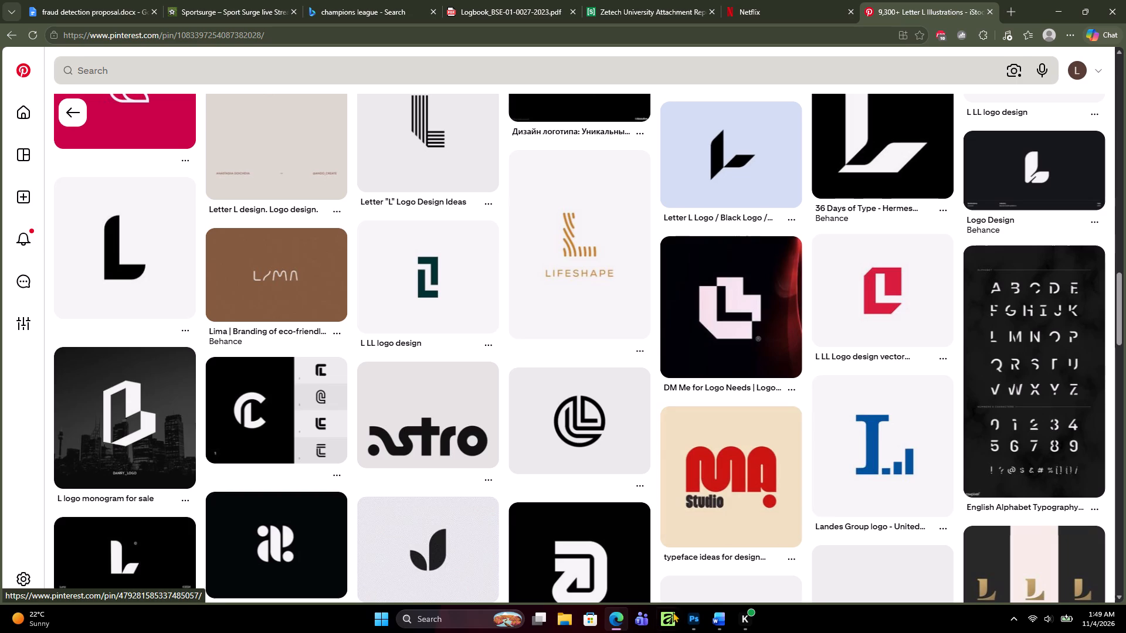
# Return to Photoshop and nudge the diamond-icon LECAGA logo slightly right and down.
pyautogui.click(690, 625)
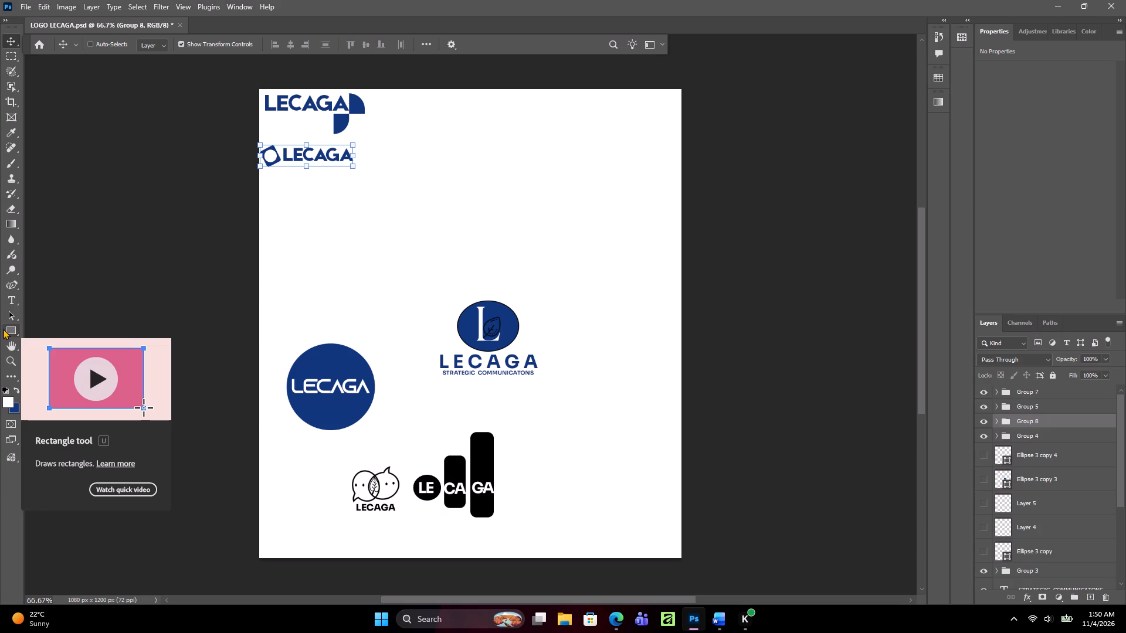
pyautogui.moveTo(520, 179); pyautogui.dragTo(526, 183)
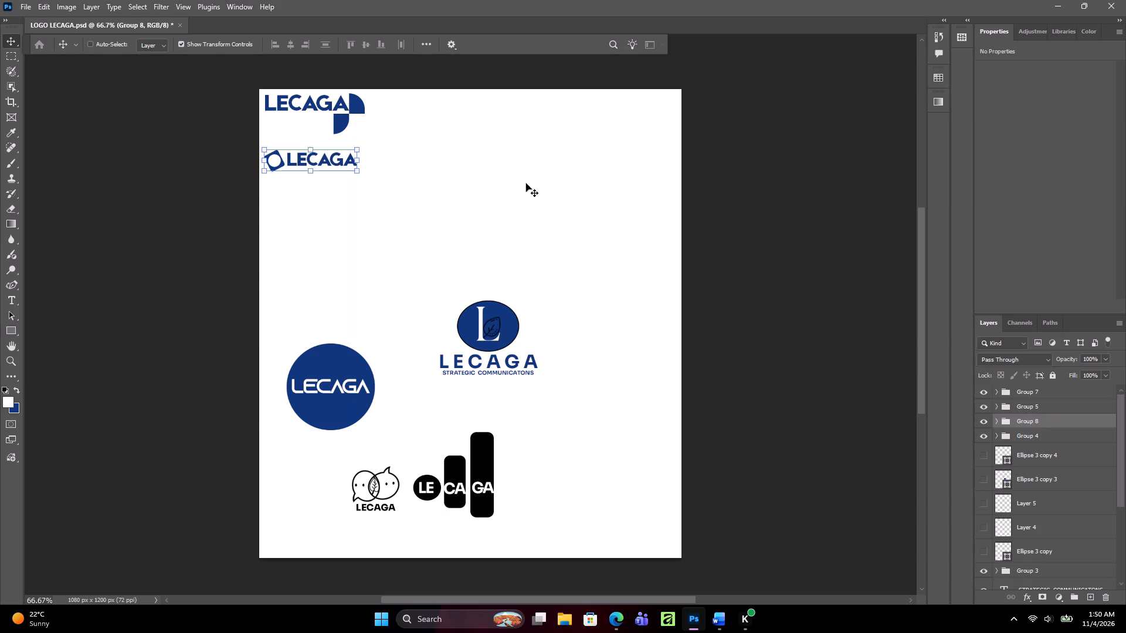
# Draw a blue rectangle about 87 px wide and 78 px high in the empty upper-right area of the canvas.
pyautogui.click(5, 329)
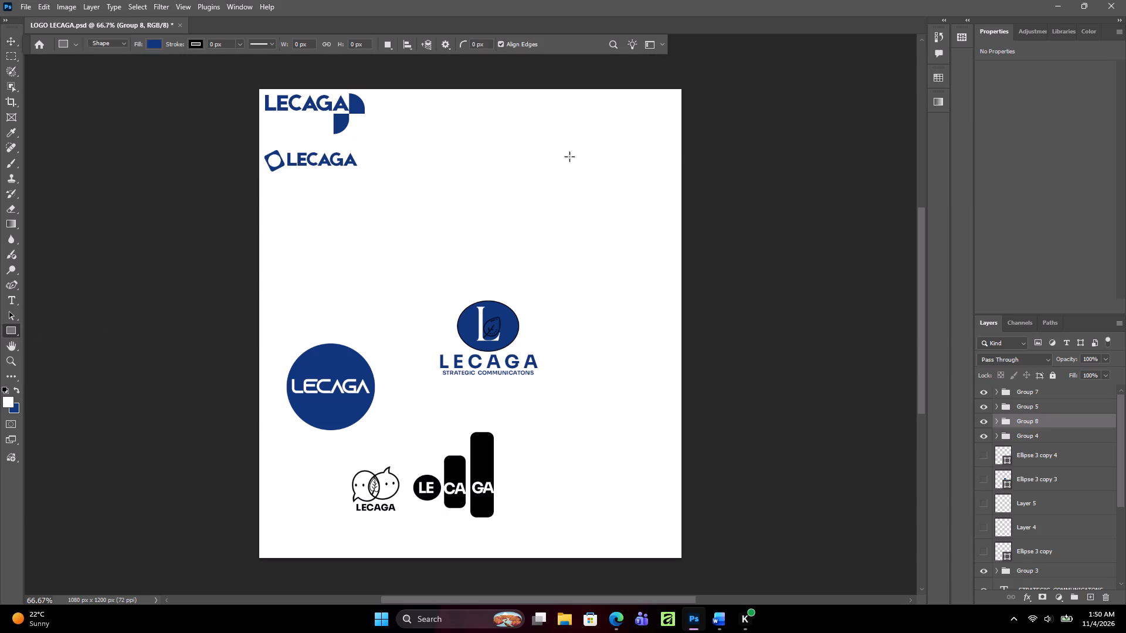
pyautogui.moveTo(540, 156); pyautogui.dragTo(574, 188)
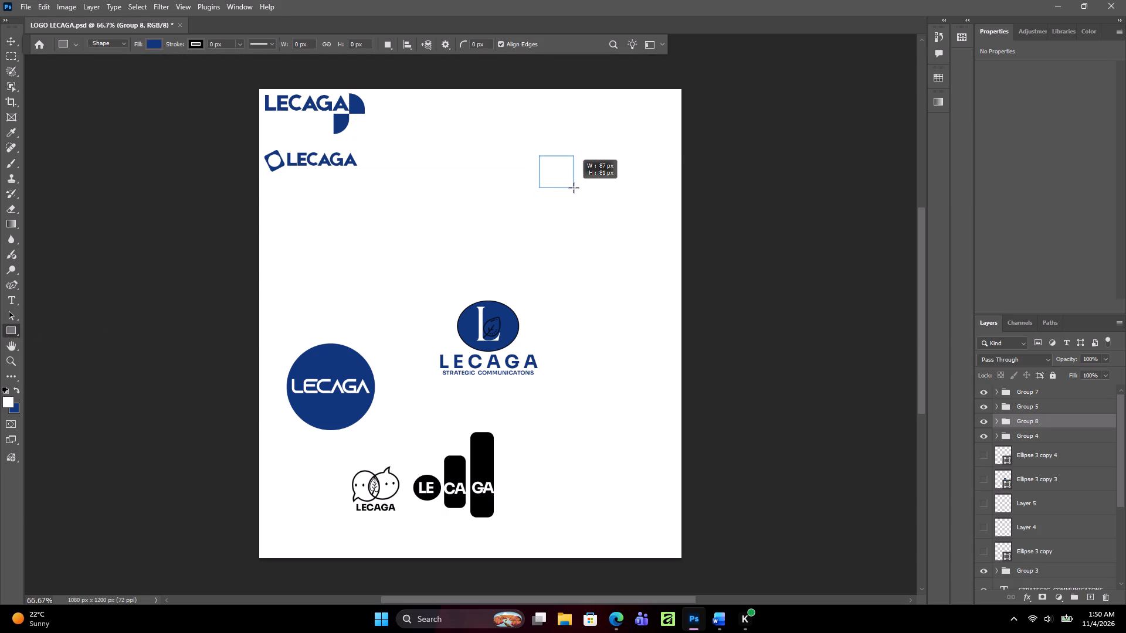
pyautogui.moveTo(574, 188); pyautogui.dragTo(574, 186)
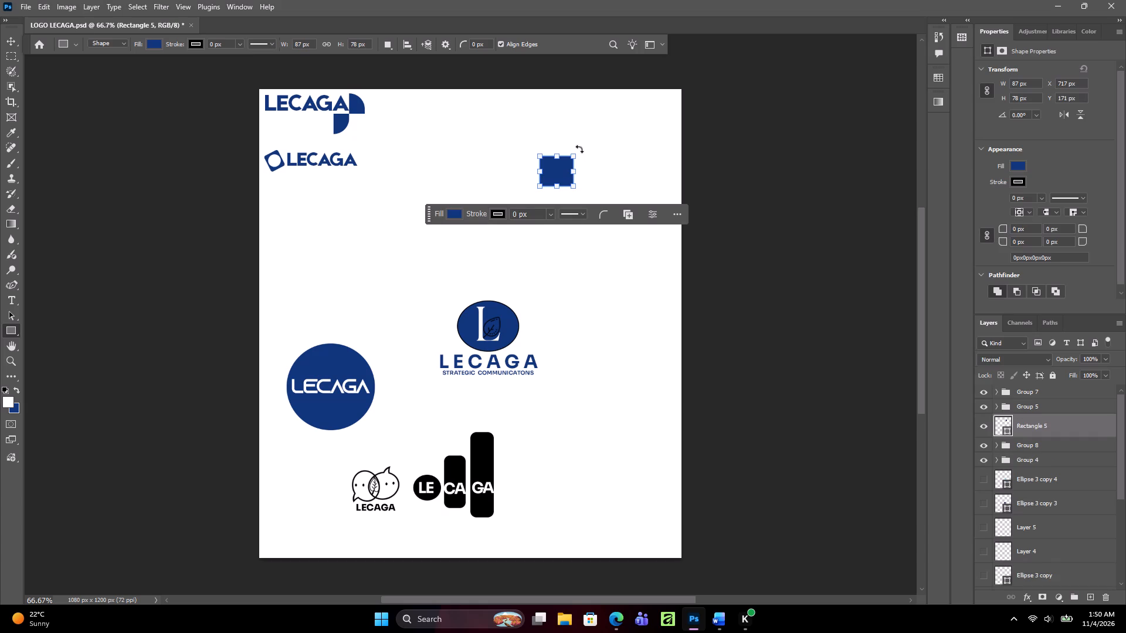
# Rotate the new blue rectangle clockwise to about 5.25°.
pyautogui.click(576, 151)
pyautogui.click(582, 150)
pyautogui.moveTo(582, 150); pyautogui.dragTo(589, 153)
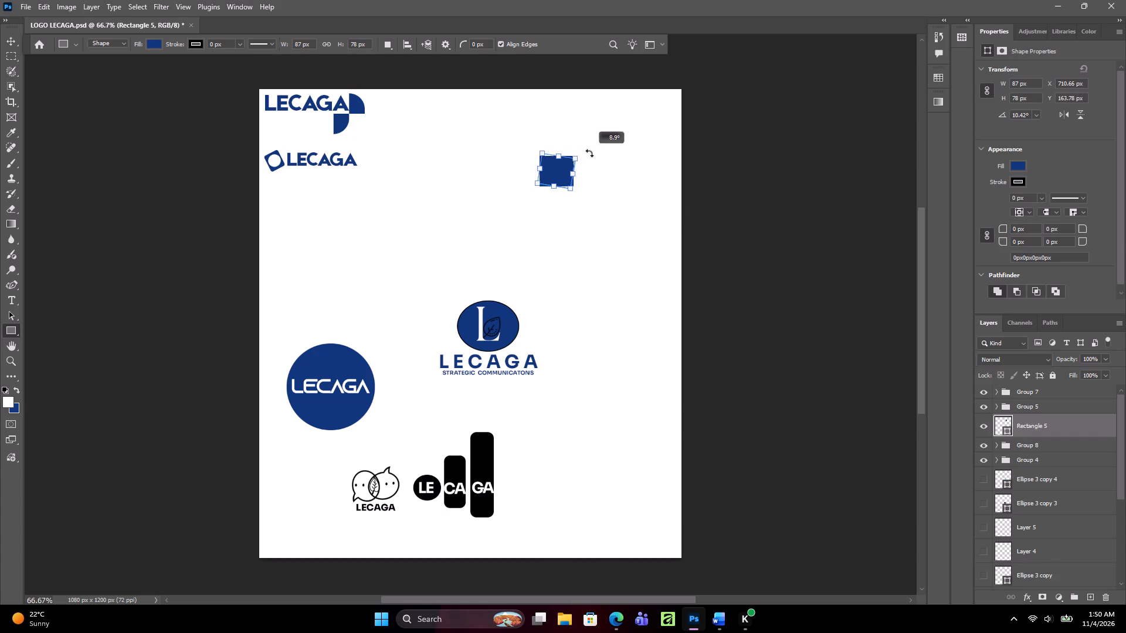
pyautogui.moveTo(589, 153); pyautogui.dragTo(589, 145)
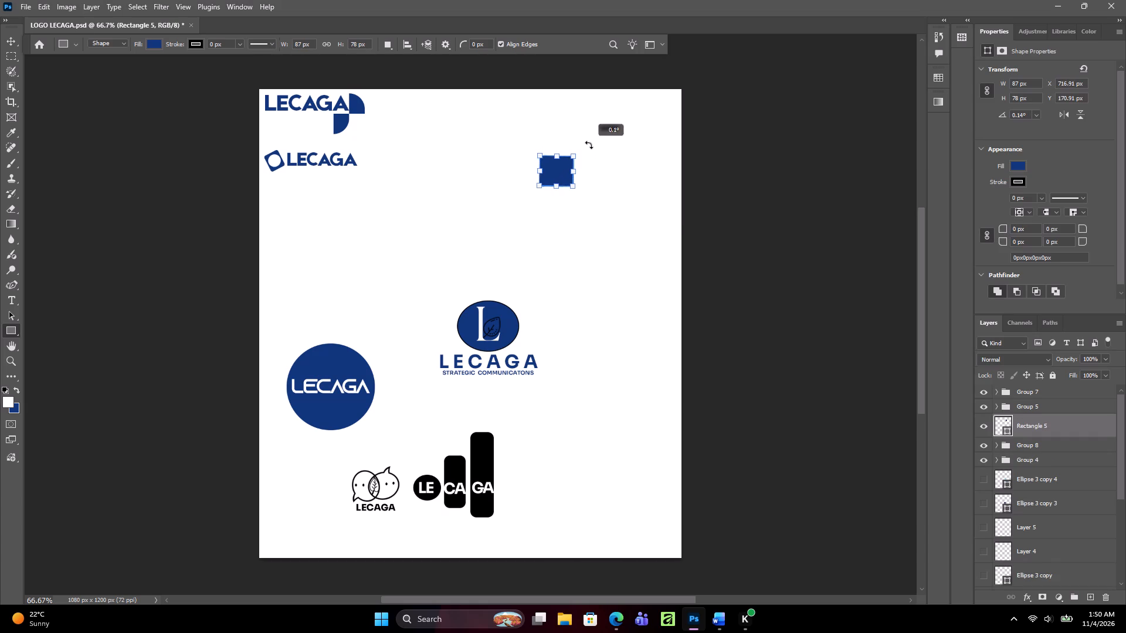
pyautogui.moveTo(589, 145); pyautogui.dragTo(589, 149)
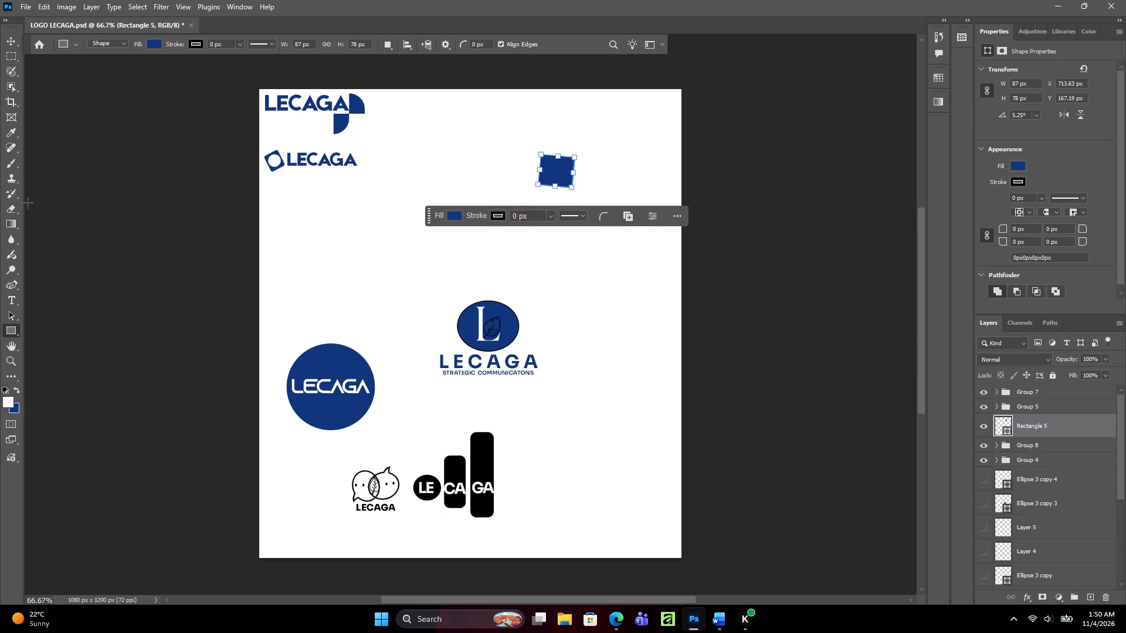
# Activate the standard Pen tool in place of the Curvature Pen for drawing a custom shape.
pyautogui.press('p')
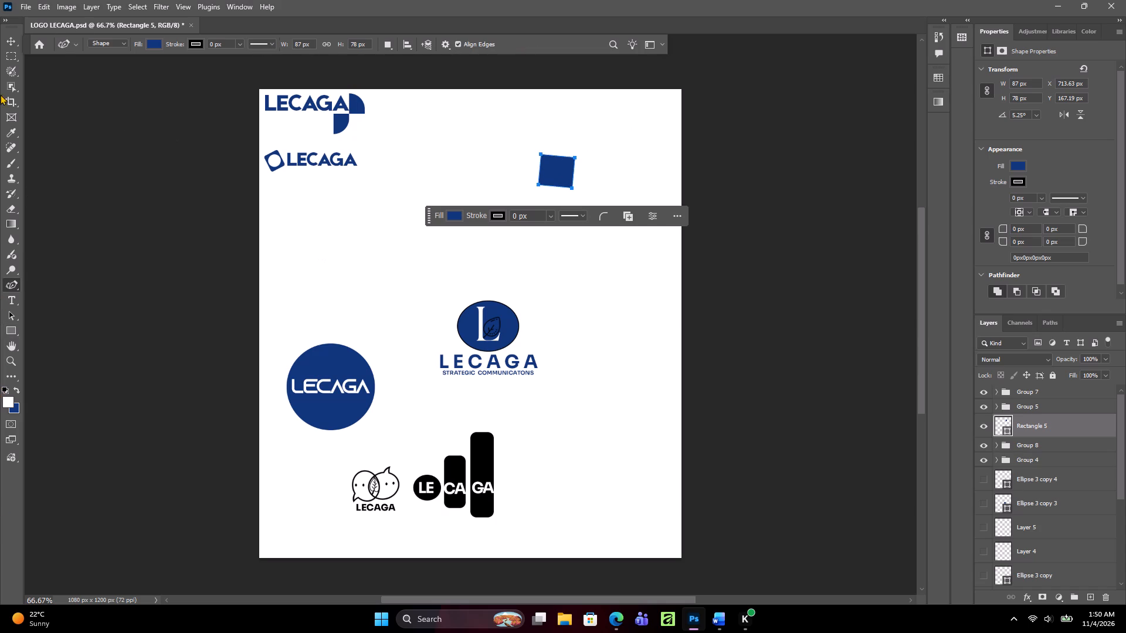
pyautogui.click(11, 41)
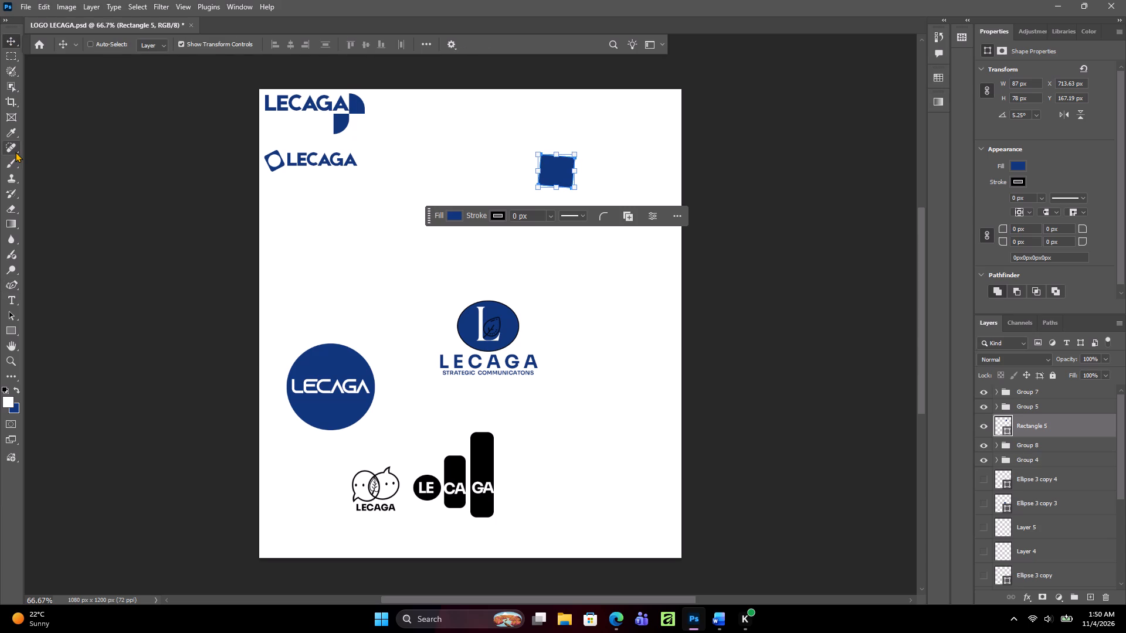
pyautogui.press('p')
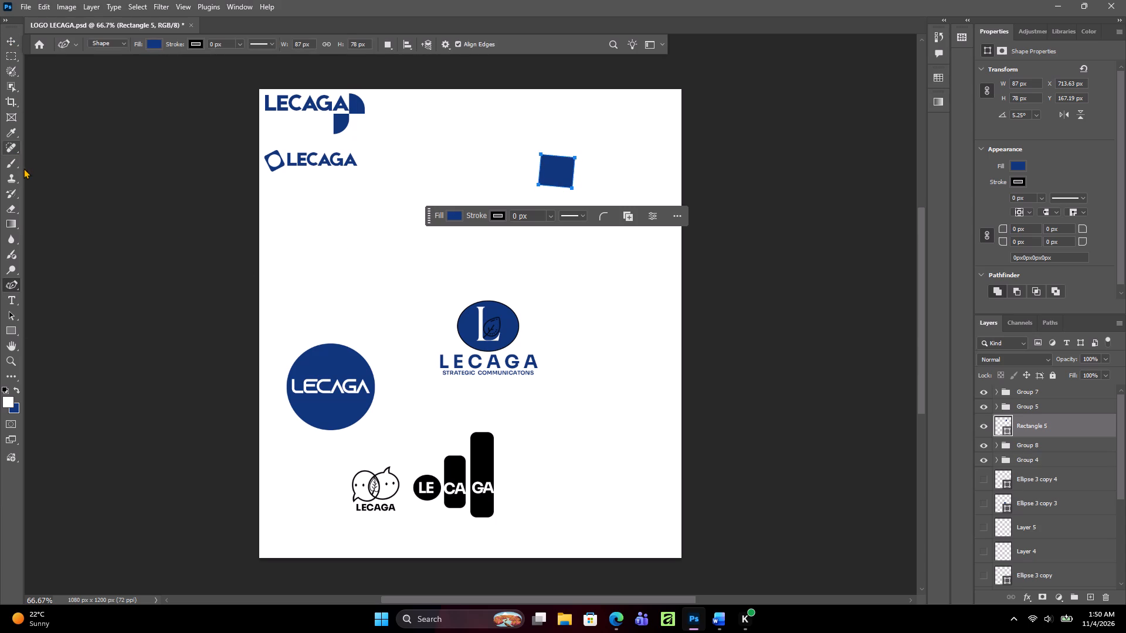
pyautogui.click(8, 281)
pyautogui.rightClick(8, 281)
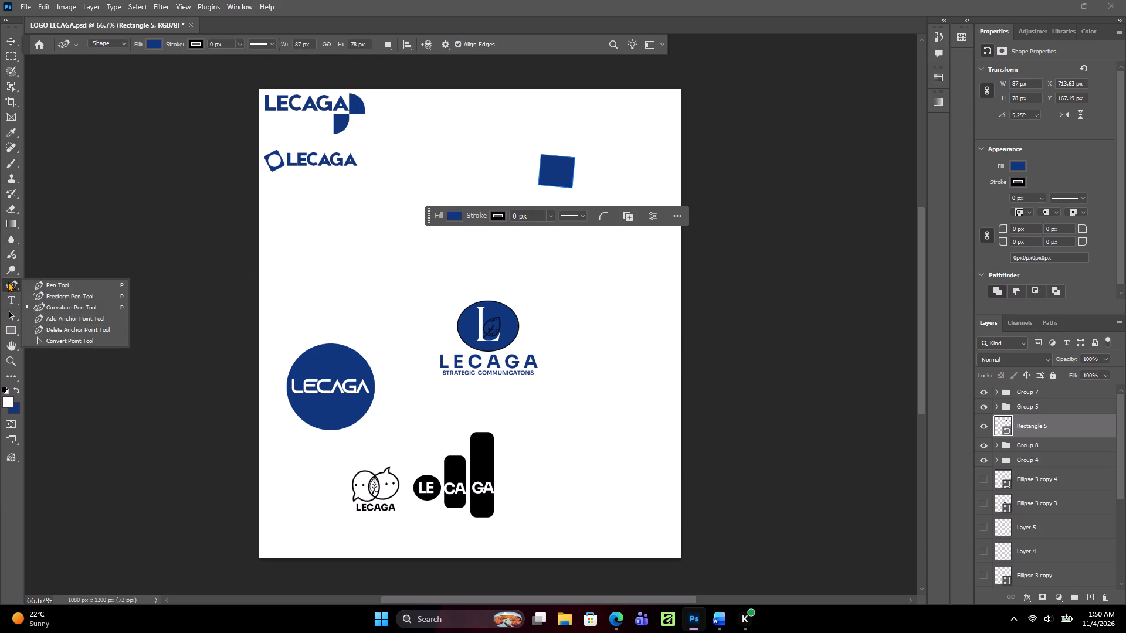
pyautogui.click(44, 284)
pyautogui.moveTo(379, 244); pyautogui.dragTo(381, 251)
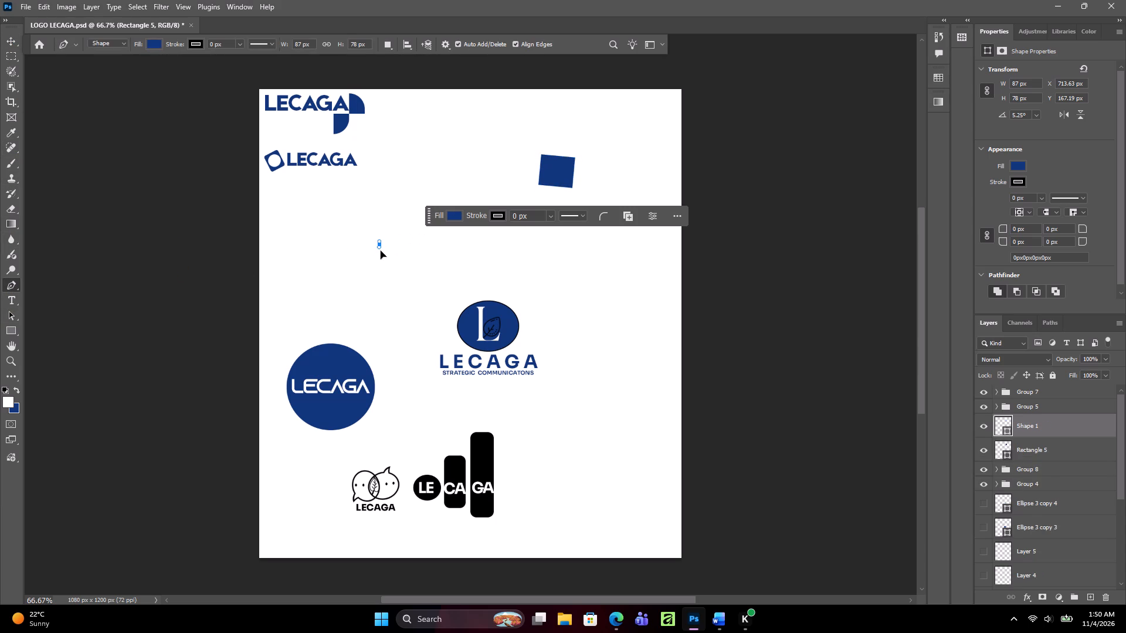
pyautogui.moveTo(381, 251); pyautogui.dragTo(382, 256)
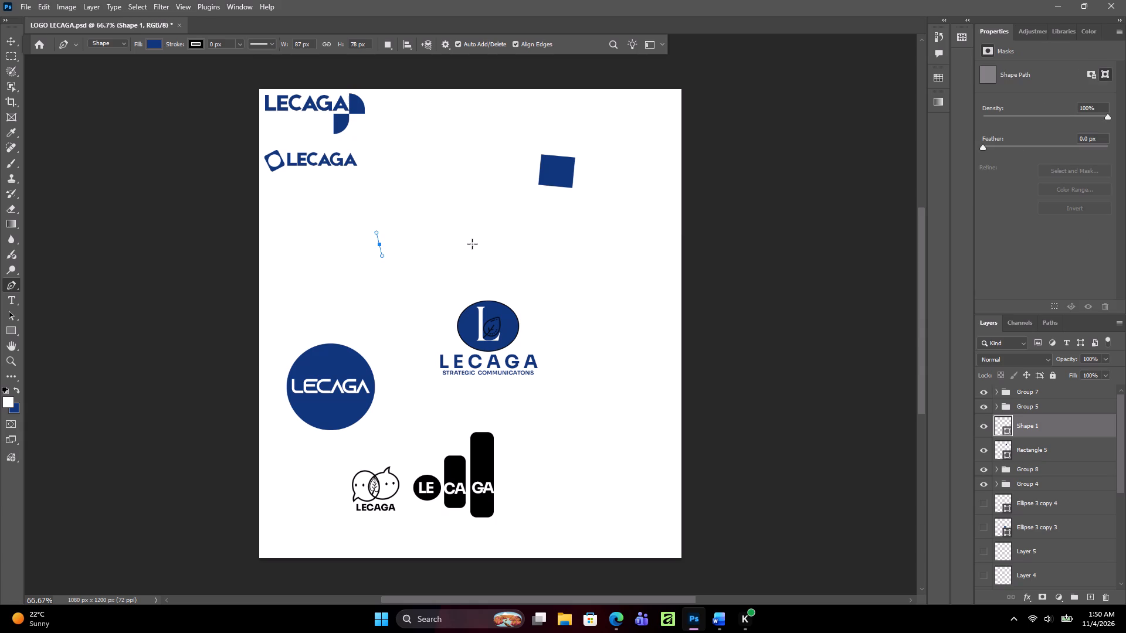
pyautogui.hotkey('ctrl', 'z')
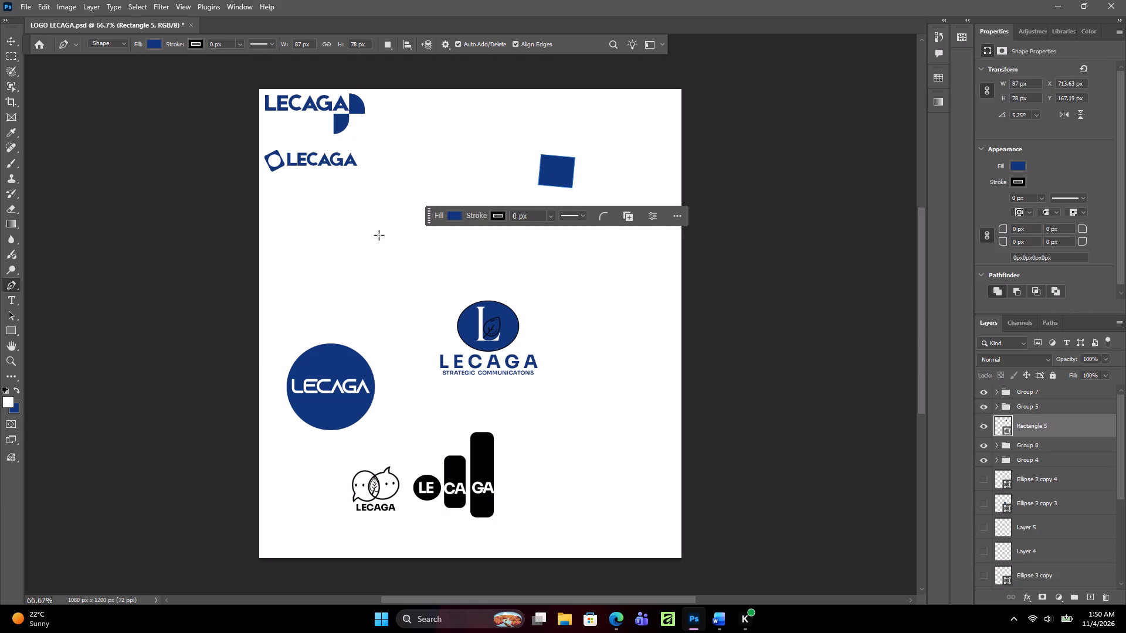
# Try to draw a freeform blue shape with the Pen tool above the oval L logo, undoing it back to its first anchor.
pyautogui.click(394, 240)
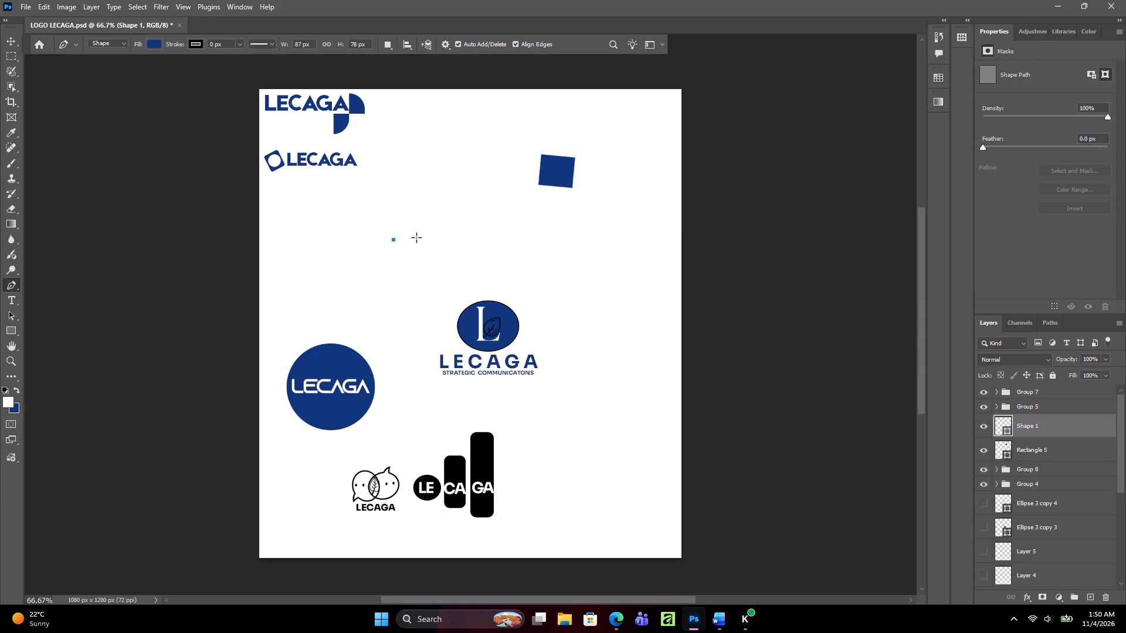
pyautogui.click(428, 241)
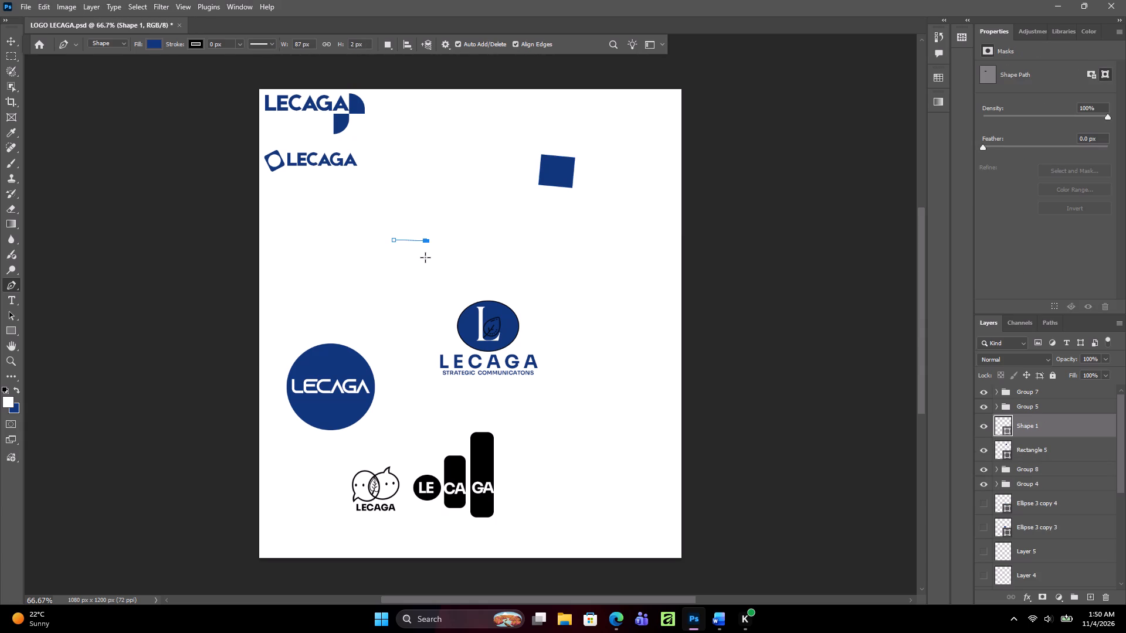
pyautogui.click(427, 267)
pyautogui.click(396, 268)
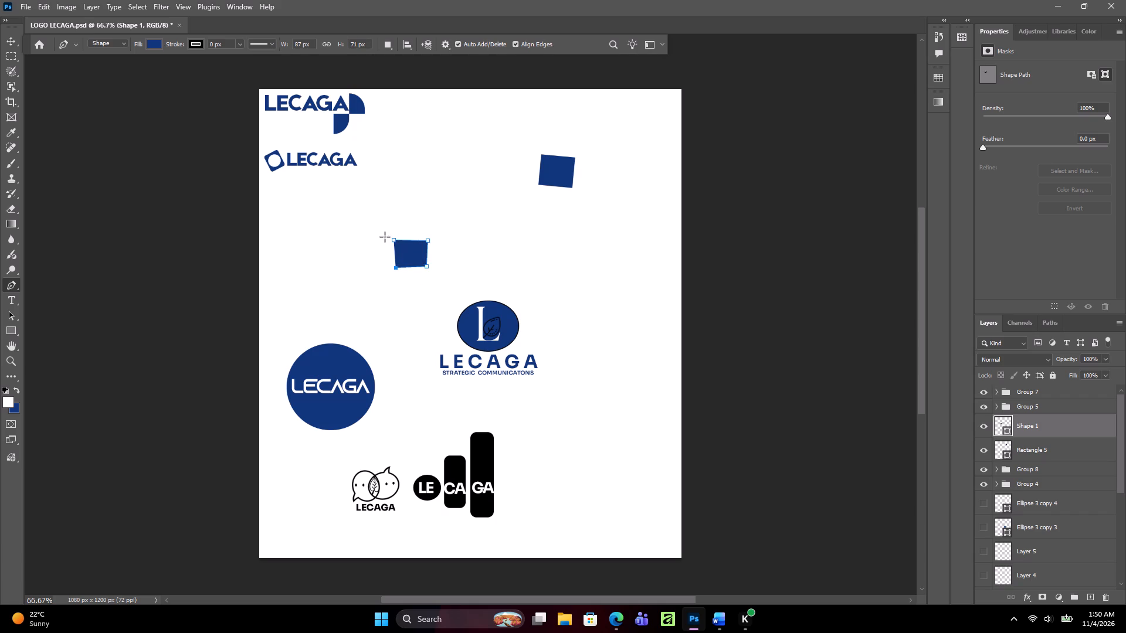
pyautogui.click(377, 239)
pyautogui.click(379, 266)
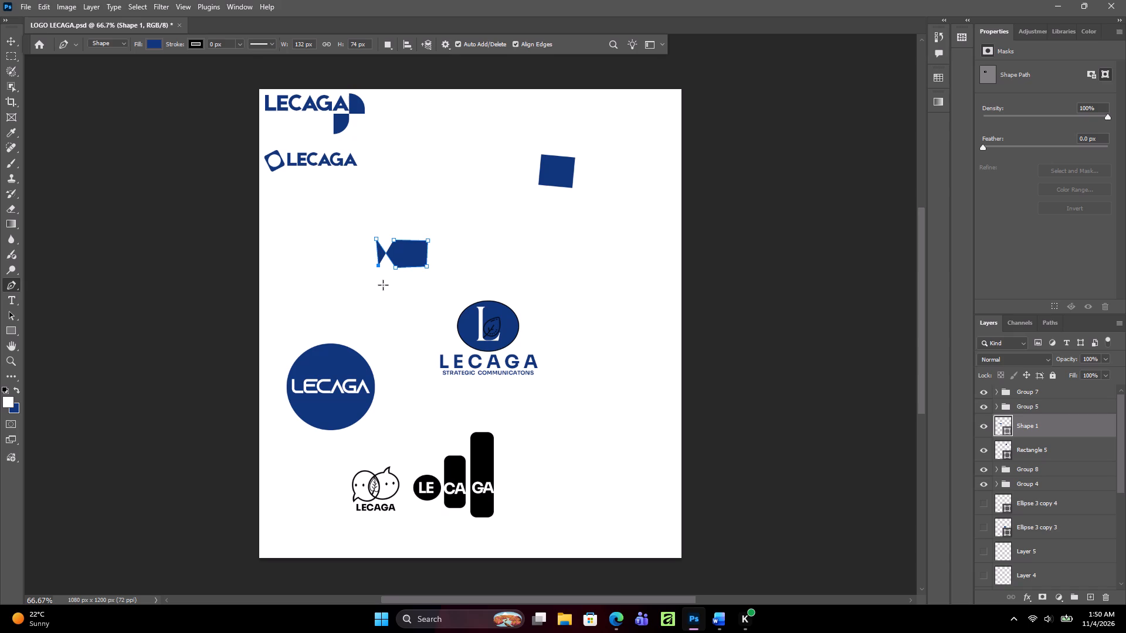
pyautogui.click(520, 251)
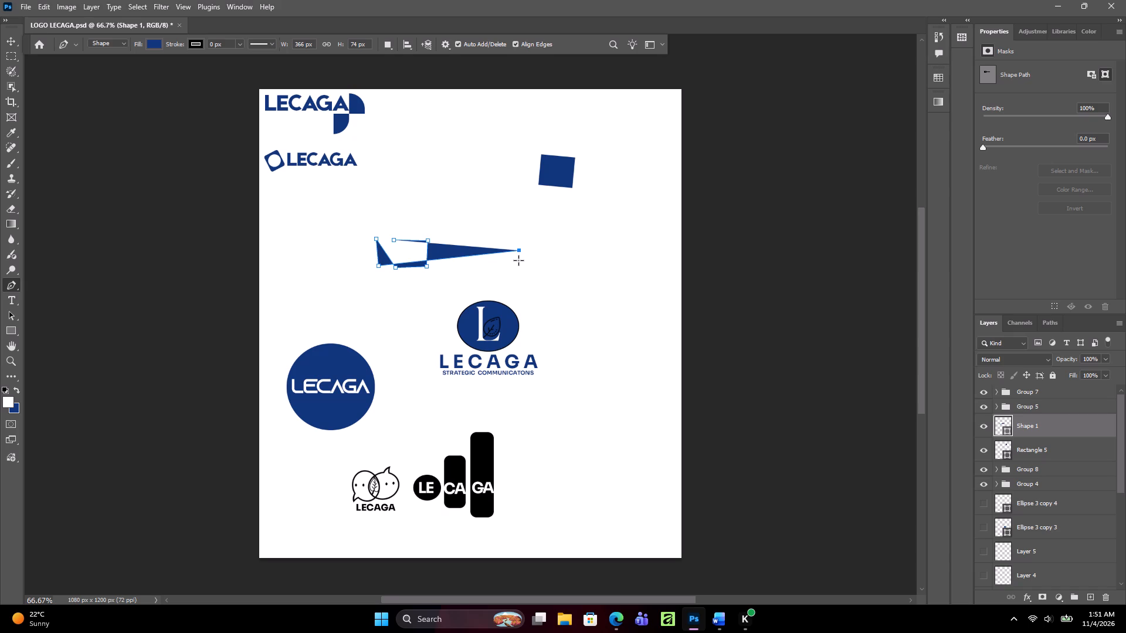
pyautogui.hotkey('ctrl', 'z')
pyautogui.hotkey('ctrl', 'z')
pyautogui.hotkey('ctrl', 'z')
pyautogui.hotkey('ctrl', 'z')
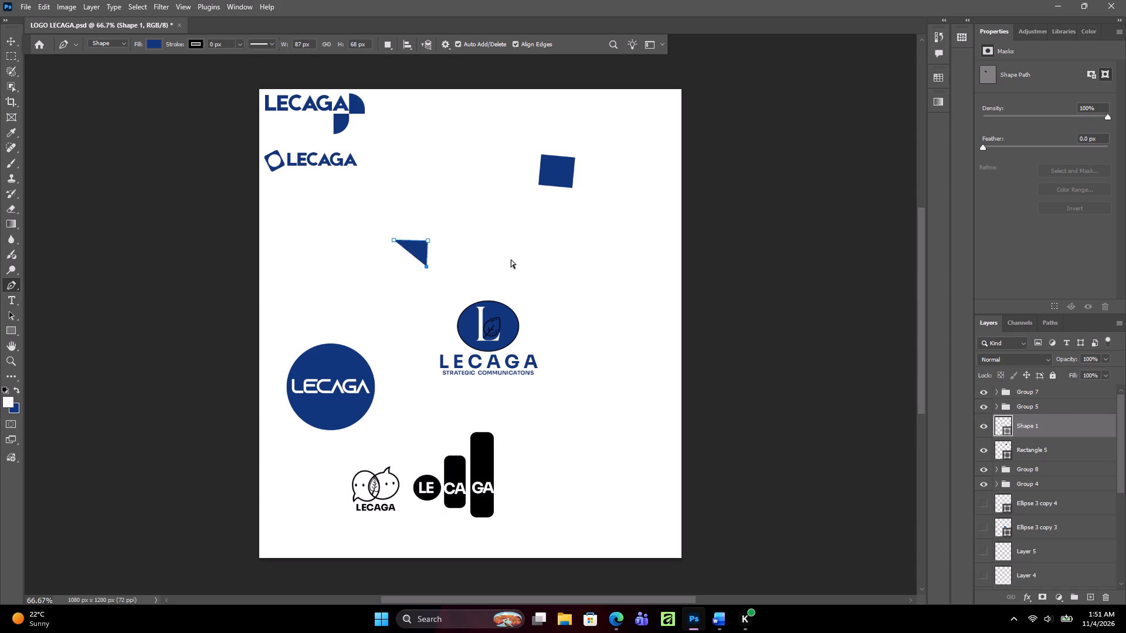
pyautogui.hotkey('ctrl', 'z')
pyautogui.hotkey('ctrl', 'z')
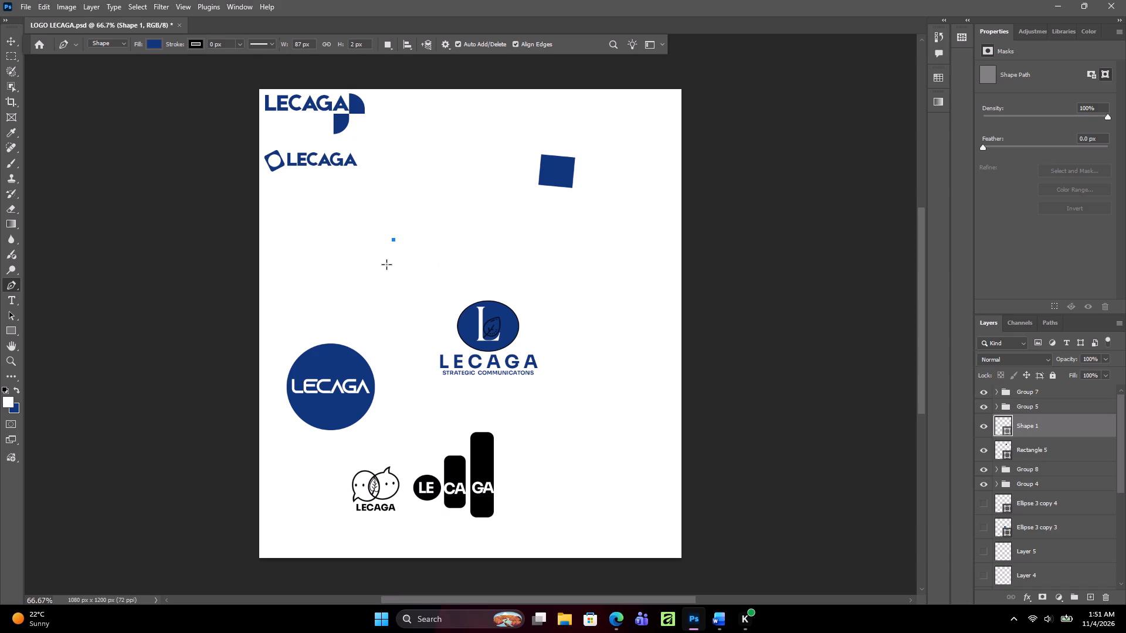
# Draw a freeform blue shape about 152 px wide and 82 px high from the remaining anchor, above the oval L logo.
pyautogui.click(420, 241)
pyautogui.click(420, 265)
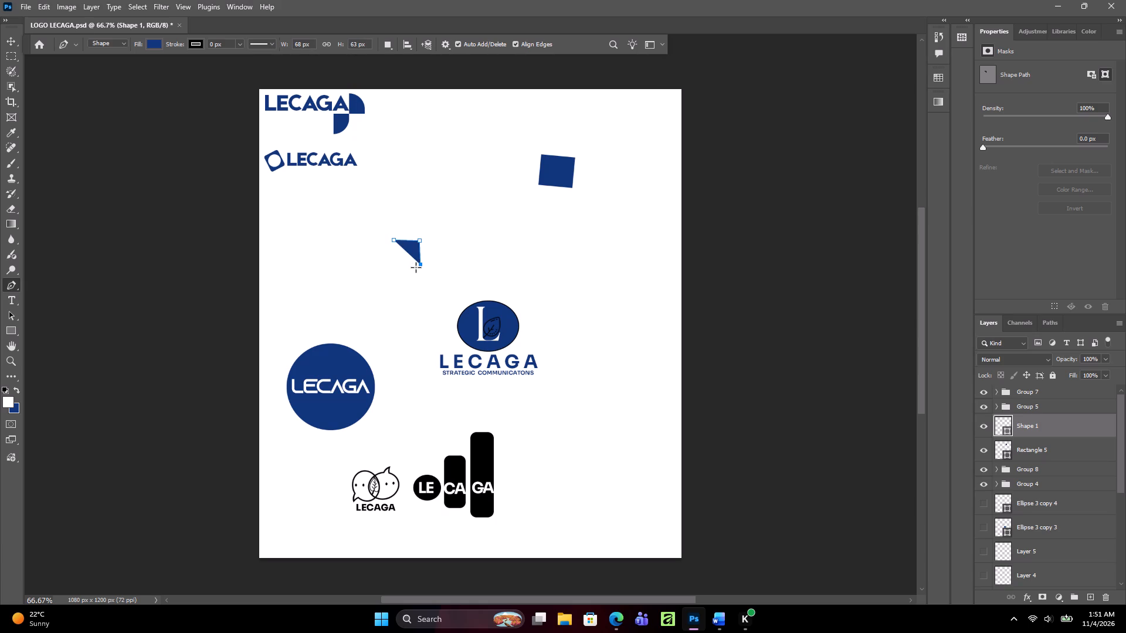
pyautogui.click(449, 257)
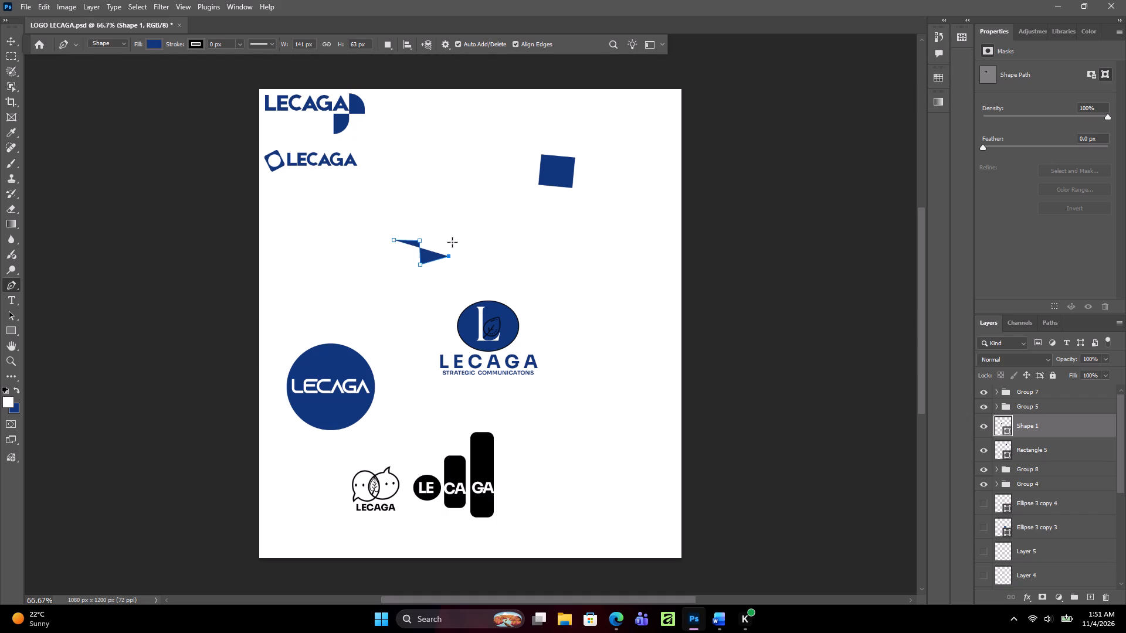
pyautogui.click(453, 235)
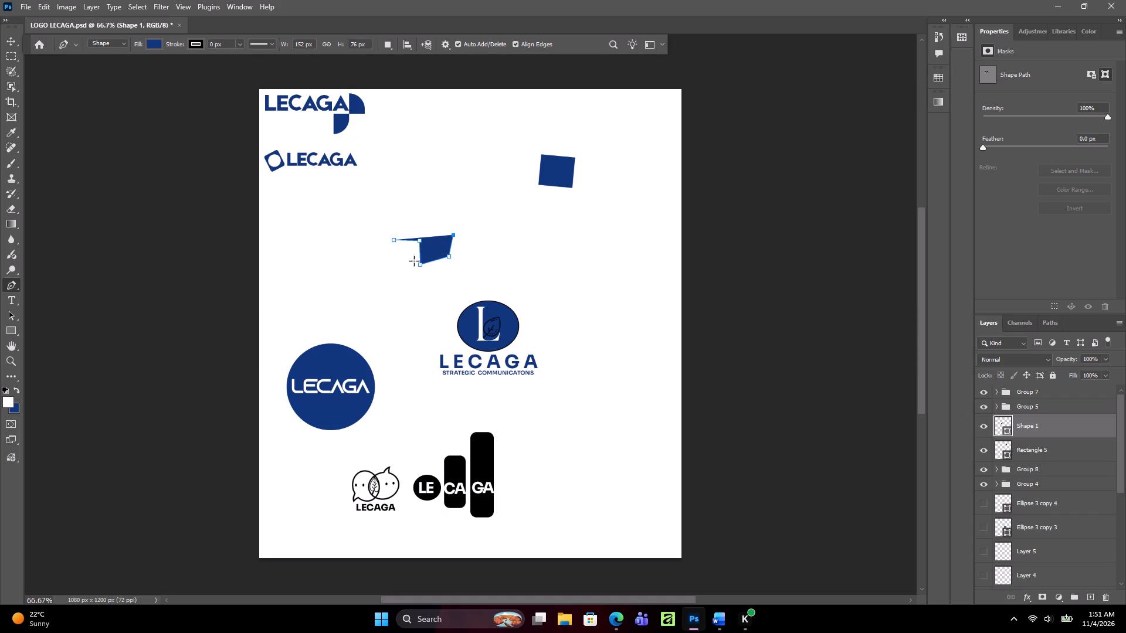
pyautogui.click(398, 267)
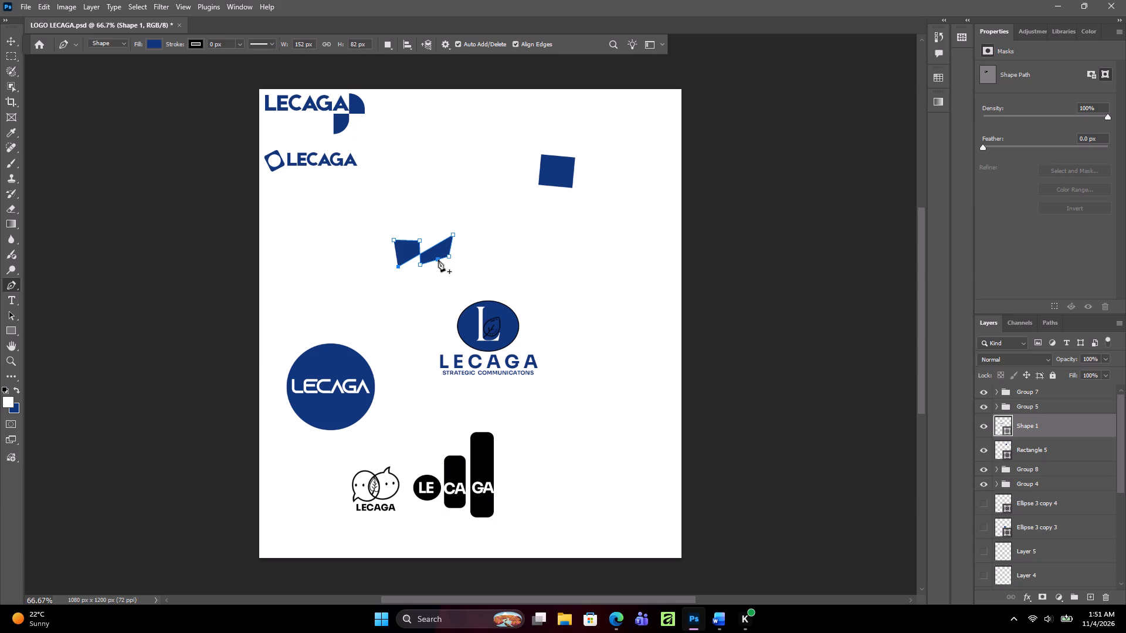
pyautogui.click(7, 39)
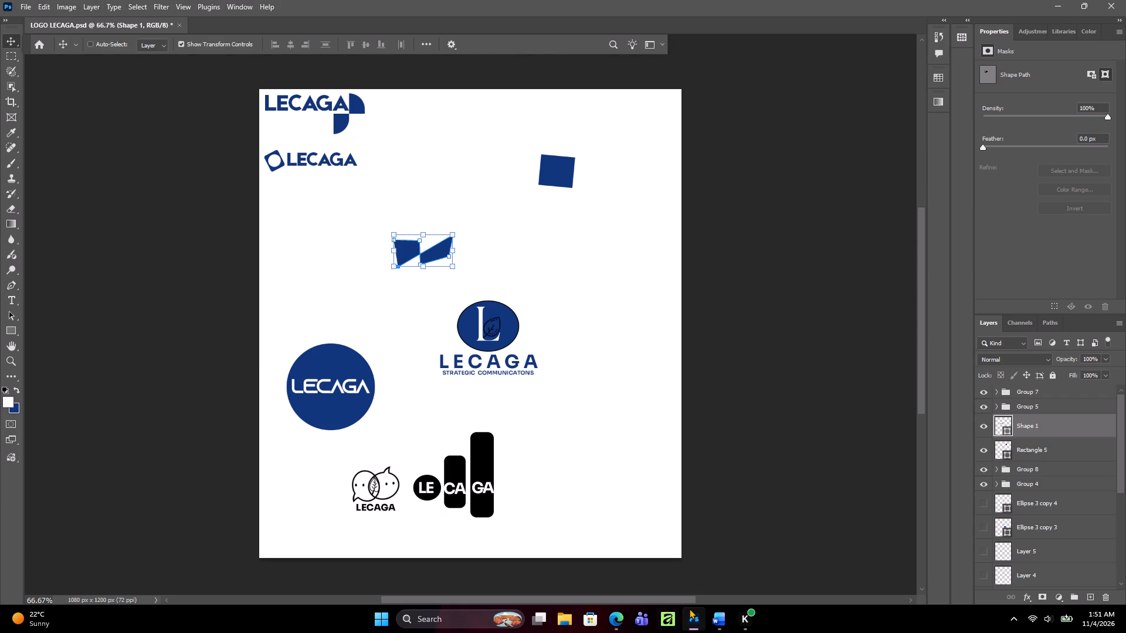
# Switch to Edge and browse the Pinterest letter L logo designs for icon inspiration.
pyautogui.click(616, 612)
pyautogui.scroll(4, 759, 254)
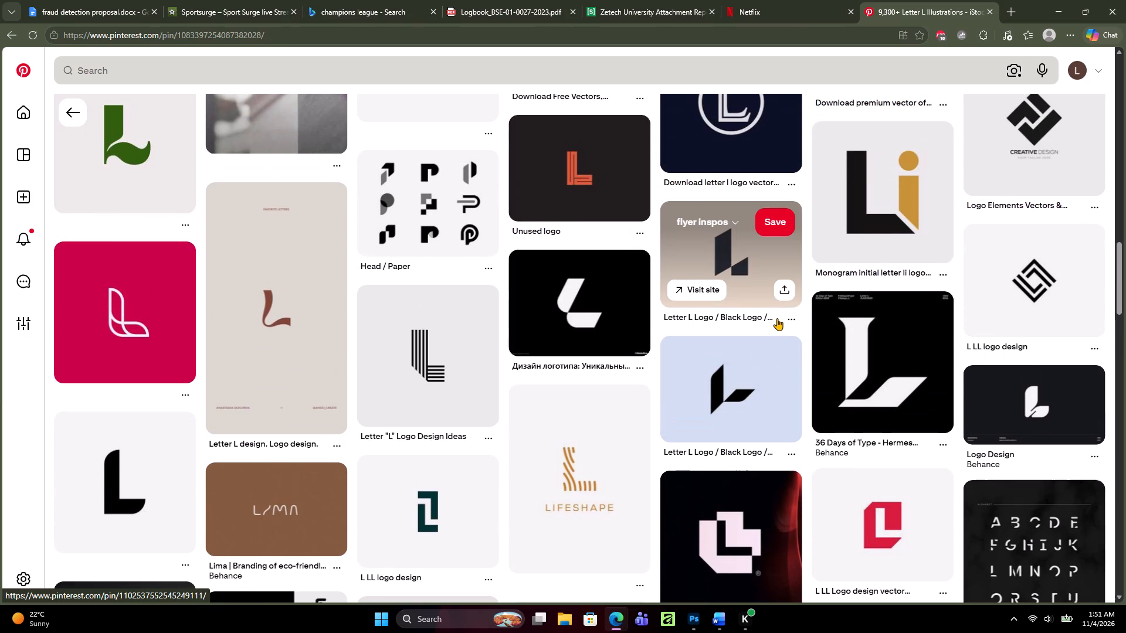
pyautogui.scroll(3, 772, 335)
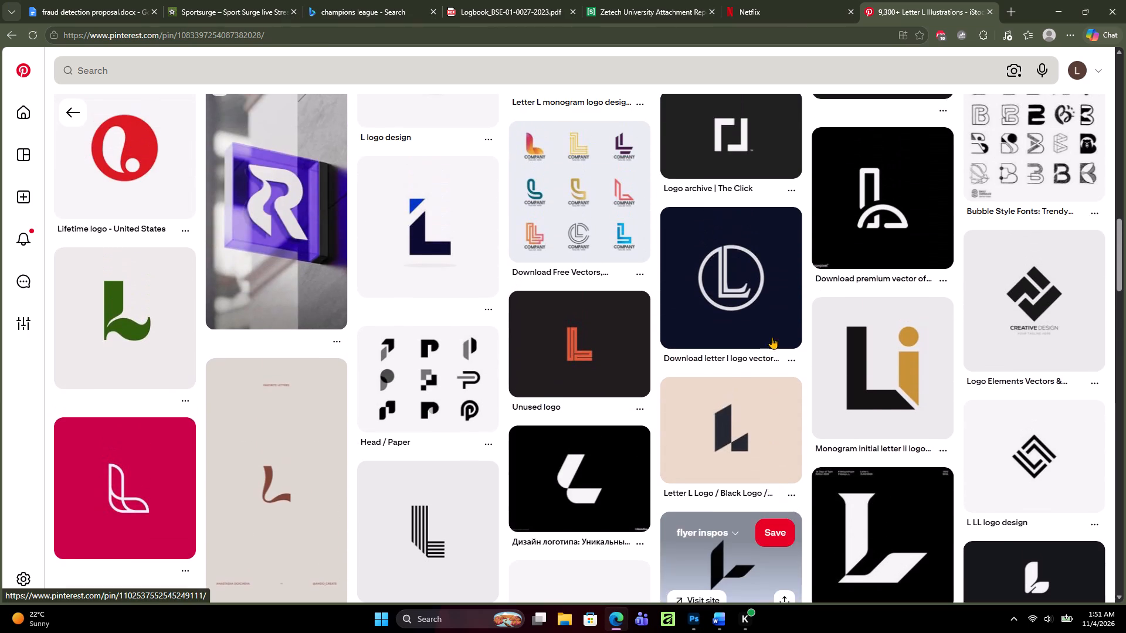
pyautogui.scroll(1, 796, 352)
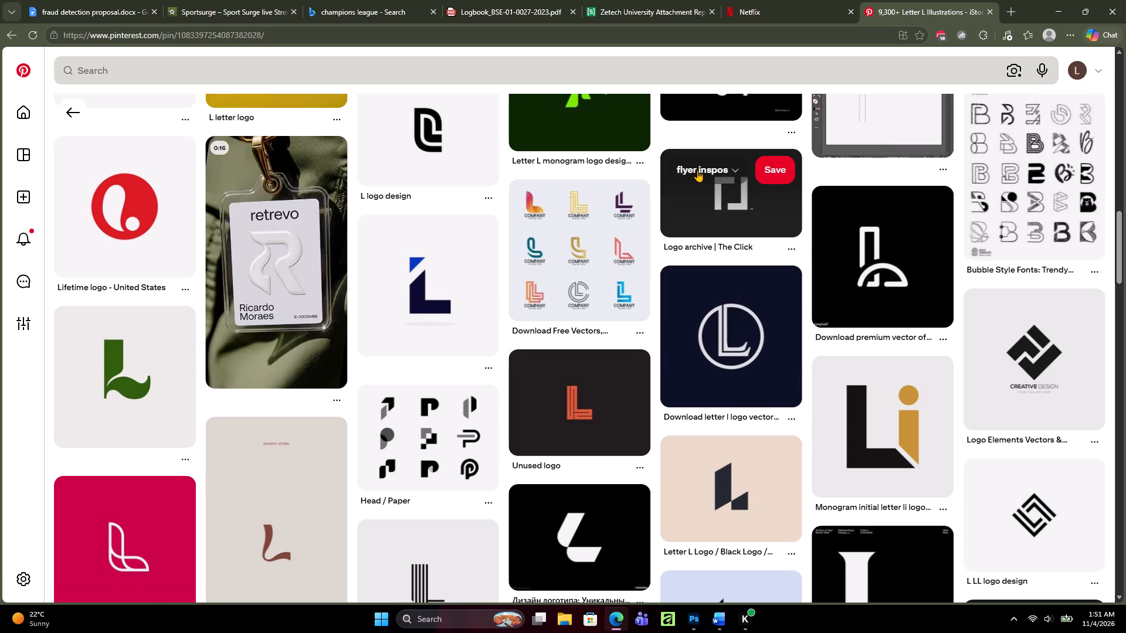
pyautogui.scroll(2, 697, 170)
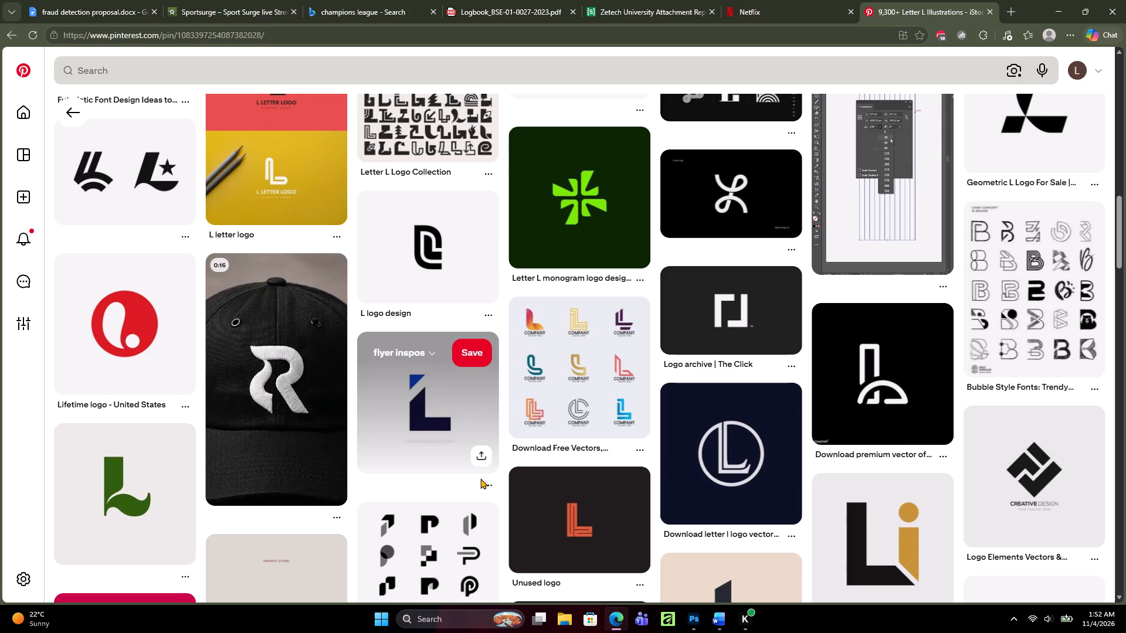
pyautogui.scroll(3, 908, 225)
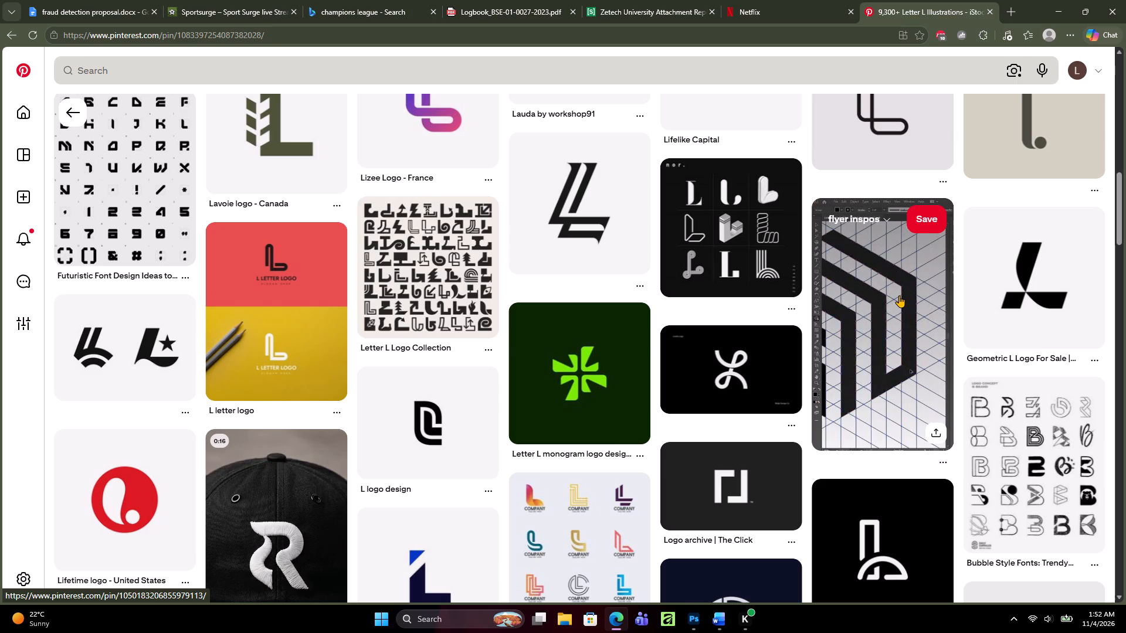
# Return to Photoshop and delete the freeform pen shape and the tilted blue rectangle.
pyautogui.click(700, 625)
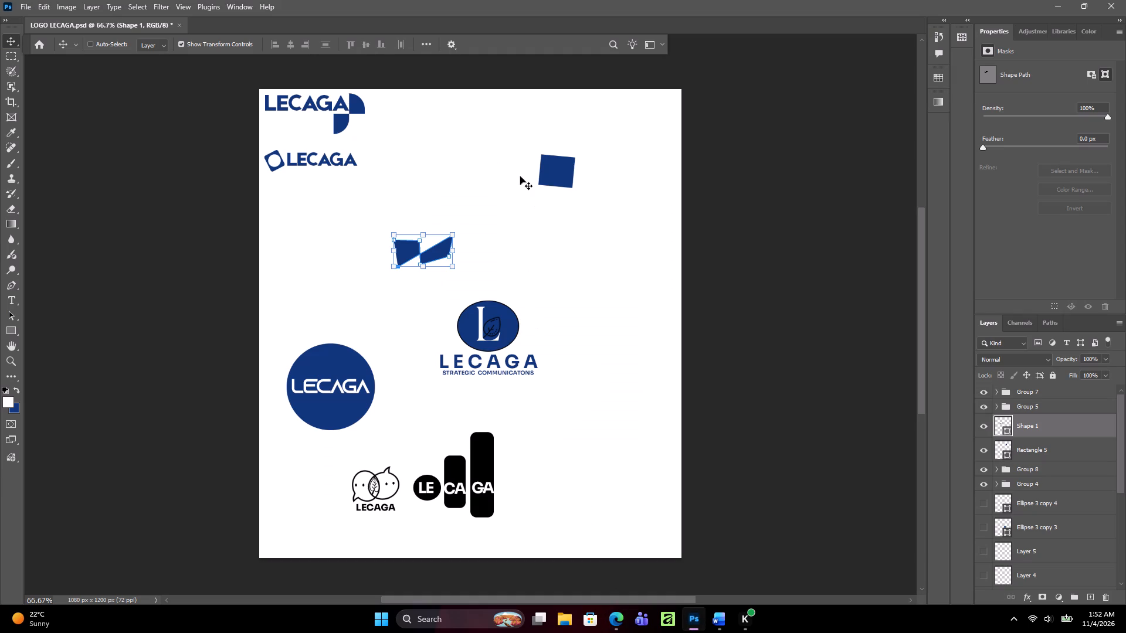
pyautogui.press('Delete')
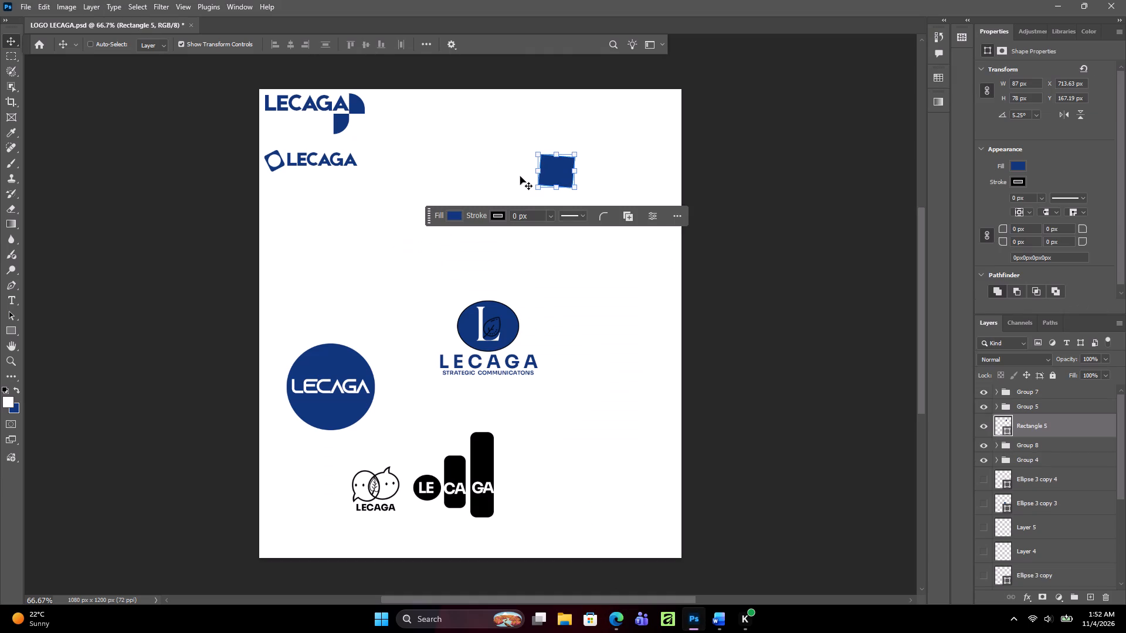
pyautogui.press('Delete')
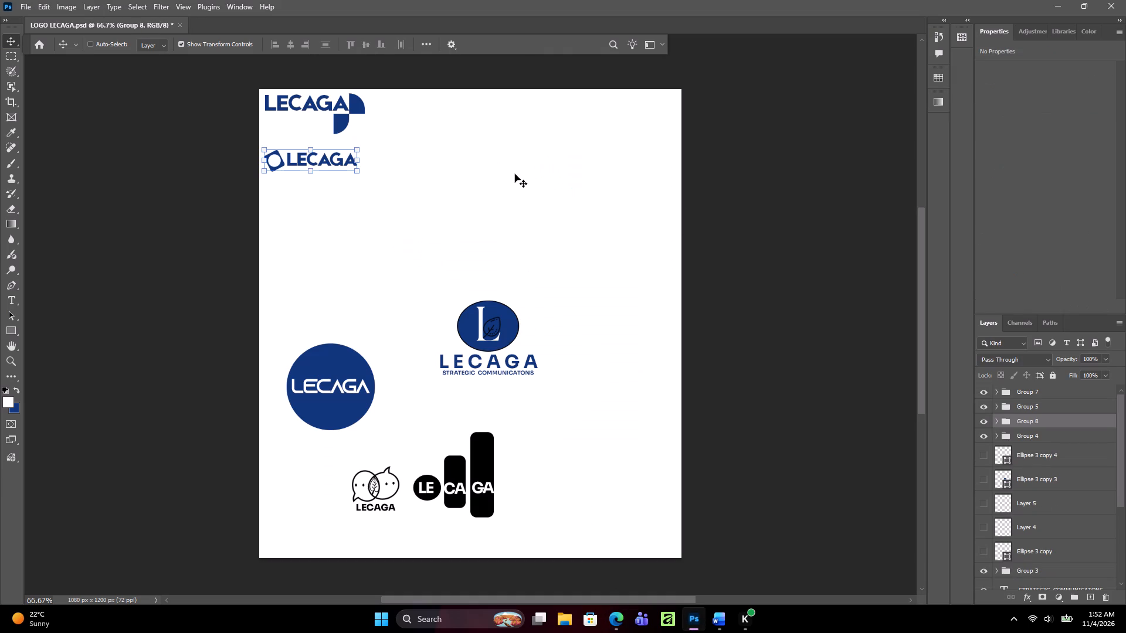
# Draw a five-point blue shape with the Pen tool in the empty upper-right canvas area, about 91 px wide and 124 px high.
pyautogui.click(12, 284)
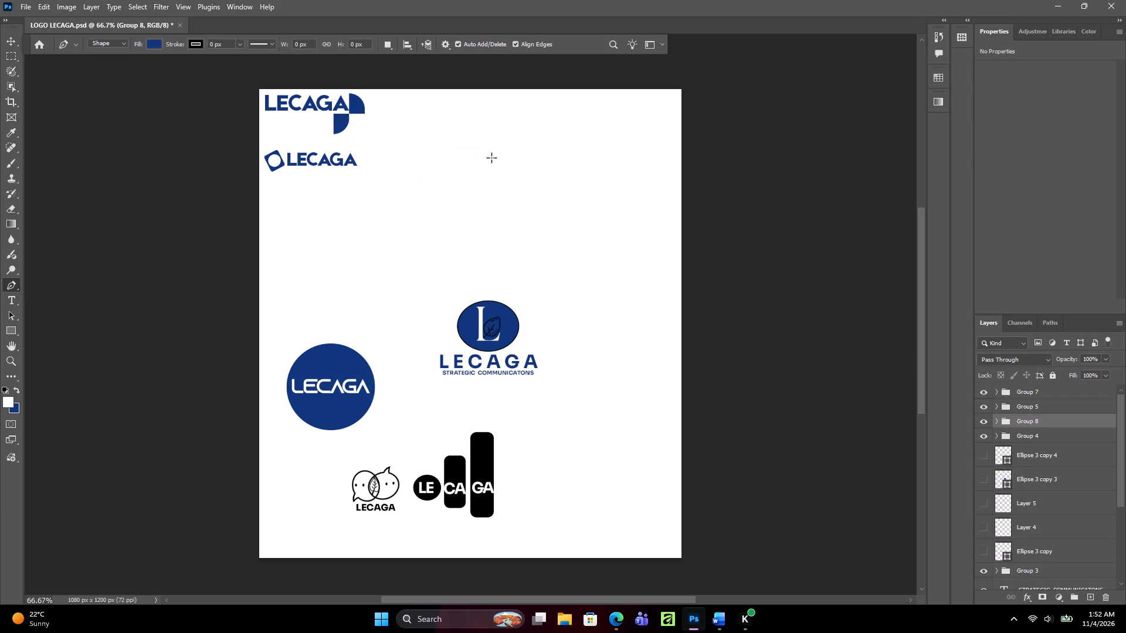
pyautogui.click(513, 139)
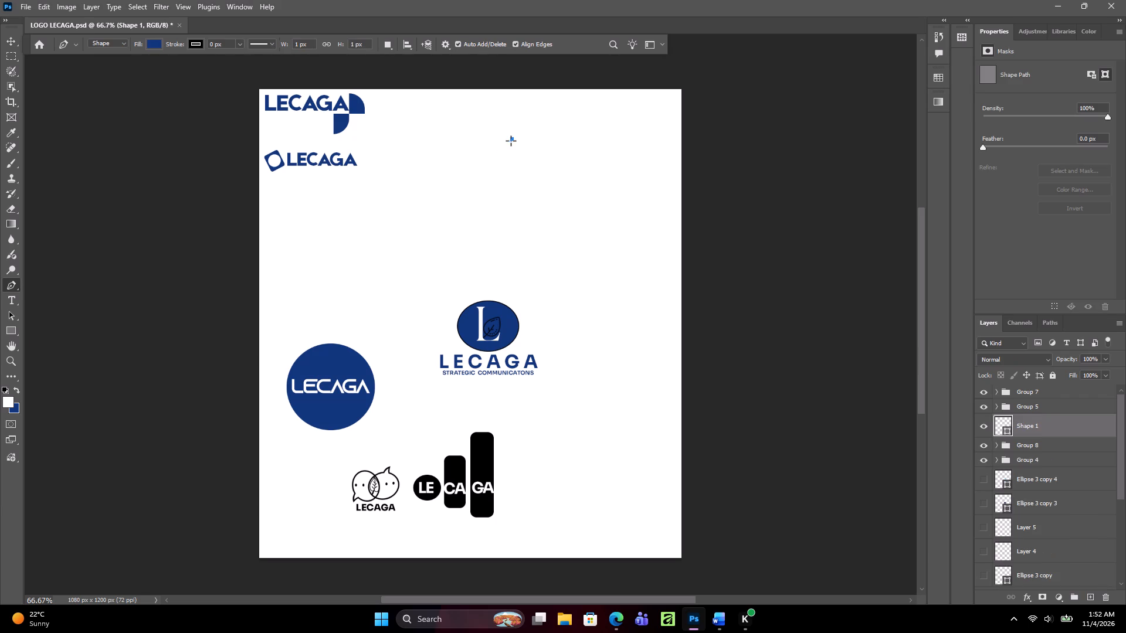
pyautogui.click(499, 148)
pyautogui.click(503, 188)
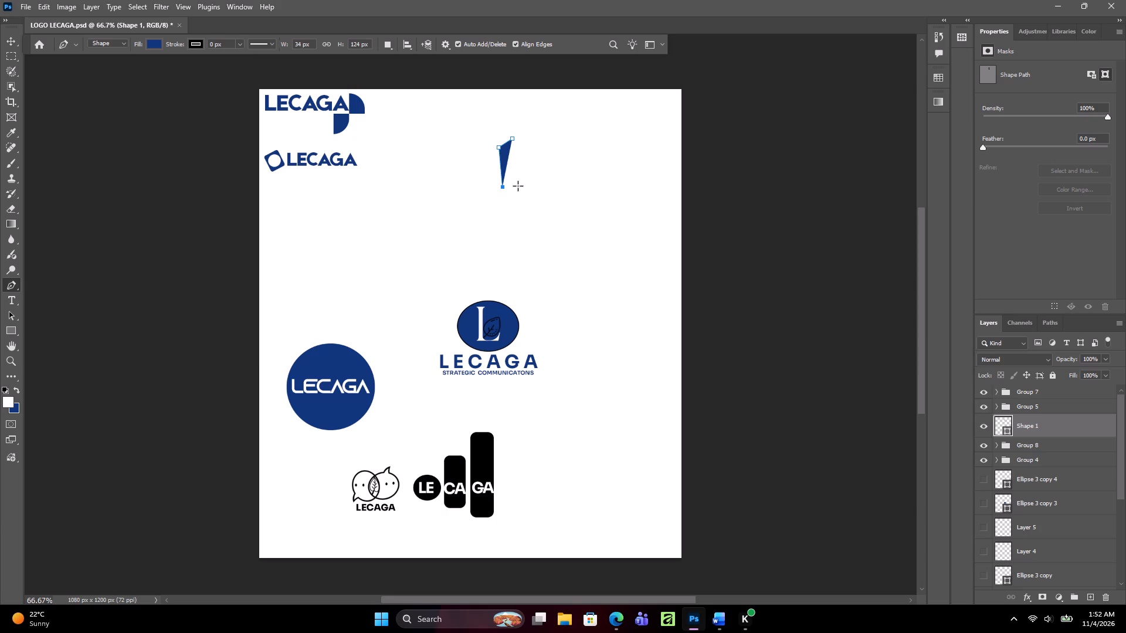
pyautogui.click(517, 185)
pyautogui.click(535, 167)
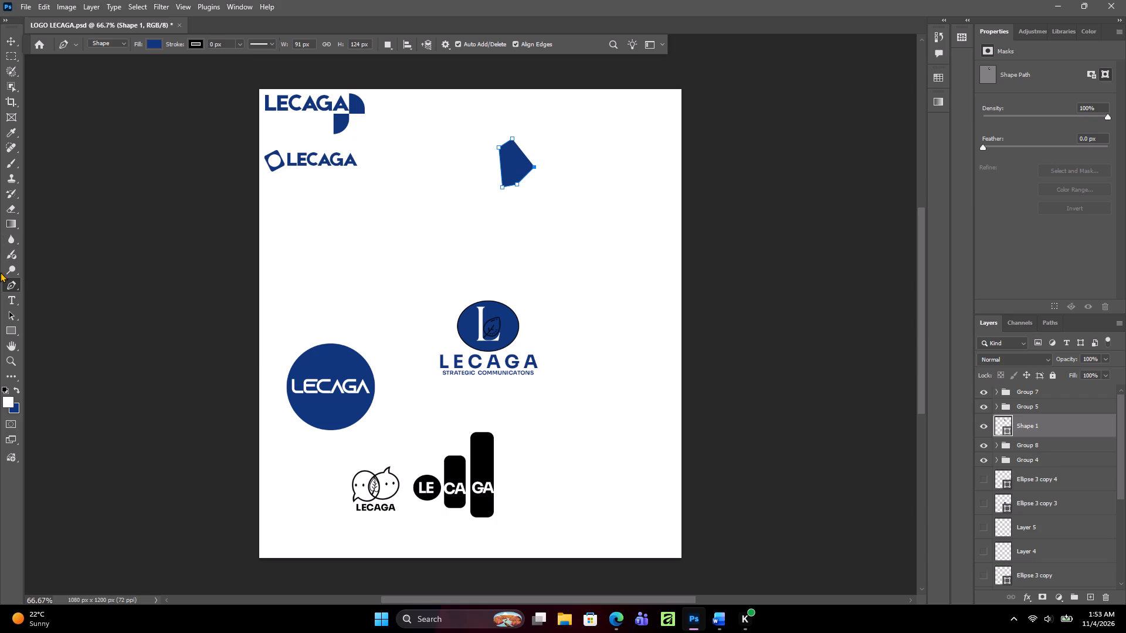
# Pull the new shape's slanted right edge inward with the Curvature Pen tool to form the inner corner of a letter L.
pyautogui.rightClick(11, 284)
pyautogui.click(73, 305)
pyautogui.moveTo(522, 152); pyautogui.dragTo(512, 162)
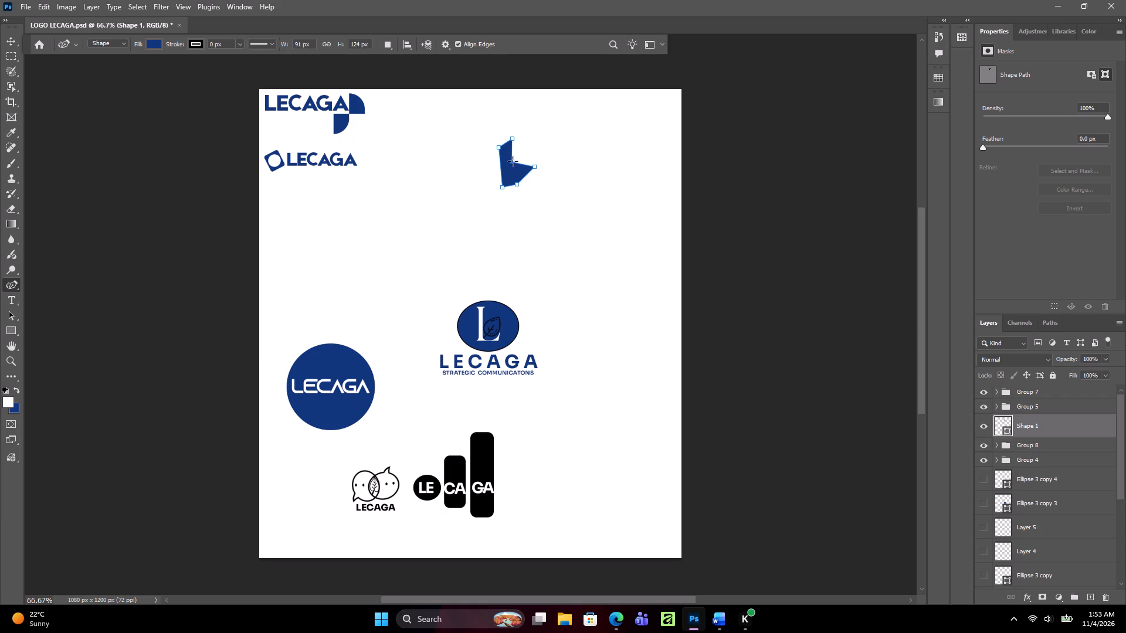
pyautogui.moveTo(513, 161); pyautogui.dragTo(513, 172)
pyautogui.click(8, 41)
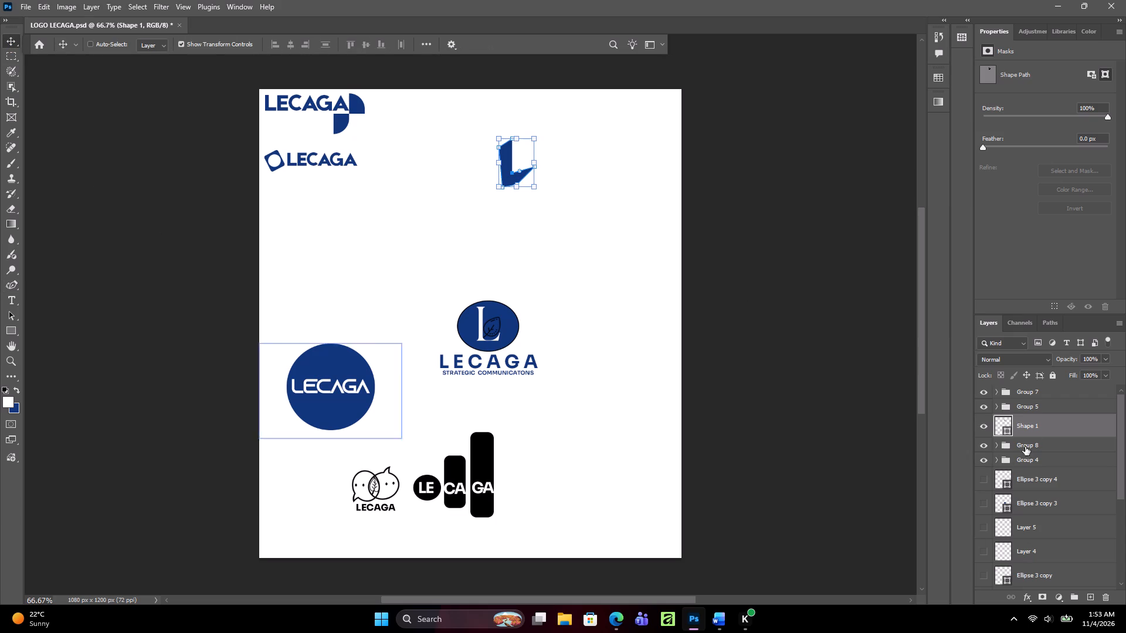
# Move the Shape 1 layer to the top of the layer stack, above Group 7.
pyautogui.moveTo(1041, 428); pyautogui.dragTo(1043, 387)
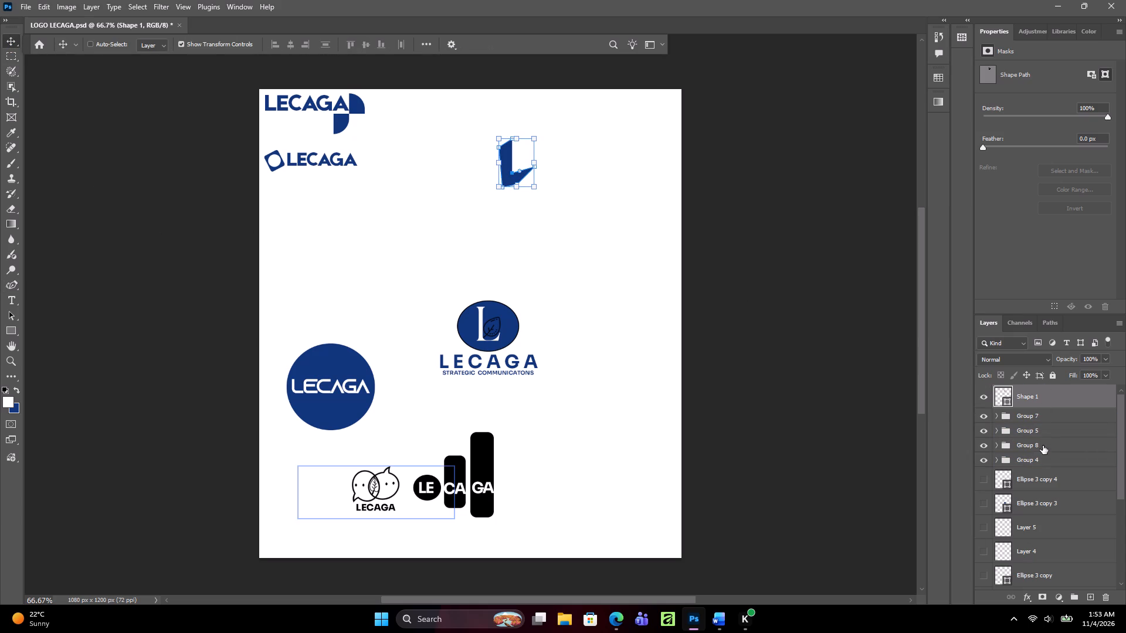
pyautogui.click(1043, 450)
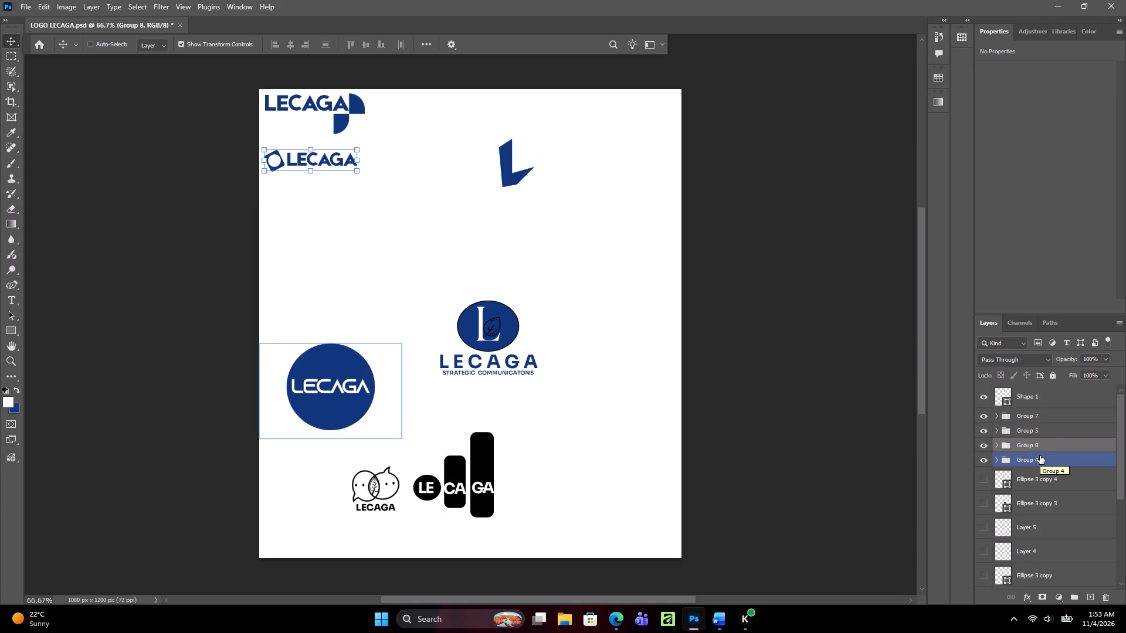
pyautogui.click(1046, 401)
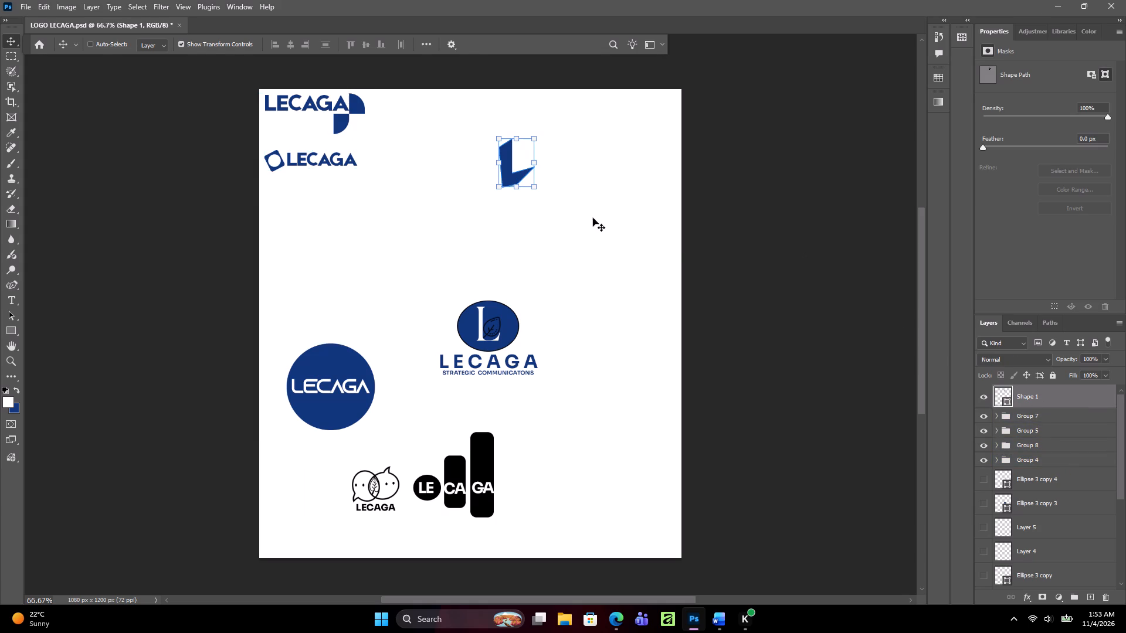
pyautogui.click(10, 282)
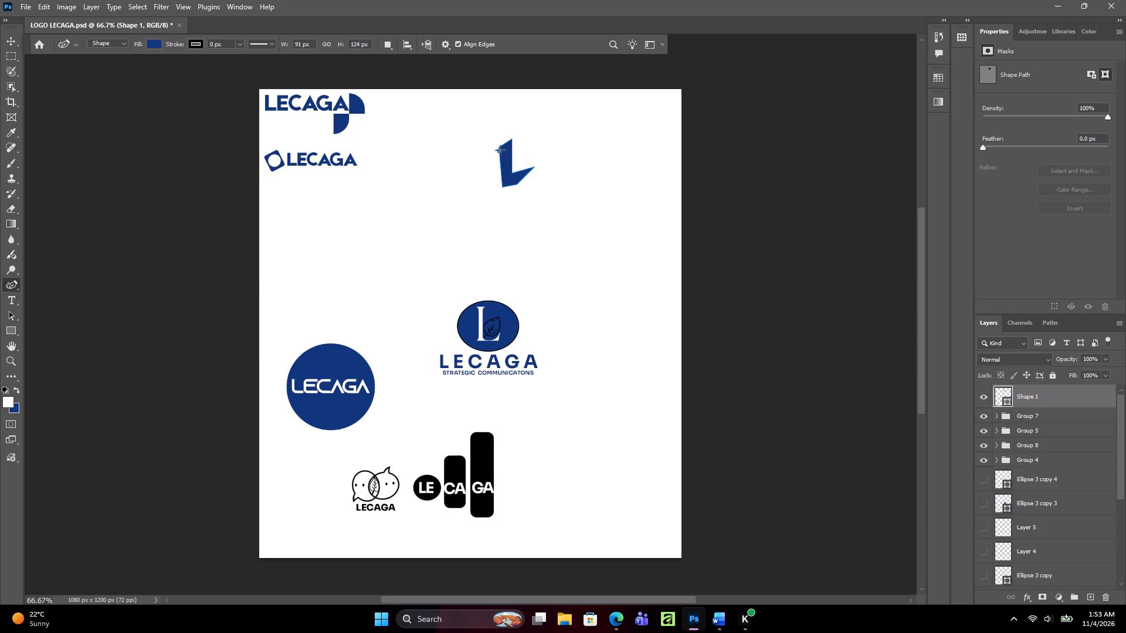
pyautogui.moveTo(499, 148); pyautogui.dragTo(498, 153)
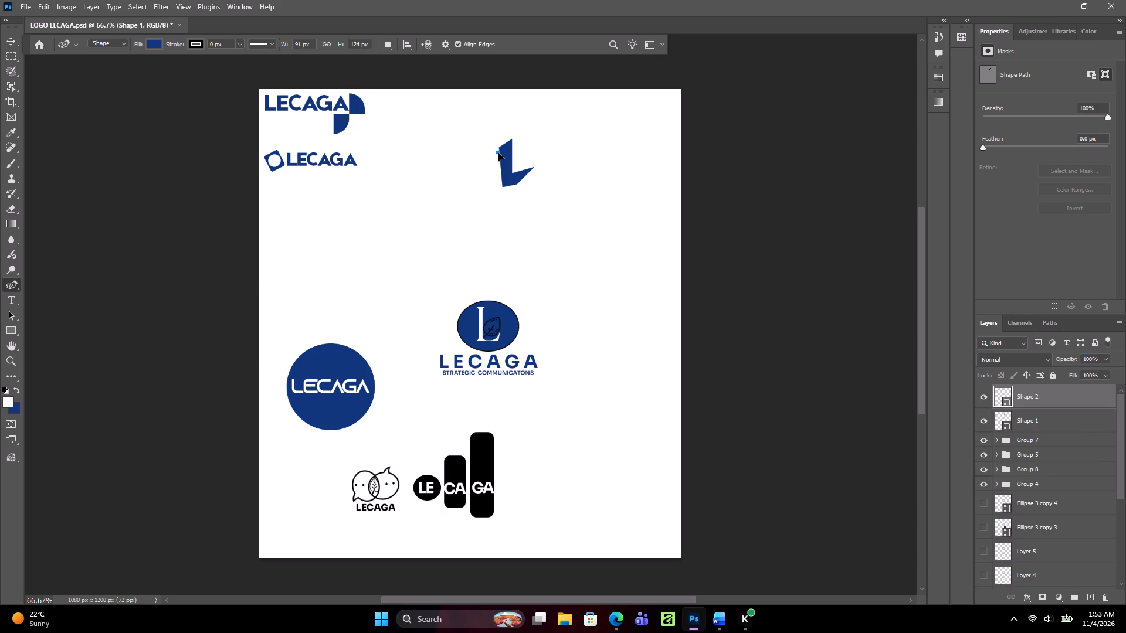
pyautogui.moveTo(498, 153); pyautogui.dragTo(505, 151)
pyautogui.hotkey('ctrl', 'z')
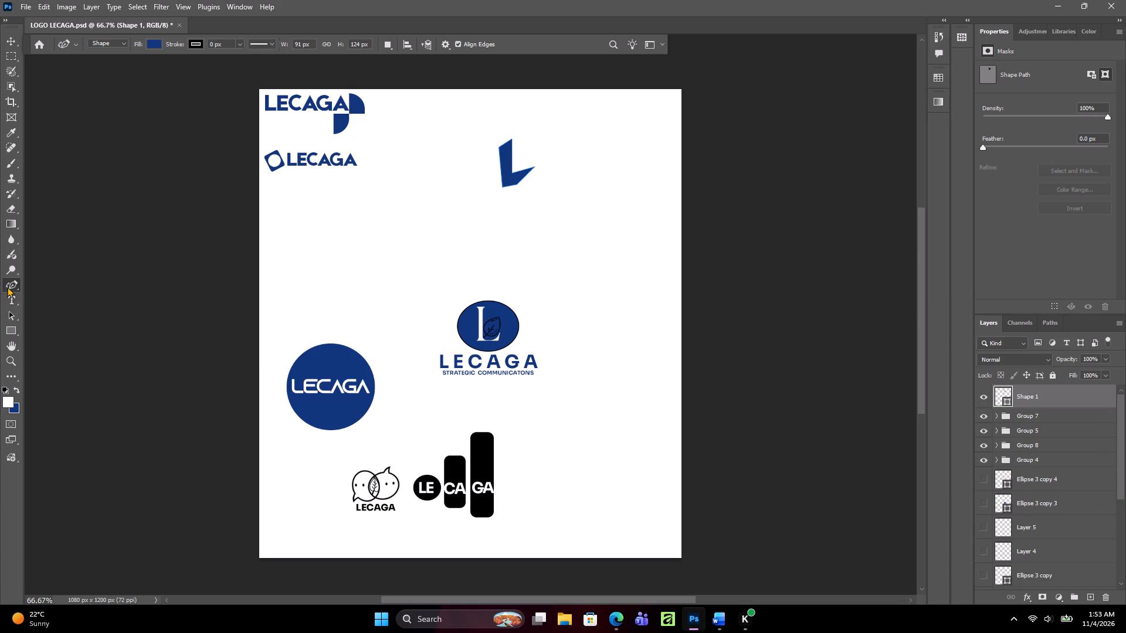
# Refine the inner corner and lower-right bottom point of the blue L with the Curvature Pen tool.
pyautogui.rightClick(9, 287)
pyautogui.click(57, 308)
pyautogui.click(515, 173)
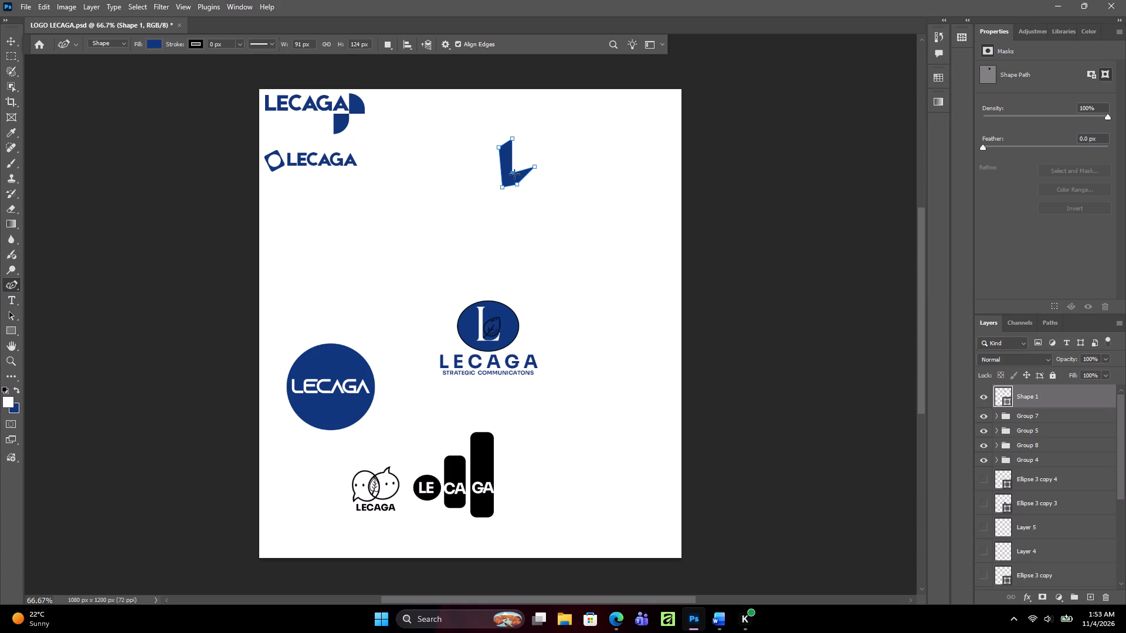
pyautogui.click(517, 184)
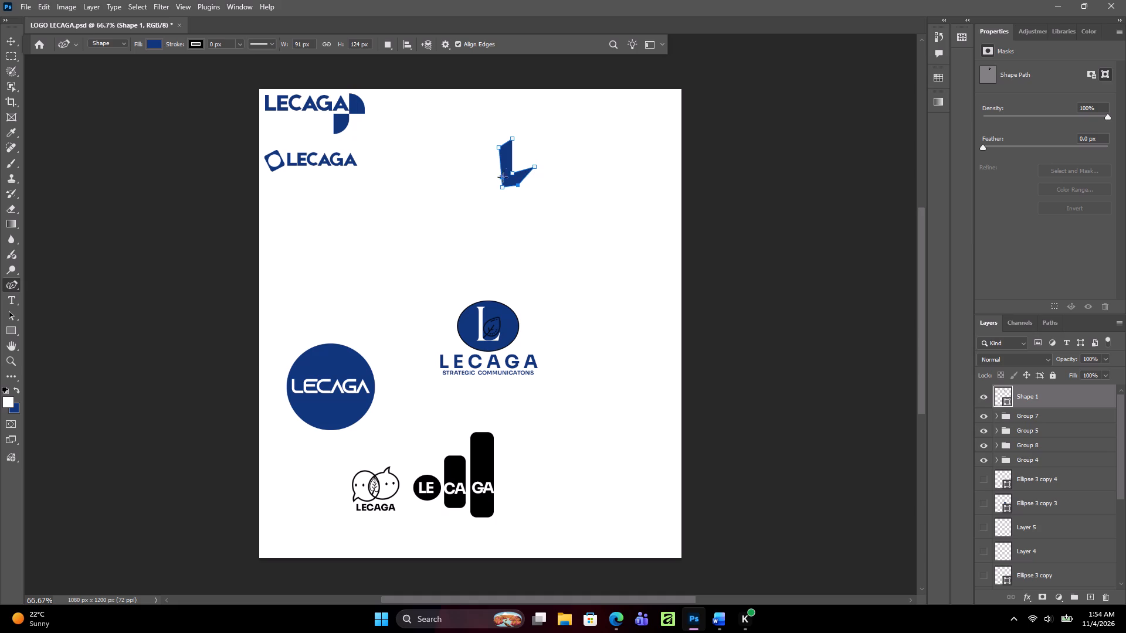
pyautogui.click(512, 172)
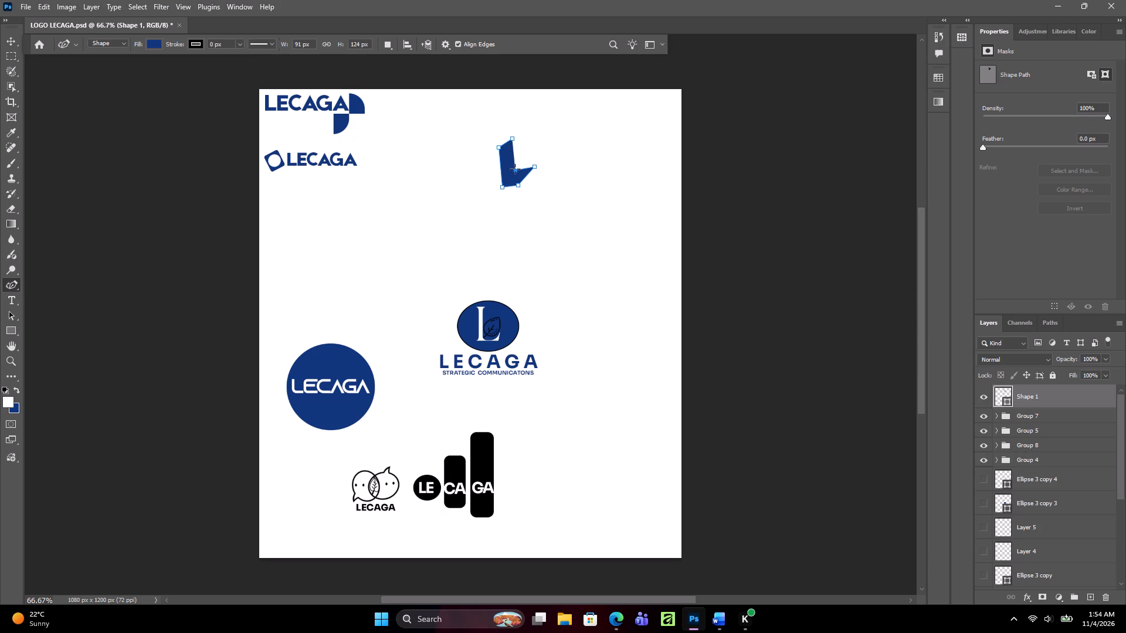
pyautogui.click(515, 169)
pyautogui.click(12, 41)
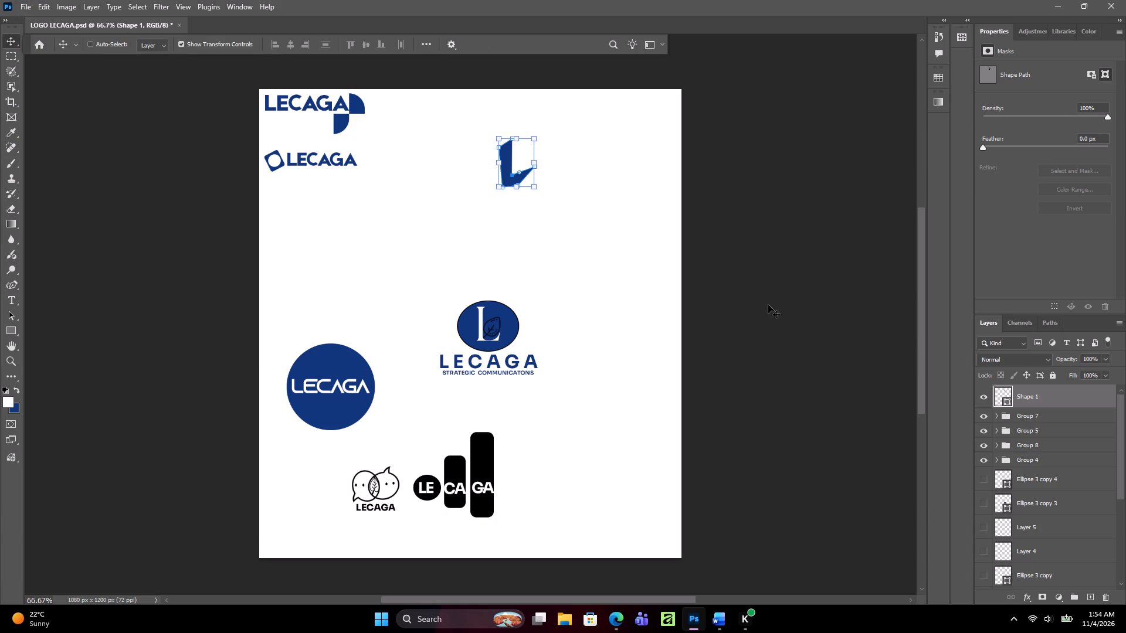
# Duplicate the Shape 1 layer three times.
pyautogui.click(1034, 422)
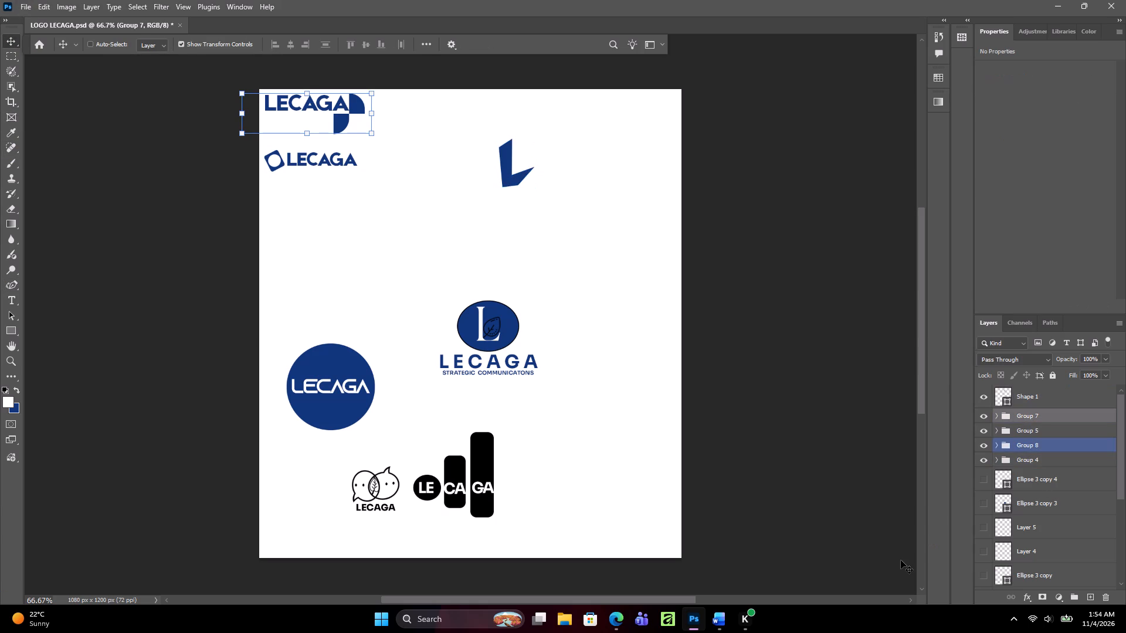
pyautogui.click(1067, 399)
pyautogui.click(621, 324)
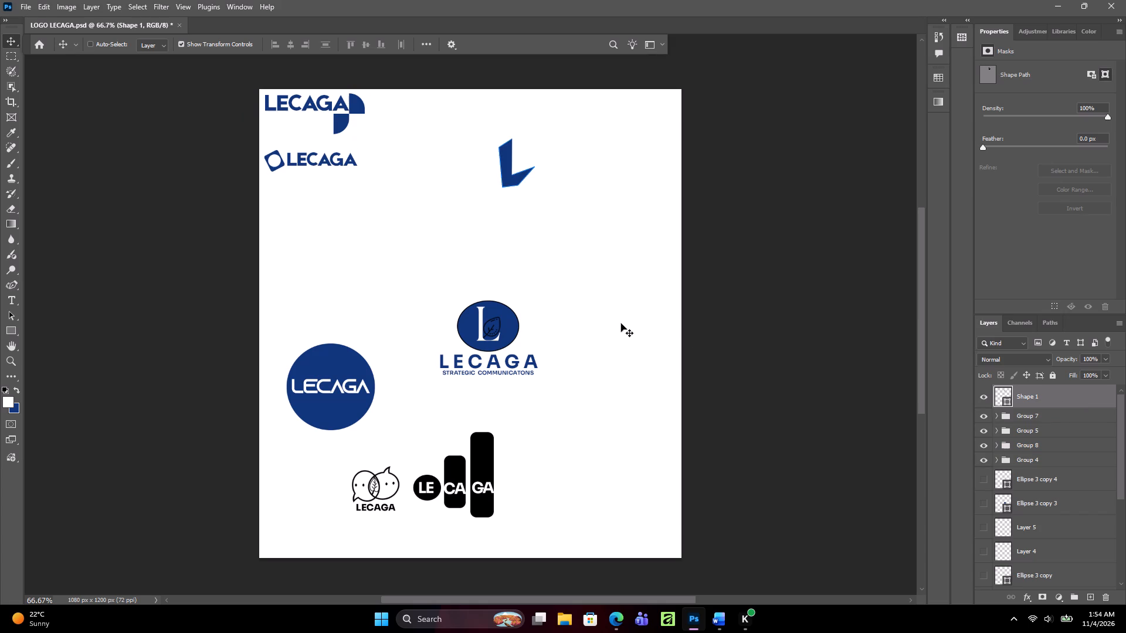
pyautogui.hotkey('ctrl', 'j')
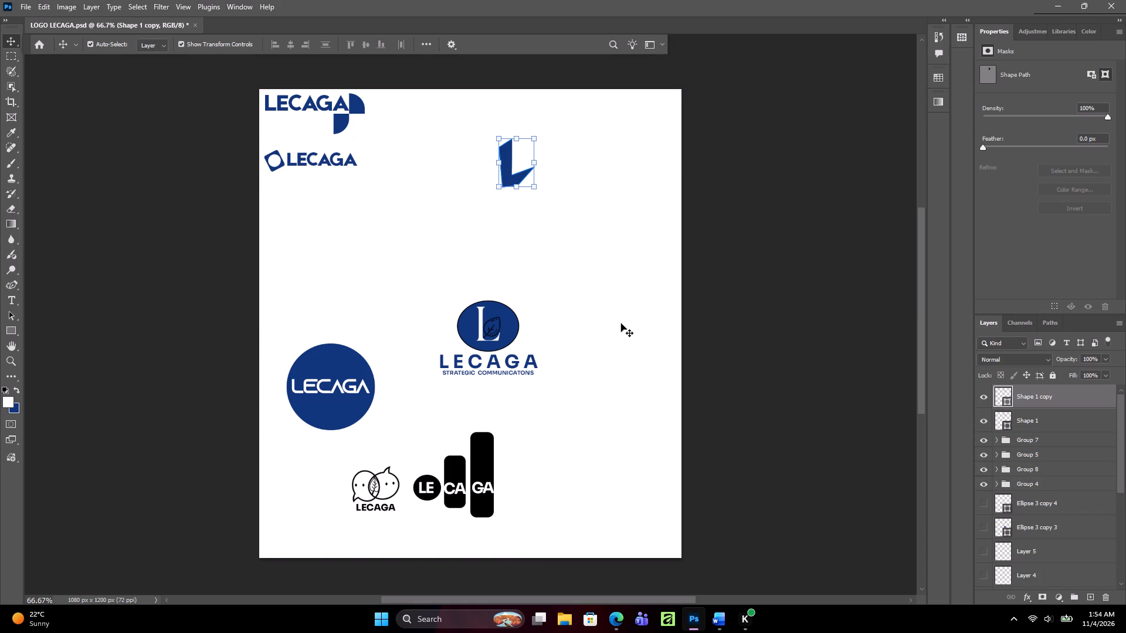
pyautogui.hotkey('ctrl', 'j')
pyautogui.hotkey('ctrl', 'j')
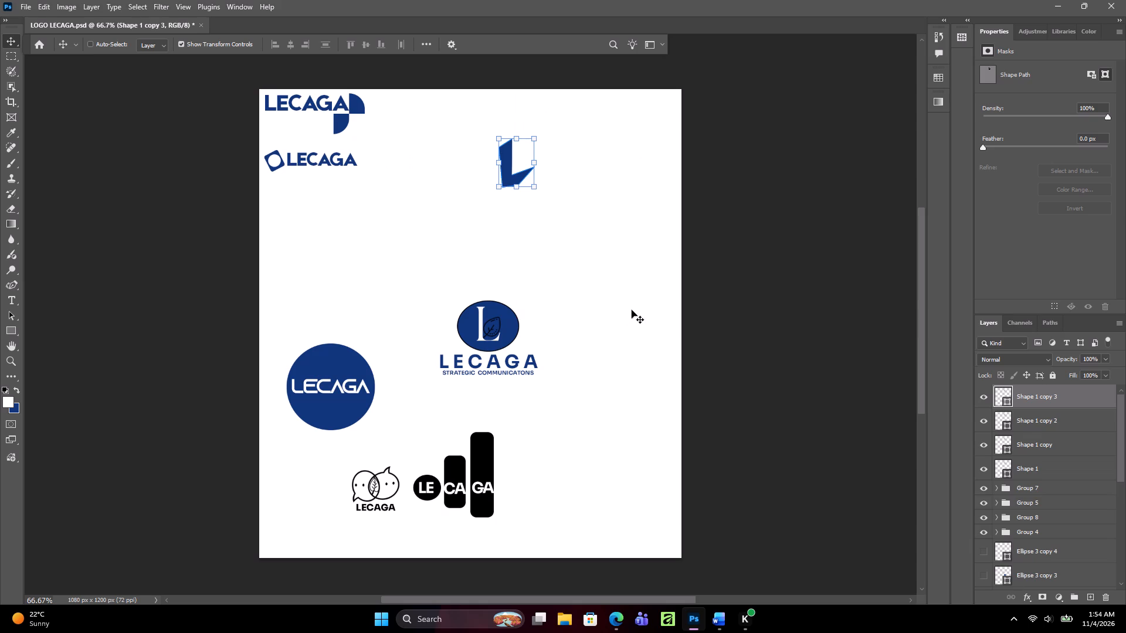
# Move Shape 1 copy 3 below the original L, just above the oval L logo.
pyautogui.moveTo(535, 213); pyautogui.dragTo(523, 251)
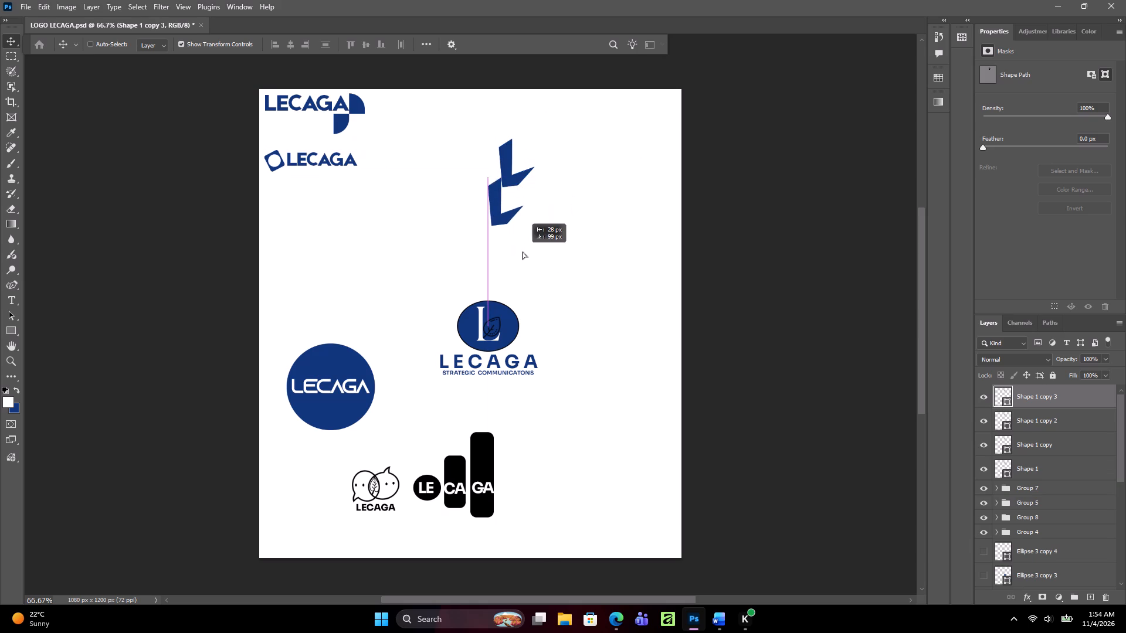
pyautogui.moveTo(523, 251); pyautogui.dragTo(531, 289)
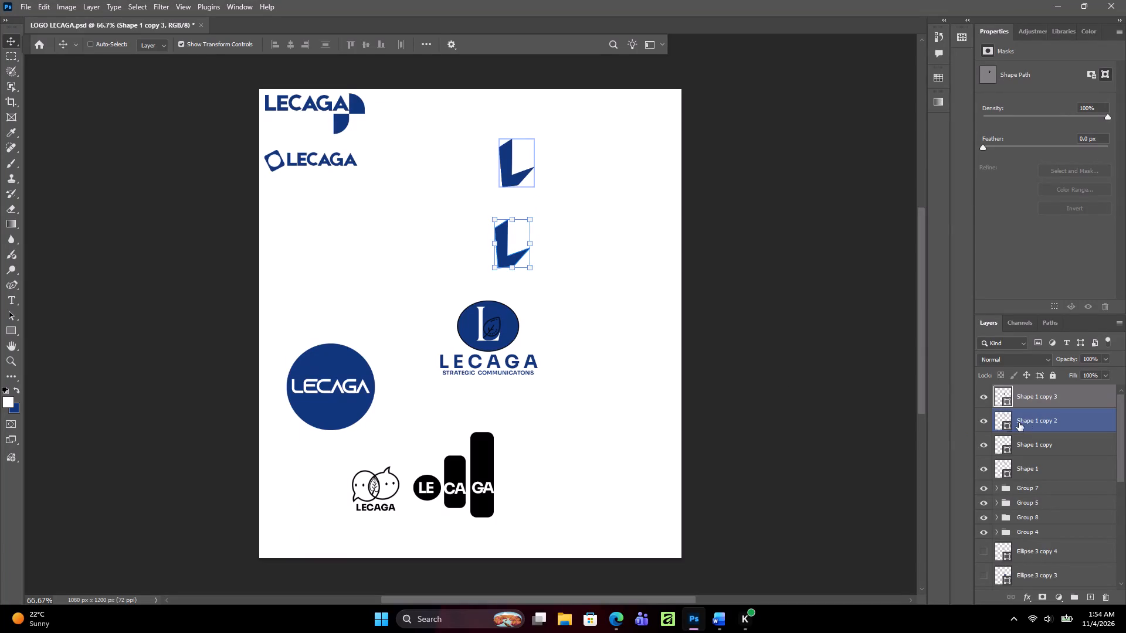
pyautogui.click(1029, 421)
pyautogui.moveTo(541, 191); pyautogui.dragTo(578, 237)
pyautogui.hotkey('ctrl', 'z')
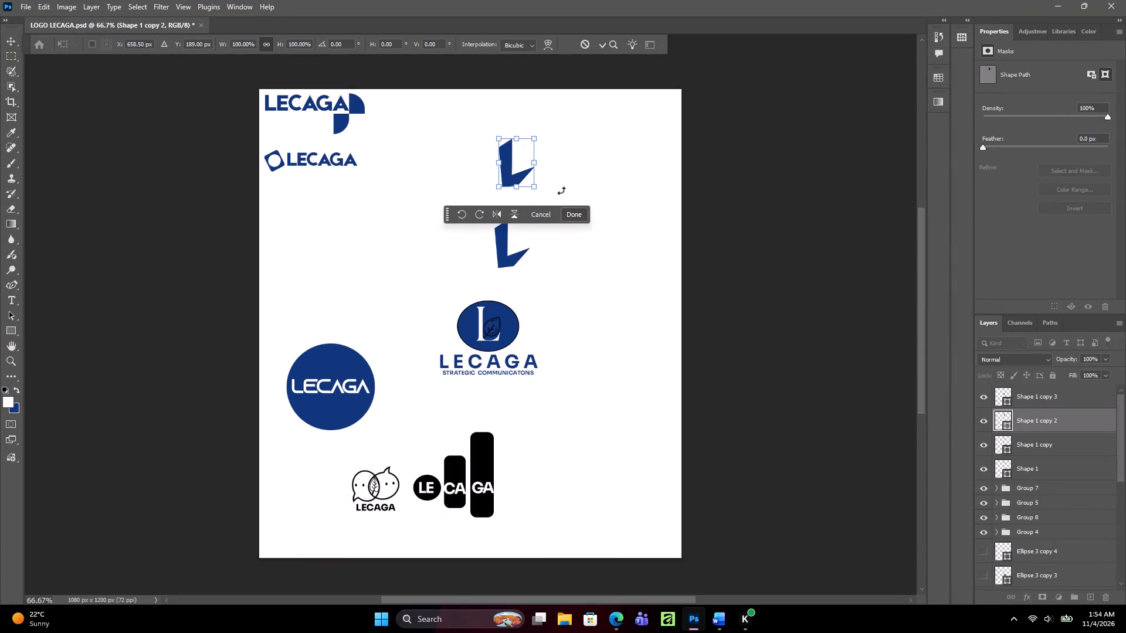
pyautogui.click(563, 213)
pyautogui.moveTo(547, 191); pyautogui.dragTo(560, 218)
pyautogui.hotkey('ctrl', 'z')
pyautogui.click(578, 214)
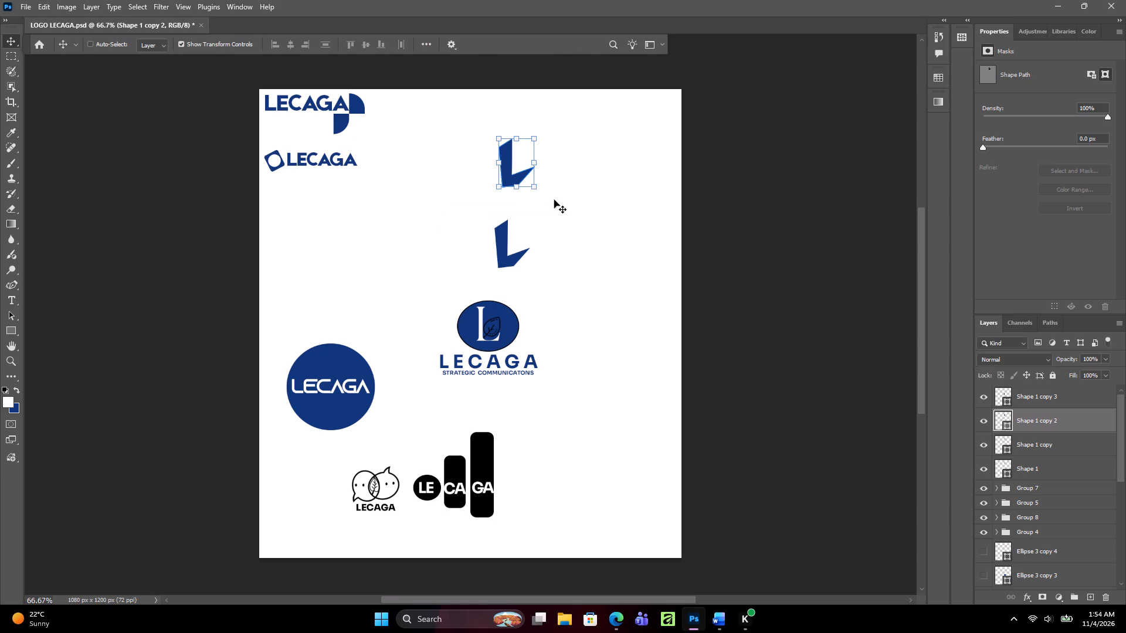
# Place Shape 1 copy 2 at about X 800, Y 300 px and Shape 1 copy at about X 846, Y 162 px.
pyautogui.moveTo(553, 184); pyautogui.dragTo(608, 227)
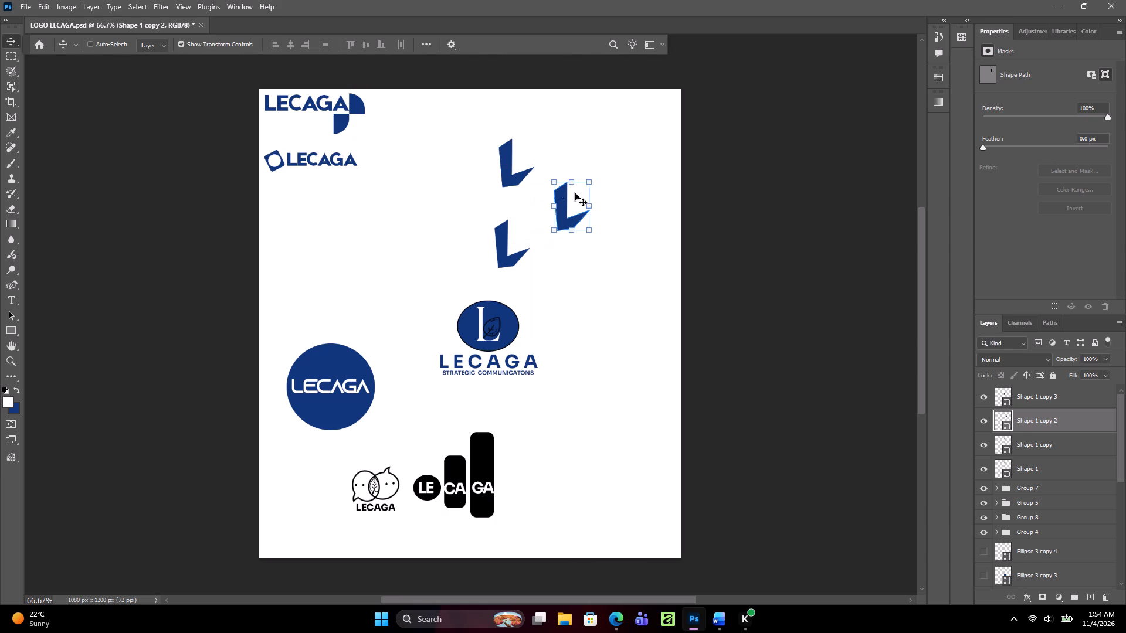
pyautogui.click(1018, 443)
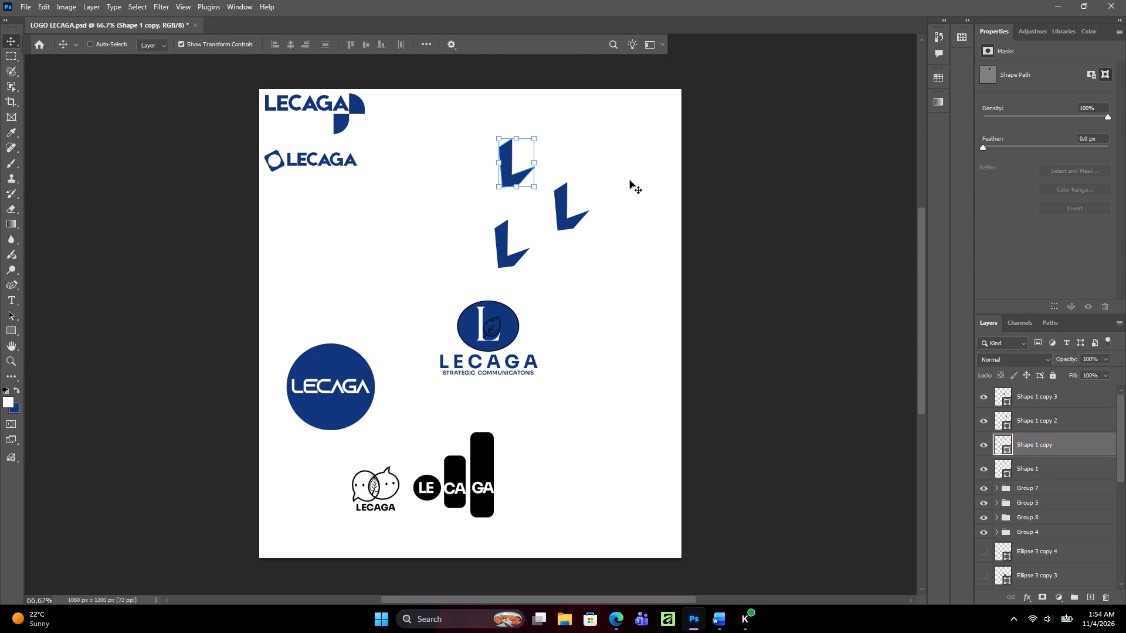
pyautogui.moveTo(555, 166); pyautogui.dragTo(629, 155)
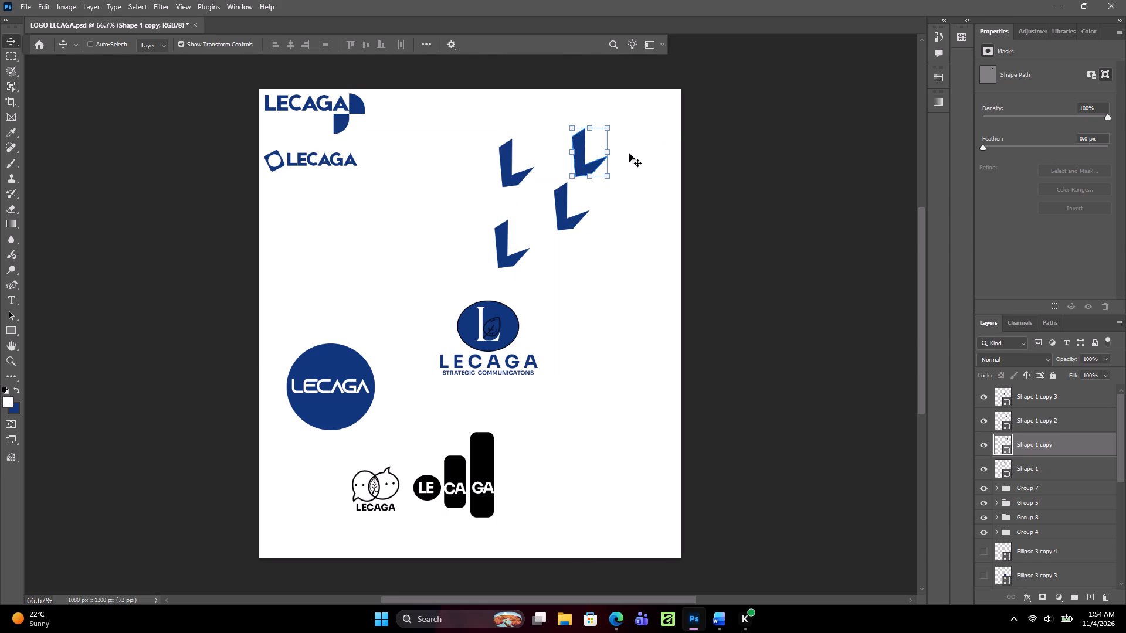
pyautogui.click(615, 122)
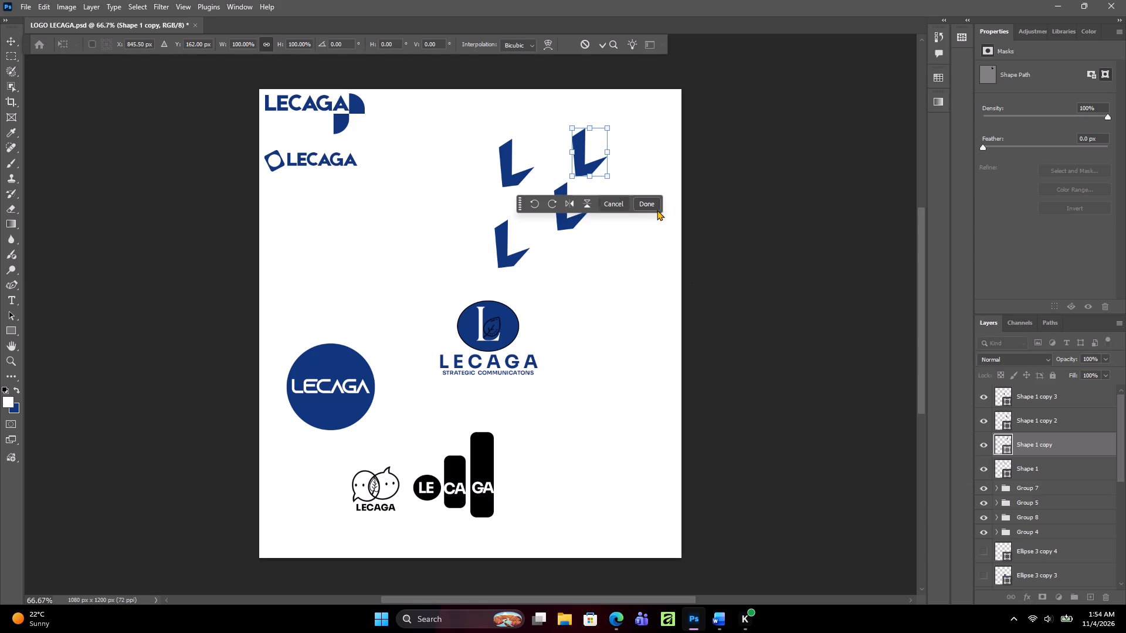
pyautogui.click(647, 202)
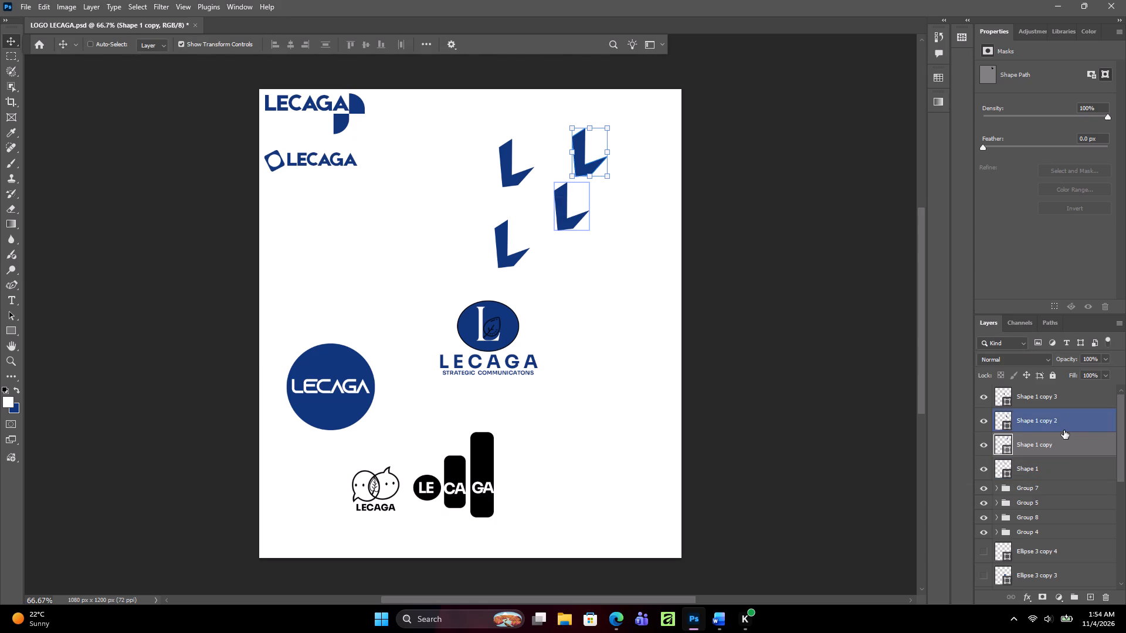
# Rotate Shape 1 copy 2 to about -167° so the L is turned nearly upside down.
pyautogui.click(1064, 430)
pyautogui.moveTo(546, 179); pyautogui.dragTo(527, 191)
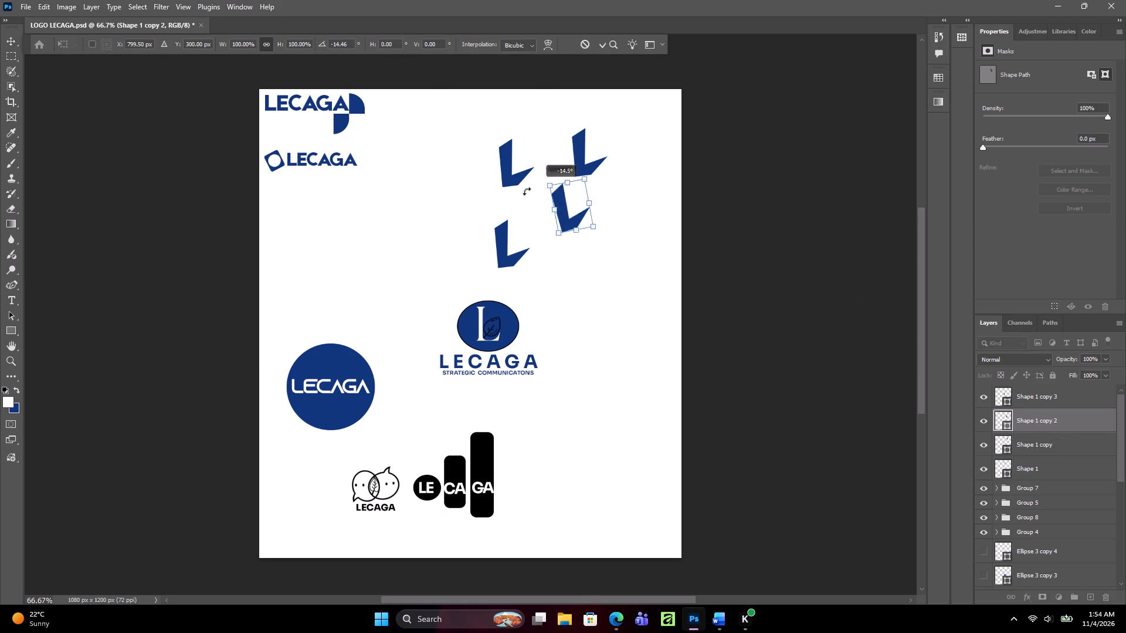
pyautogui.moveTo(527, 191); pyautogui.dragTo(633, 313)
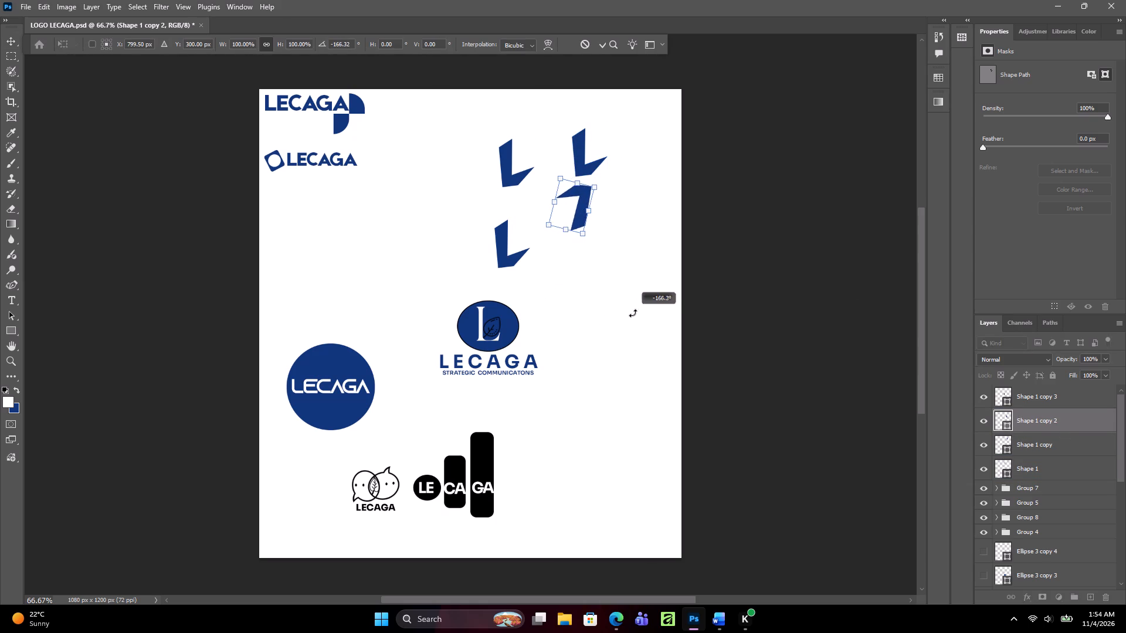
pyautogui.moveTo(633, 313); pyautogui.dragTo(634, 313)
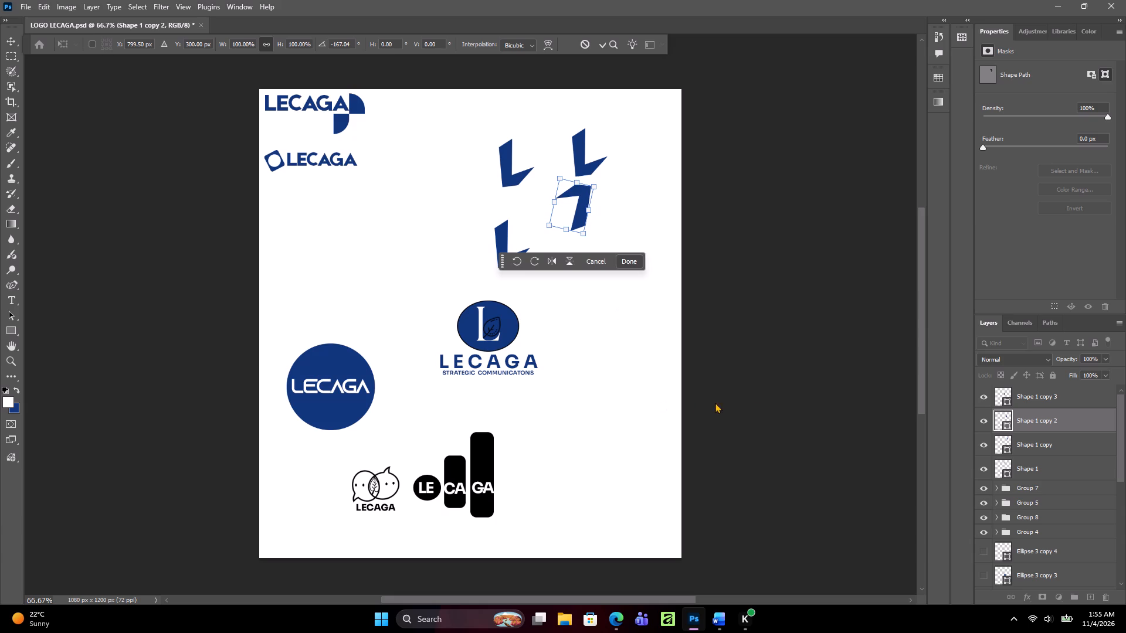
# Shrink the Photoshop window beside the Pinterest references and float the collapsed panel strips to widen the canvas view.
pyautogui.click(1081, 3)
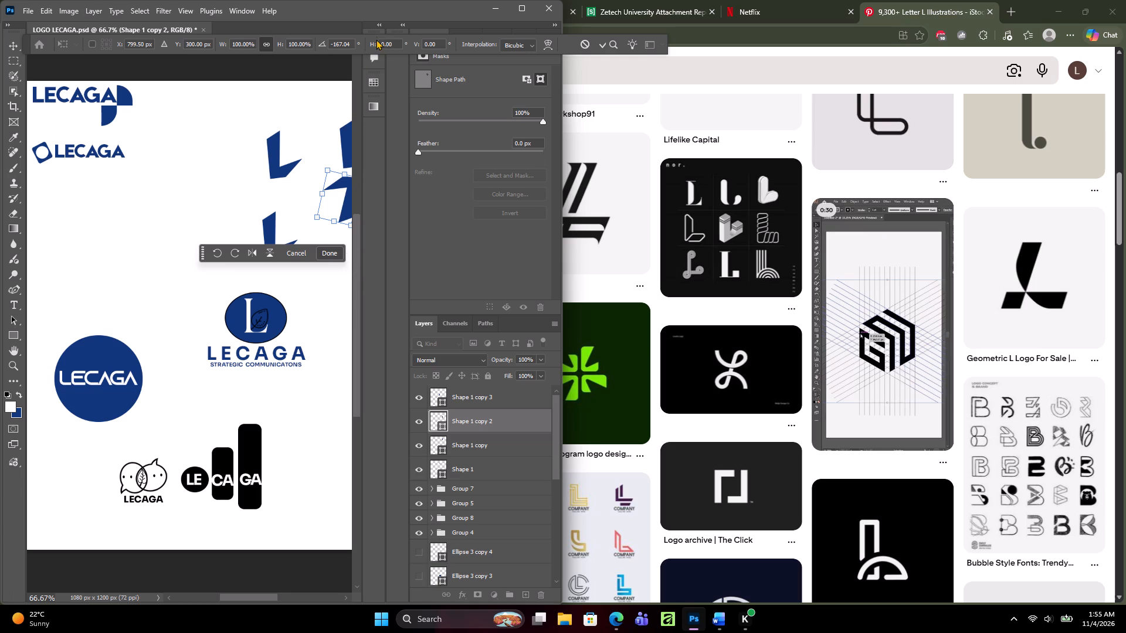
pyautogui.moveTo(376, 30); pyautogui.dragTo(376, 39)
pyautogui.moveTo(374, 30); pyautogui.dragTo(467, 35)
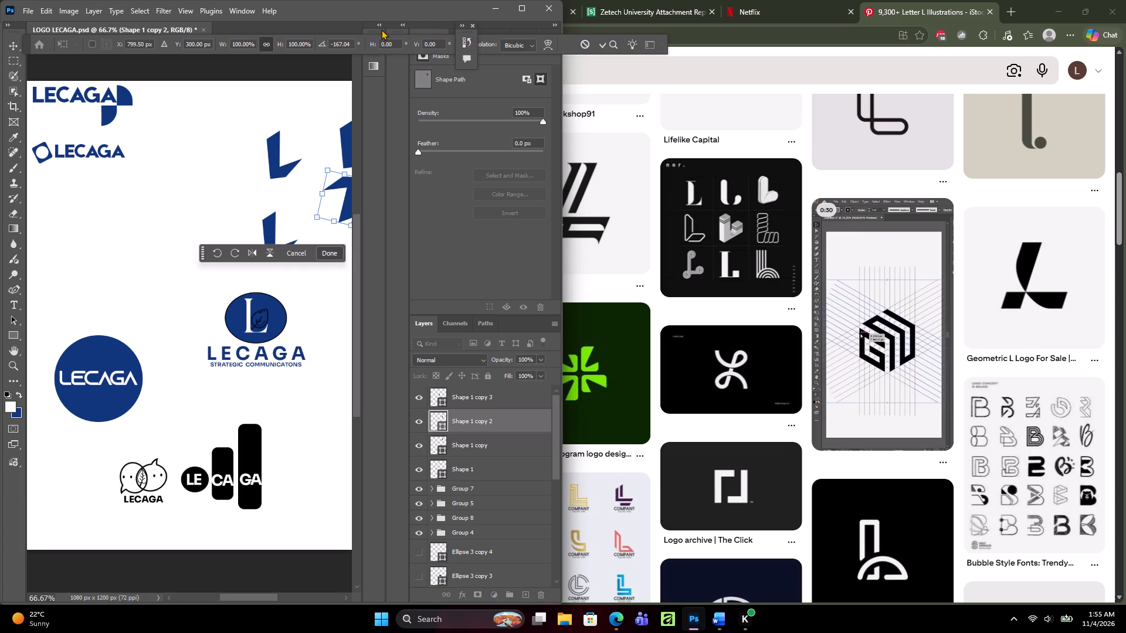
pyautogui.moveTo(377, 31); pyautogui.dragTo(449, 35)
pyautogui.moveTo(379, 30); pyautogui.dragTo(496, 38)
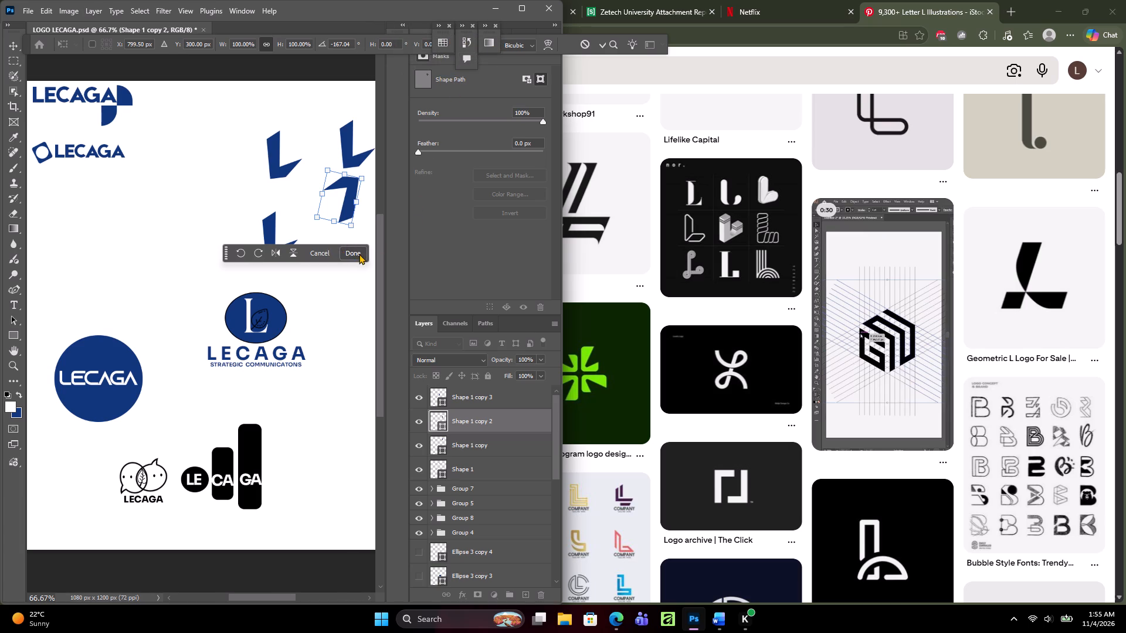
# Move the rotated Shape 1 copy 2 beside Shape 1 copy 3, to about X 750, Y 354 px.
pyautogui.click(359, 254)
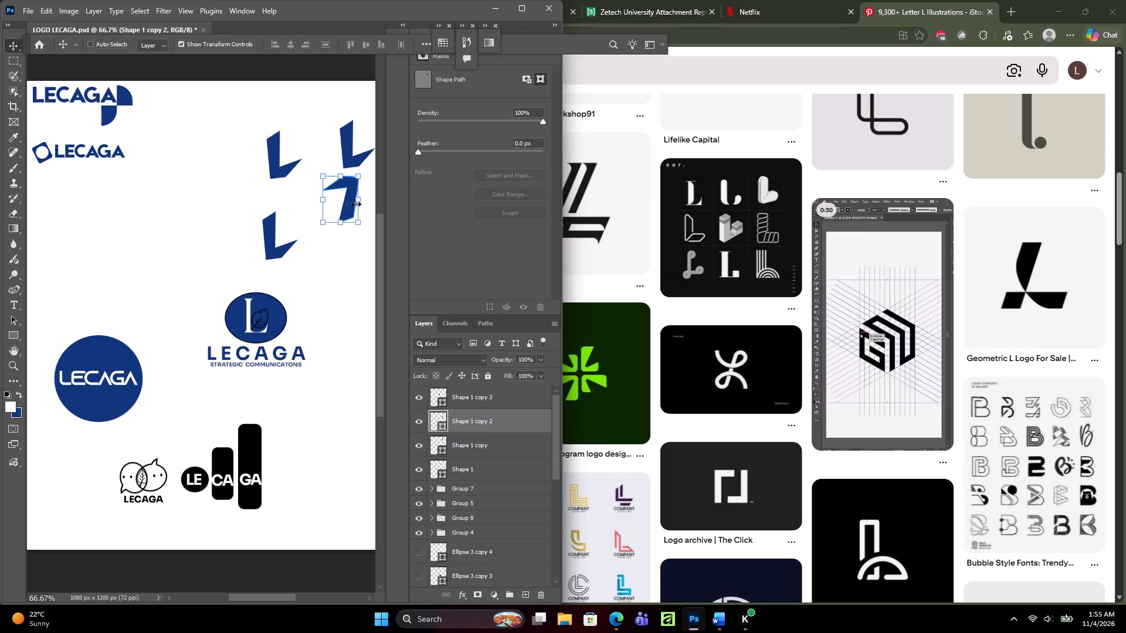
pyautogui.moveTo(335, 206); pyautogui.dragTo(320, 213)
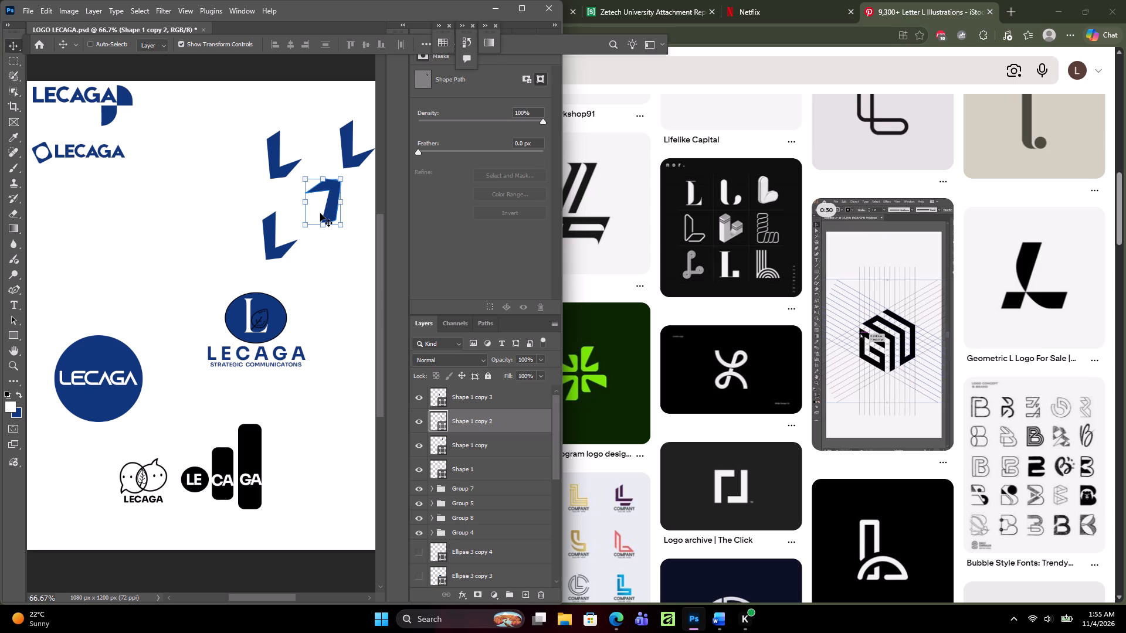
pyautogui.moveTo(320, 213); pyautogui.dragTo(315, 222)
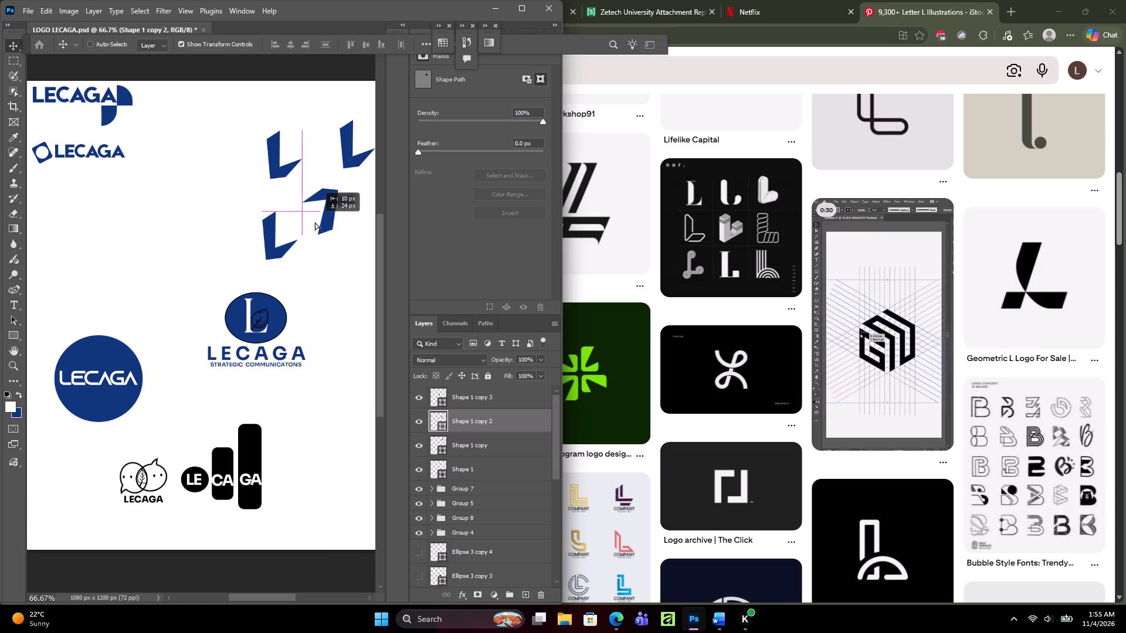
pyautogui.moveTo(315, 222); pyautogui.dragTo(317, 223)
pyautogui.moveTo(317, 210); pyautogui.dragTo(317, 214)
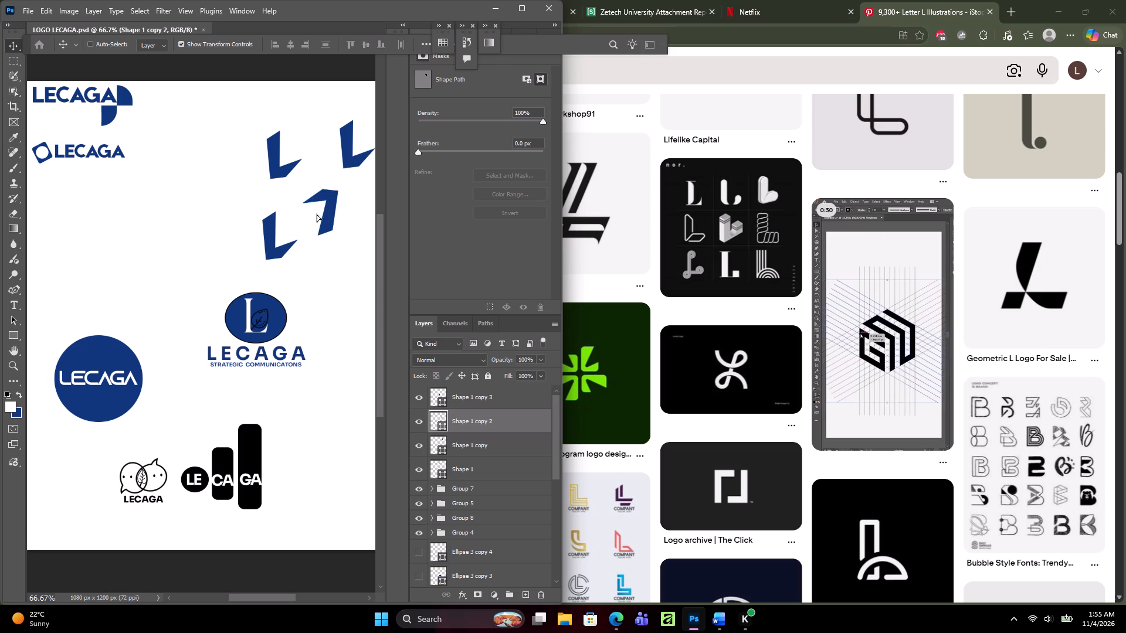
pyautogui.moveTo(317, 214); pyautogui.dragTo(317, 217)
pyautogui.click(316, 216)
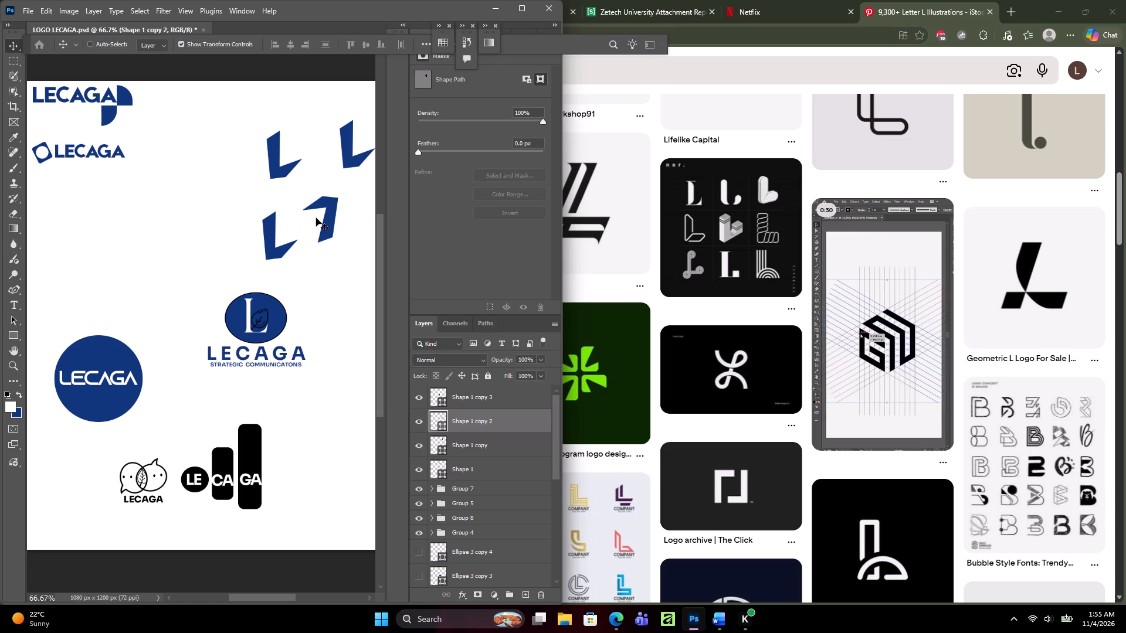
# Move Shape 1 copy about 369 px left and 151 px down, to the left of the other L shapes.
pyautogui.click(490, 448)
pyautogui.moveTo(348, 193); pyautogui.dragTo(205, 250)
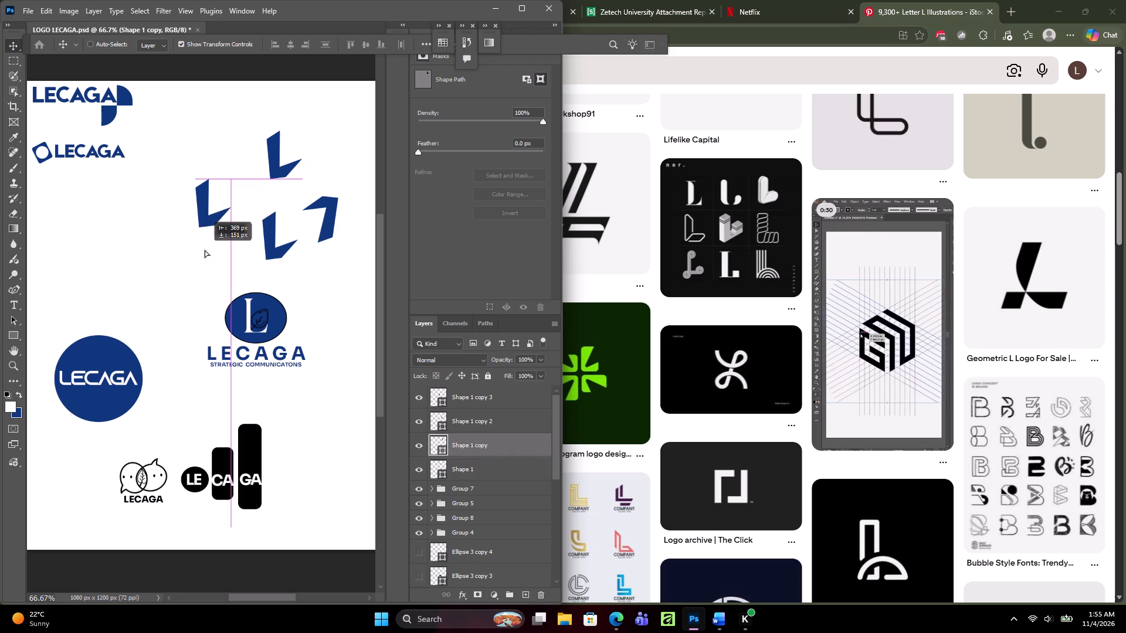
pyautogui.moveTo(205, 250); pyautogui.dragTo(204, 250)
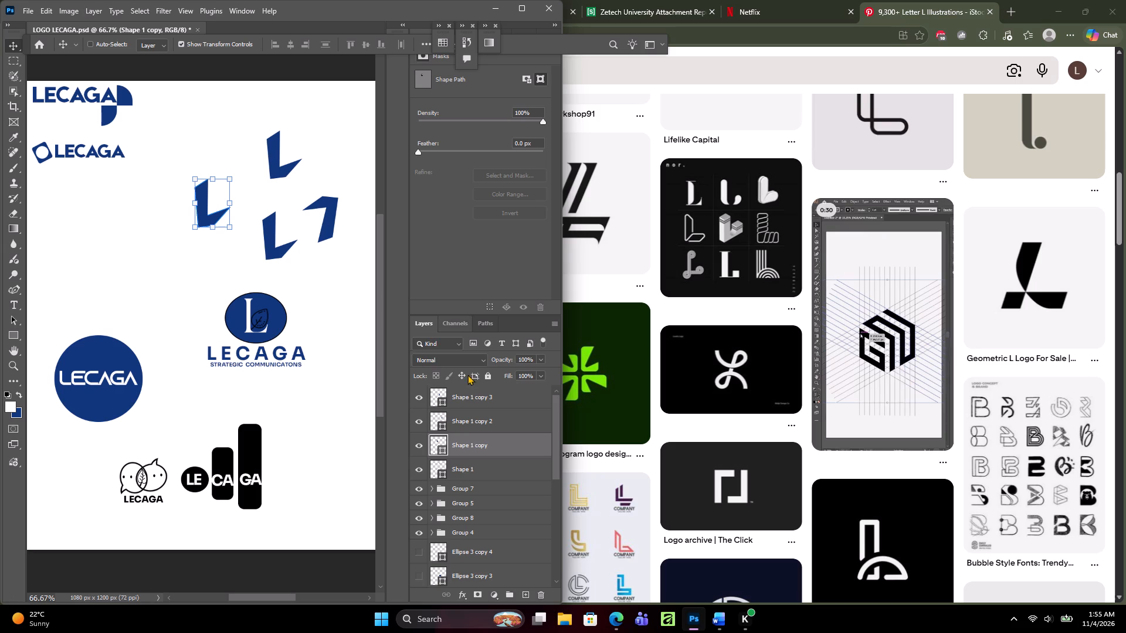
# Rotate Shape 1 copy 2 by about -96° beside the lower L.
pyautogui.click(498, 420)
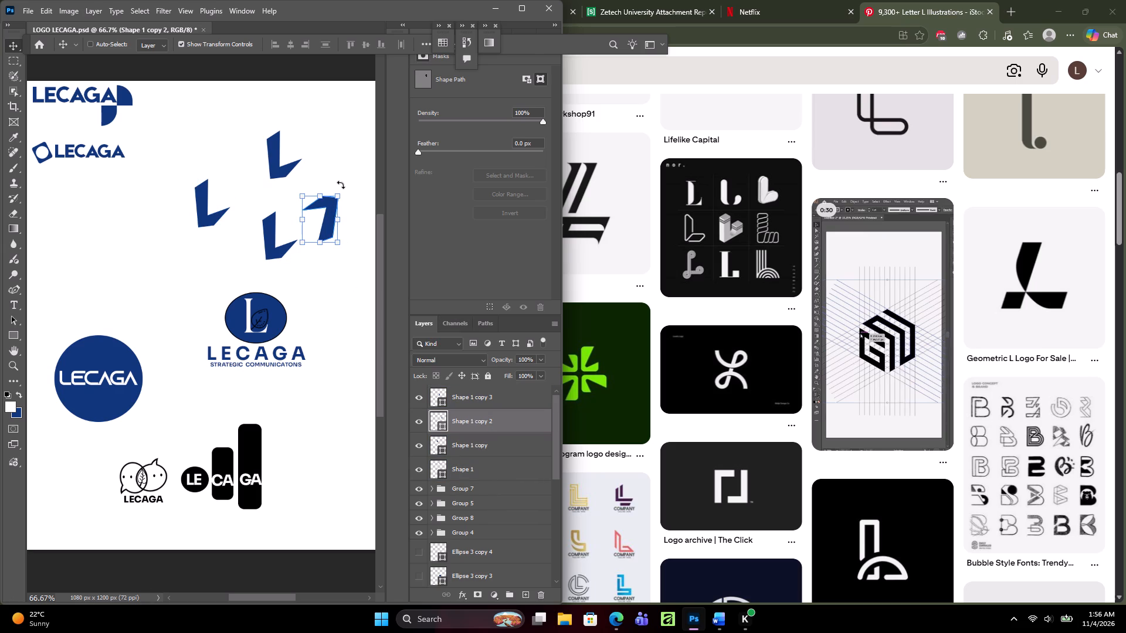
pyautogui.moveTo(341, 185); pyautogui.dragTo(286, 196)
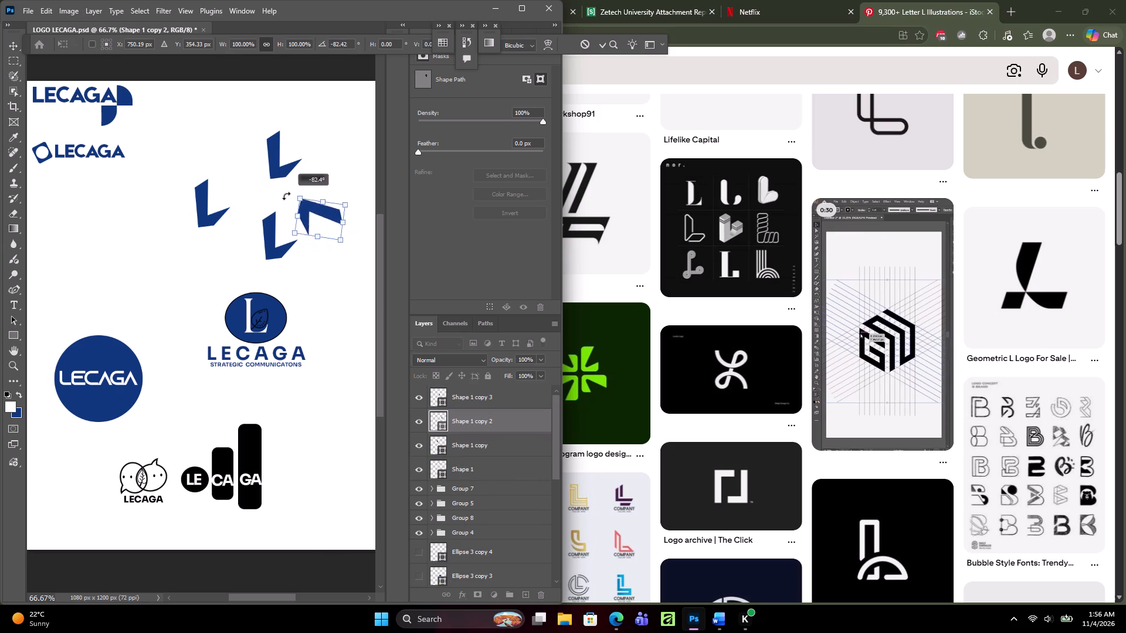
pyautogui.moveTo(286, 196); pyautogui.dragTo(280, 198)
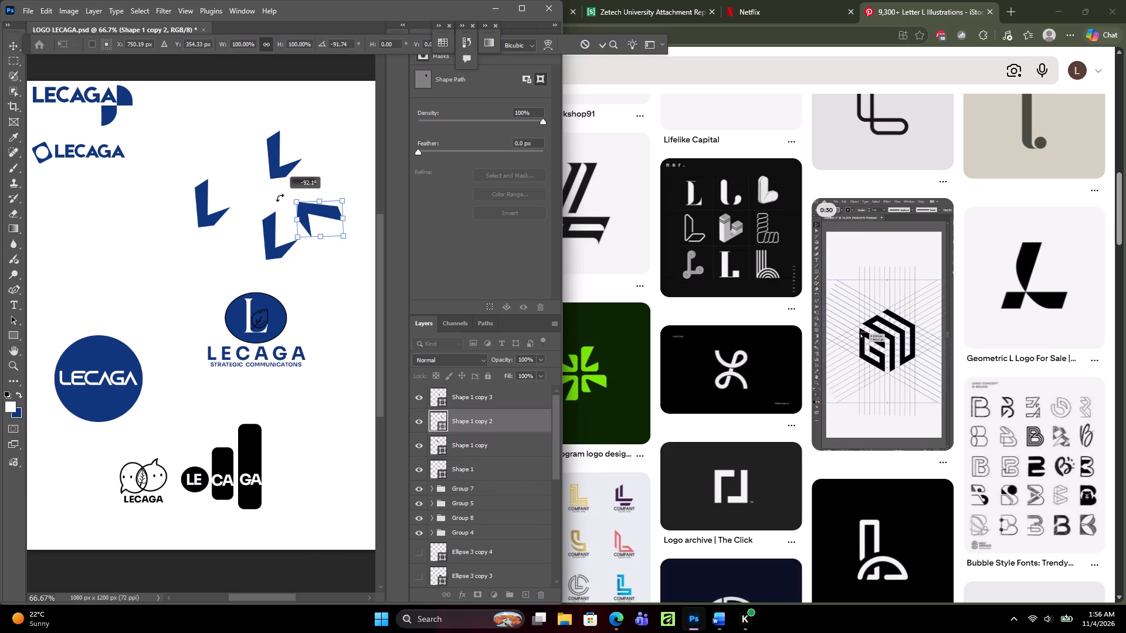
pyautogui.moveTo(280, 198); pyautogui.dragTo(276, 199)
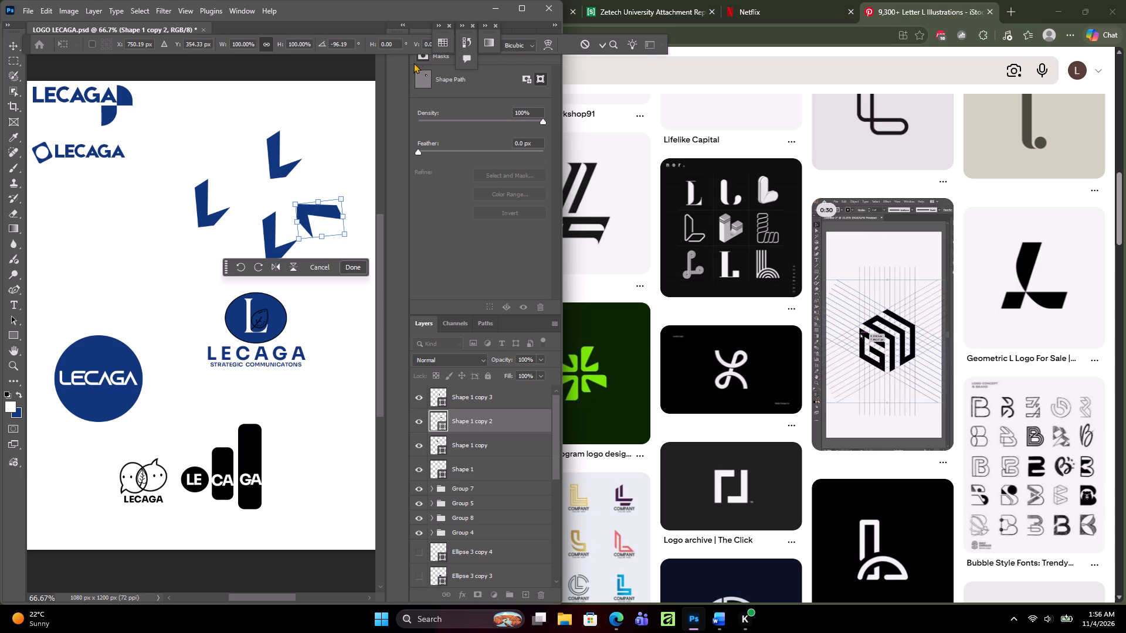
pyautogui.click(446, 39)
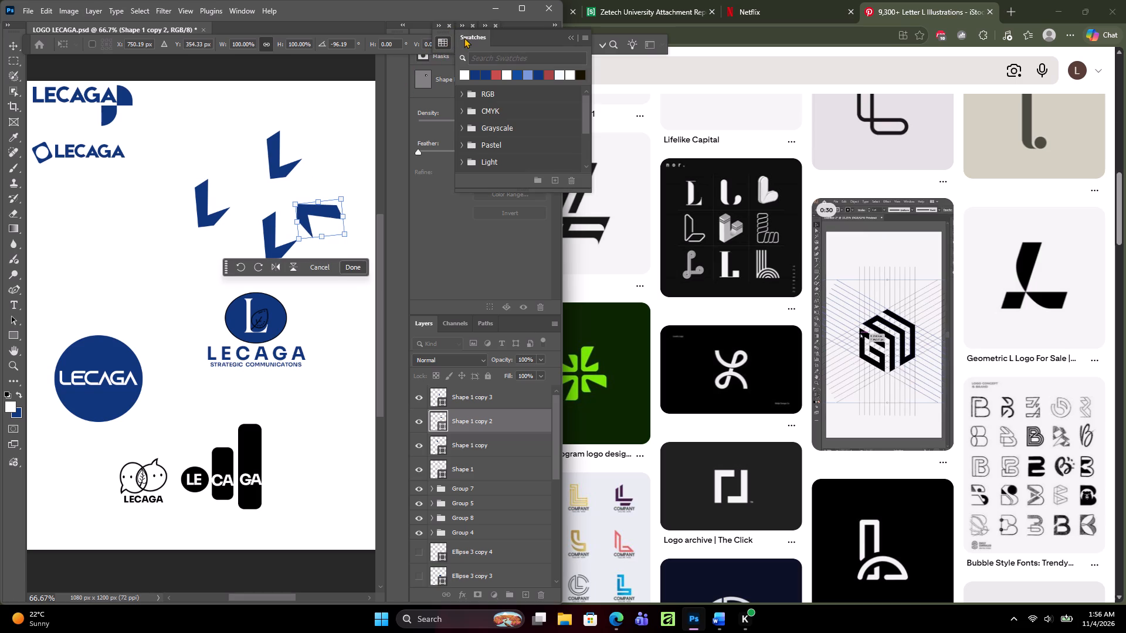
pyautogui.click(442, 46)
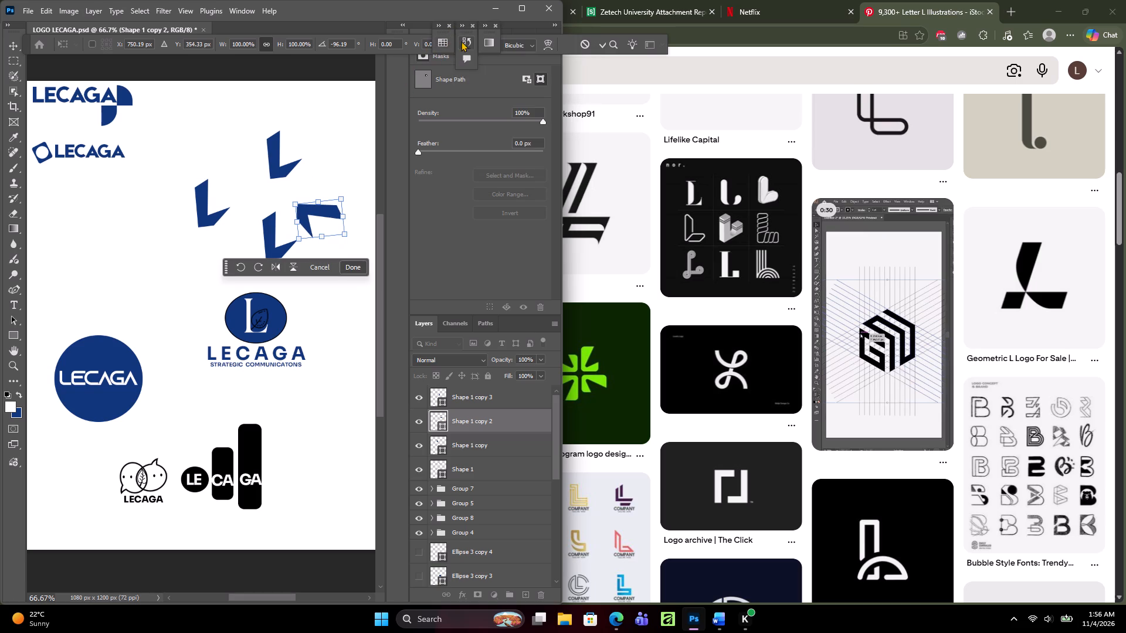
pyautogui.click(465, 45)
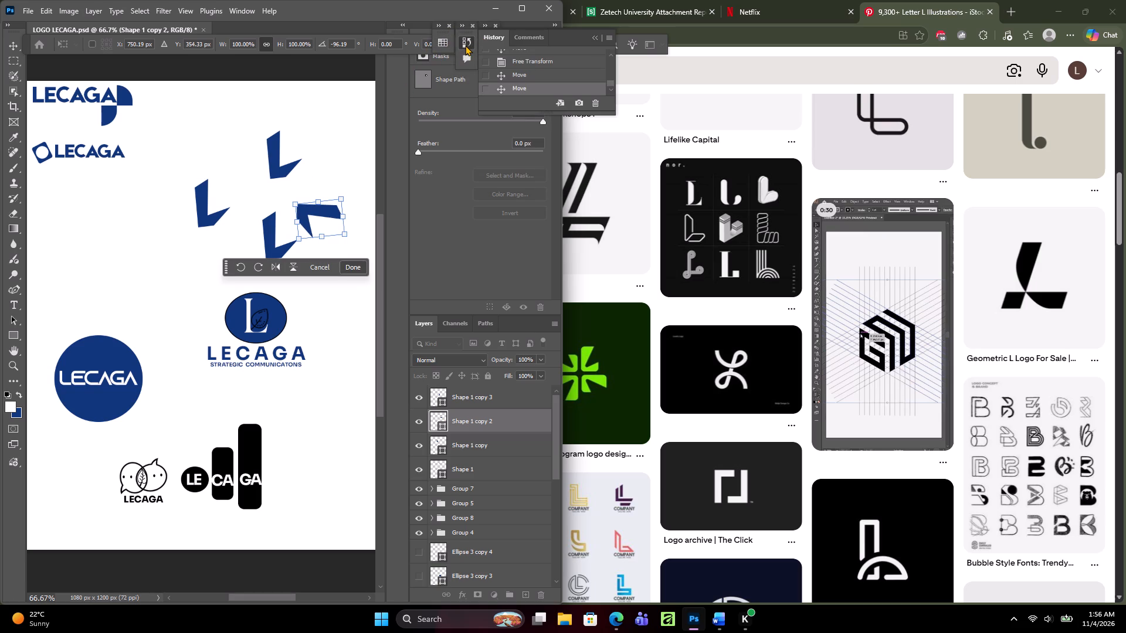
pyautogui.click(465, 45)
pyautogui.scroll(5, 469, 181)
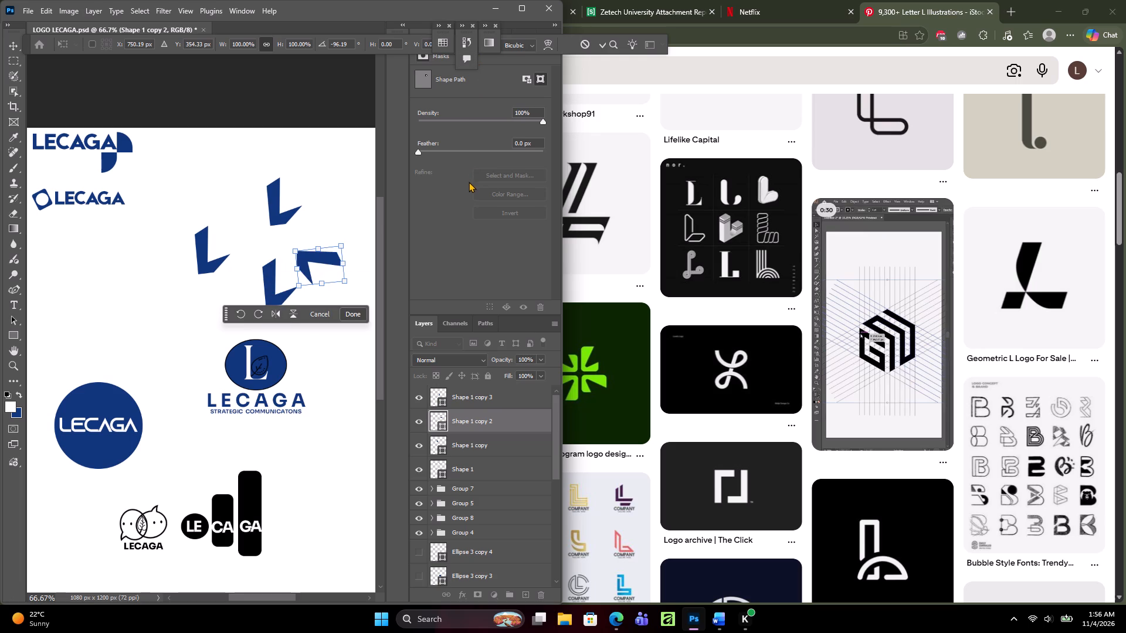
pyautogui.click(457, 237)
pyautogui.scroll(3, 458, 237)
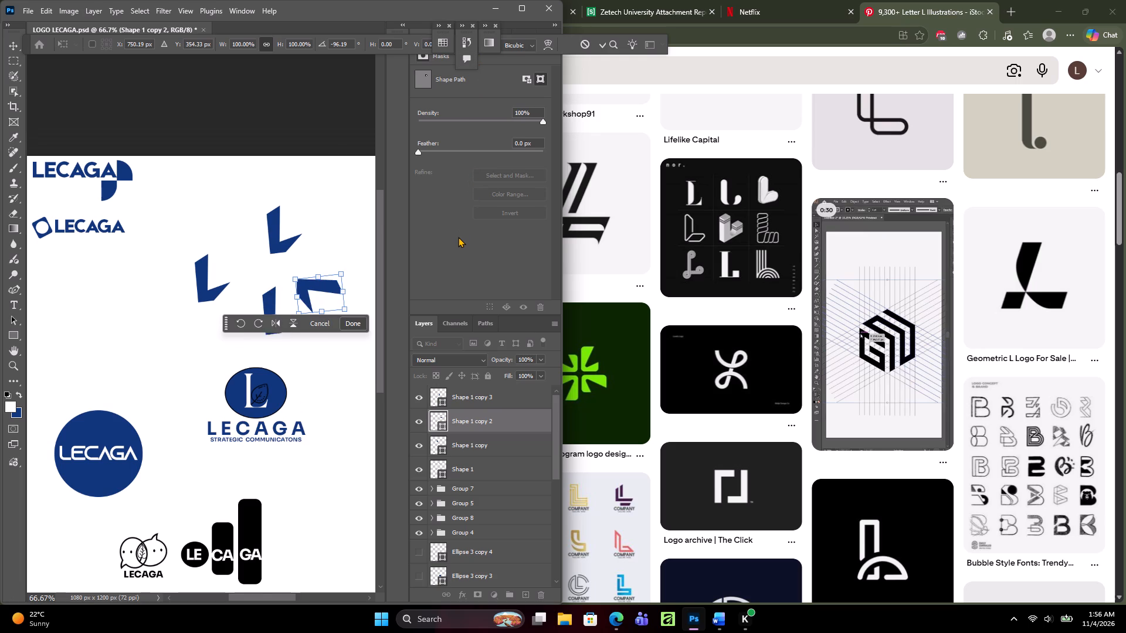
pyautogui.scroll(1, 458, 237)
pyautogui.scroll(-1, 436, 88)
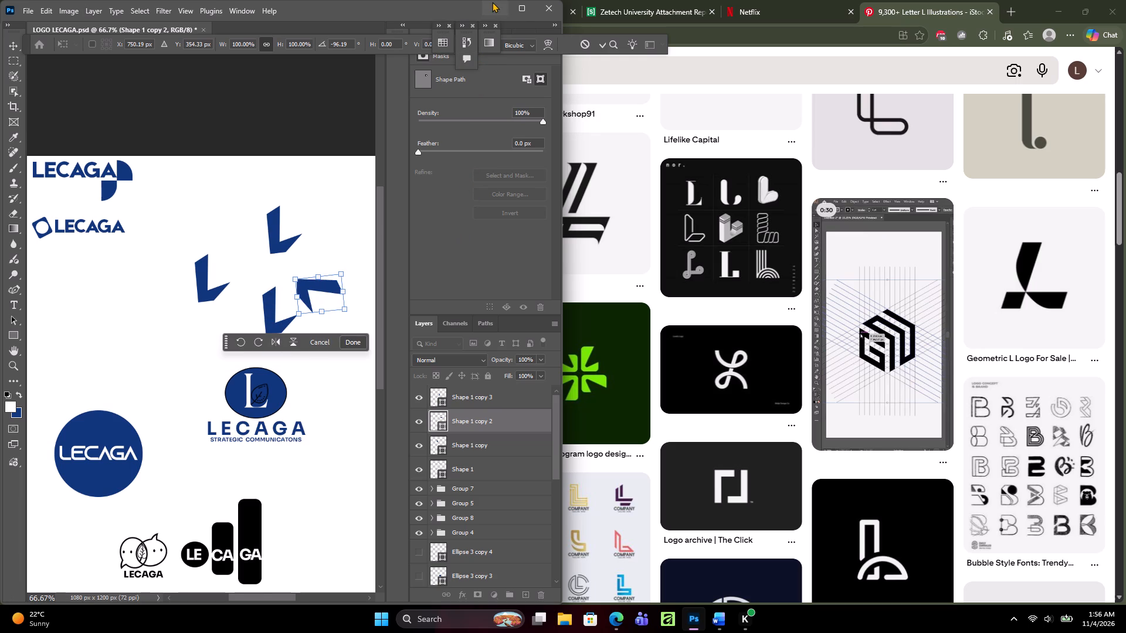
# Maximize the Photoshop window, close the floating History and Comments group, and dock the floating gradient strip beside the swatches strip.
pyautogui.click(520, 15)
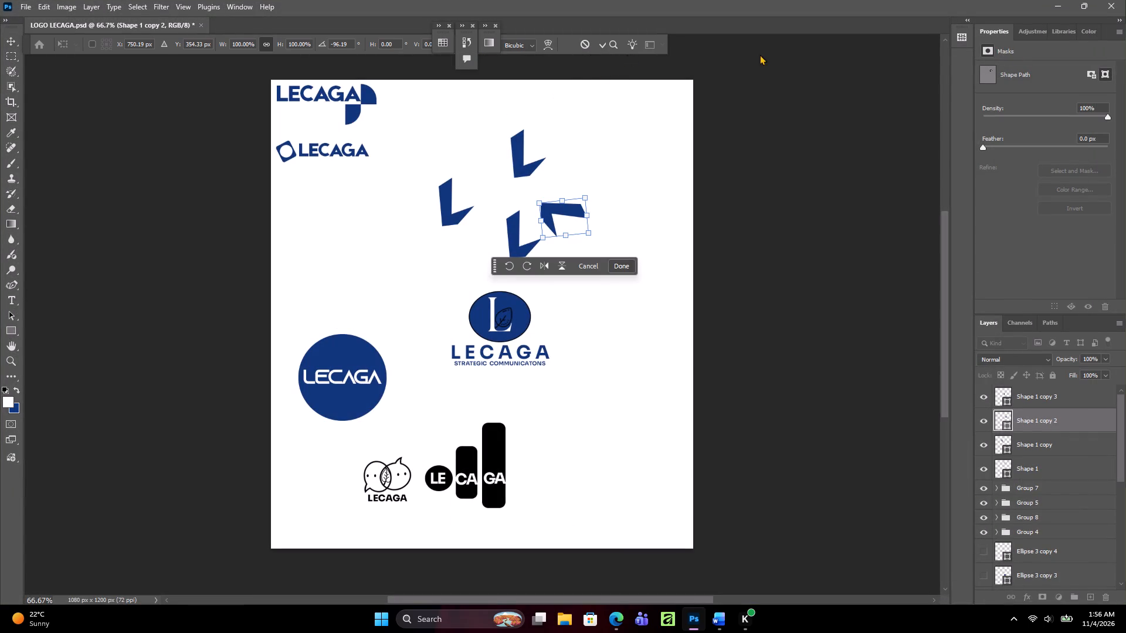
pyautogui.click(1057, 25)
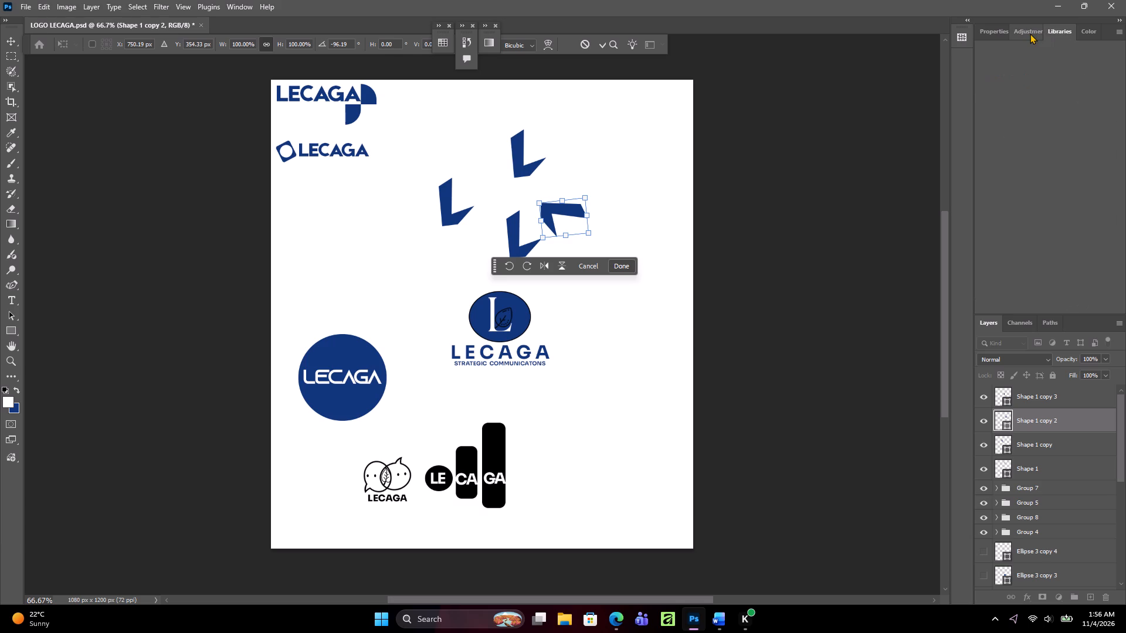
pyautogui.click(1030, 33)
pyautogui.click(985, 29)
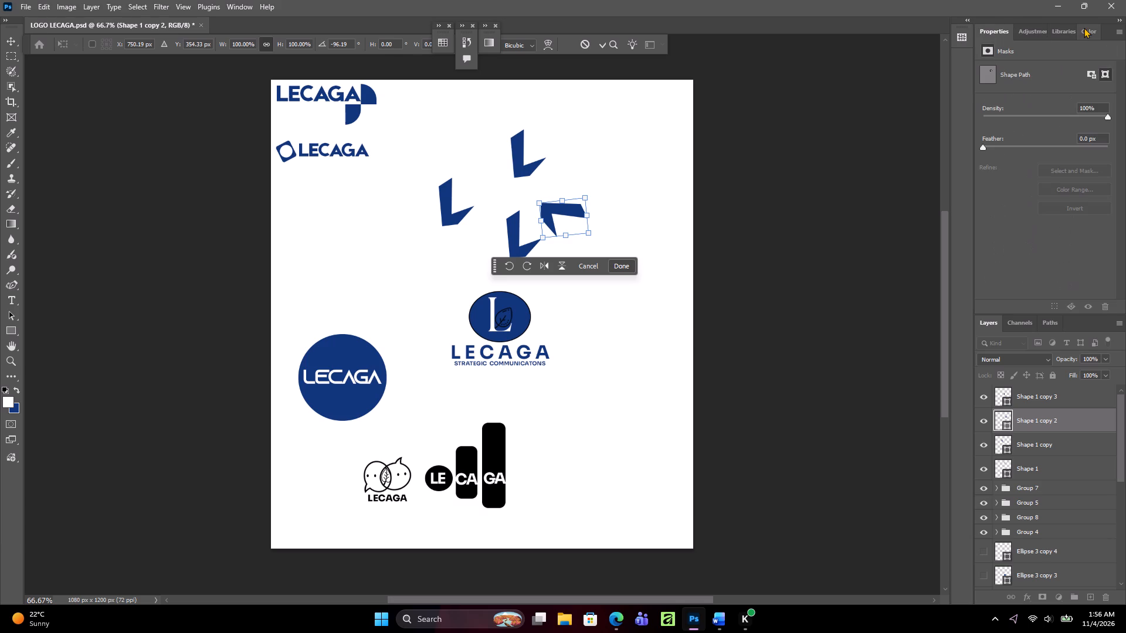
pyautogui.click(1062, 33)
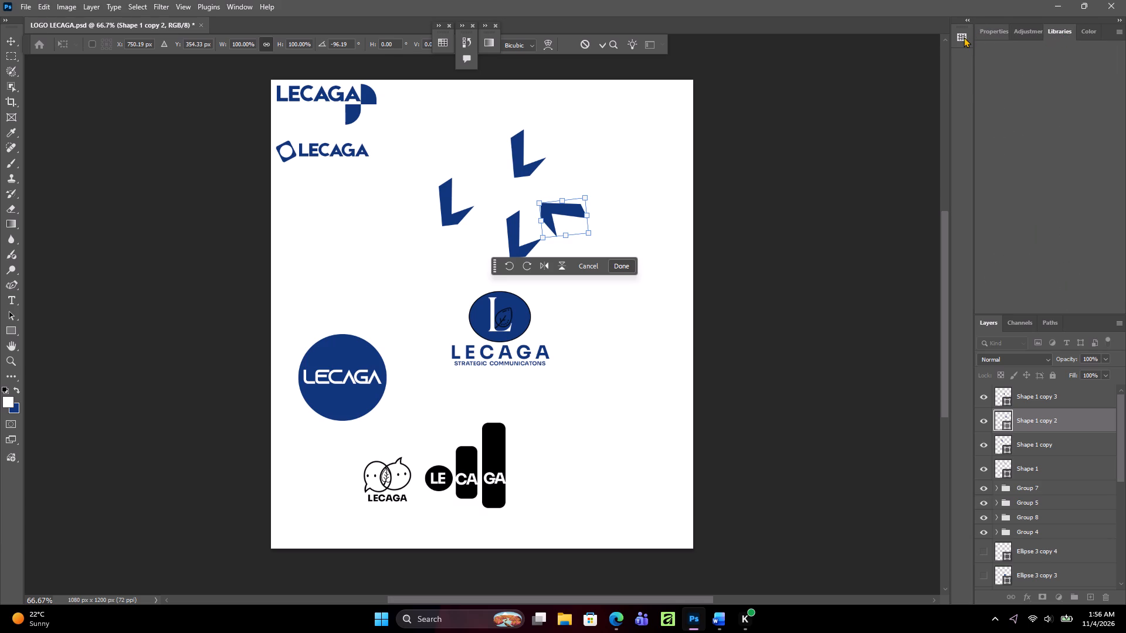
pyautogui.click(962, 37)
pyautogui.click(963, 37)
pyautogui.click(459, 27)
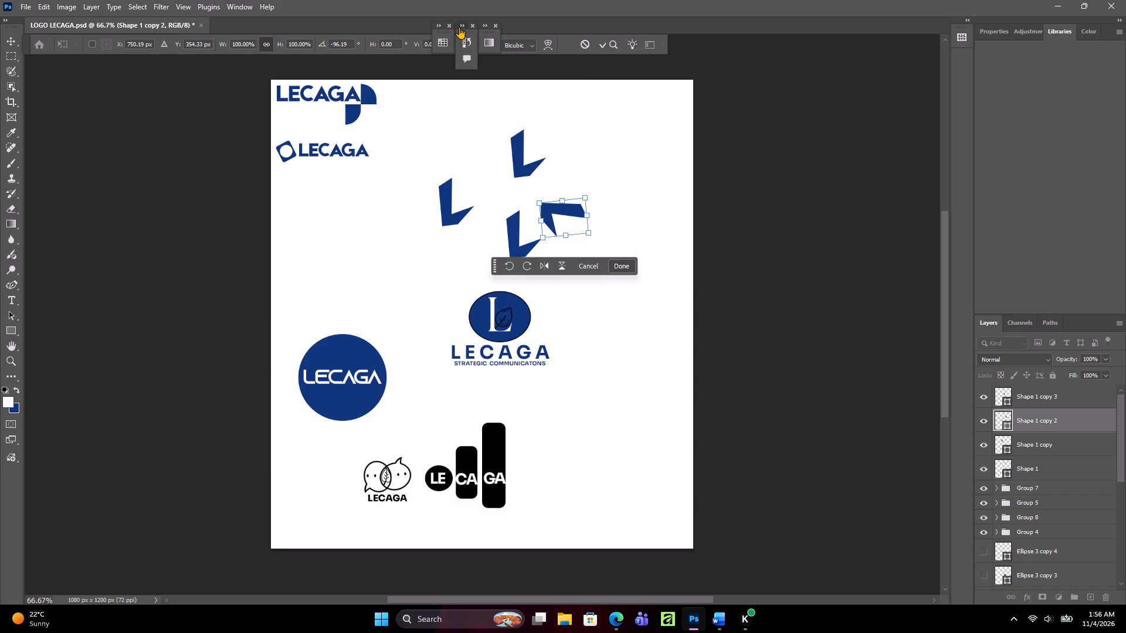
pyautogui.click(459, 27)
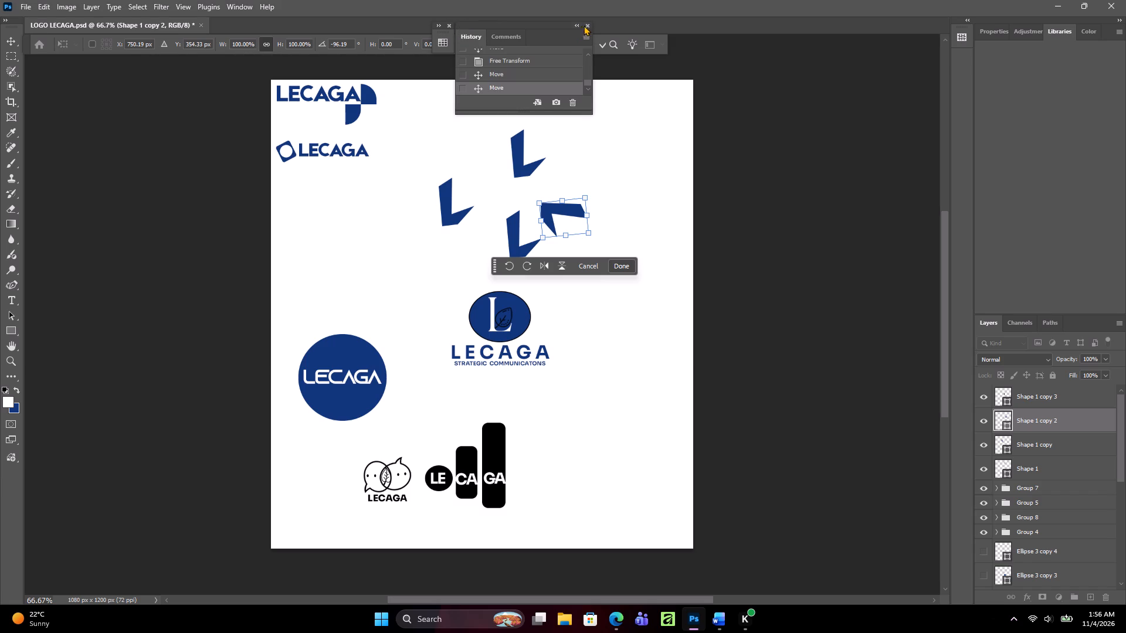
pyautogui.click(588, 23)
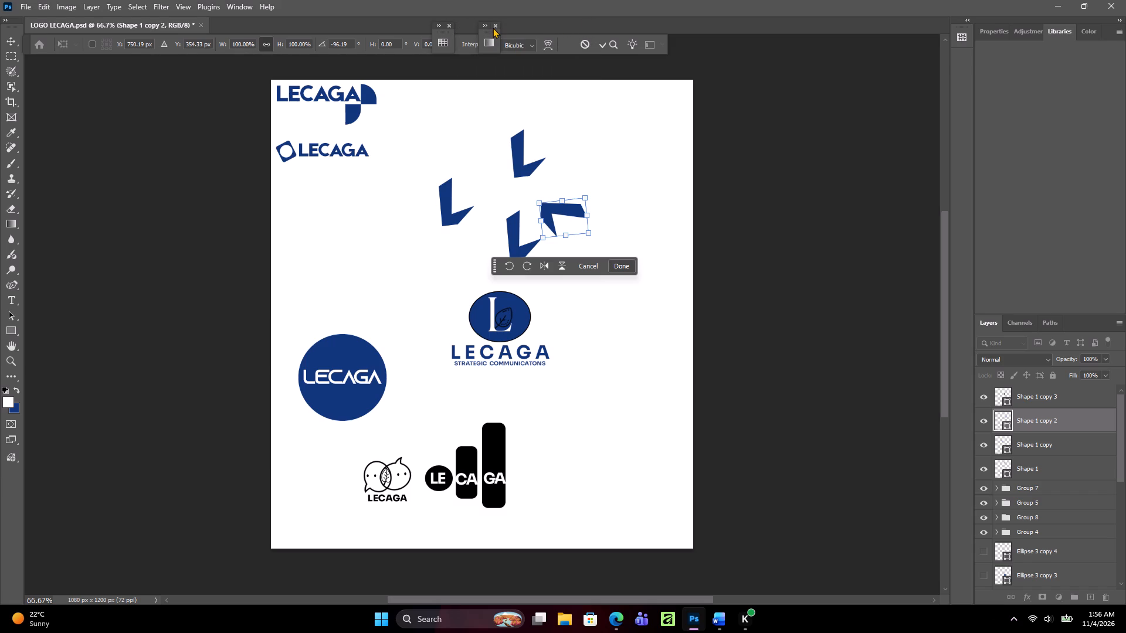
pyautogui.moveTo(483, 25); pyautogui.dragTo(923, 49)
pyautogui.moveTo(923, 49); pyautogui.dragTo(917, 55)
pyautogui.moveTo(481, 30); pyautogui.dragTo(954, 89)
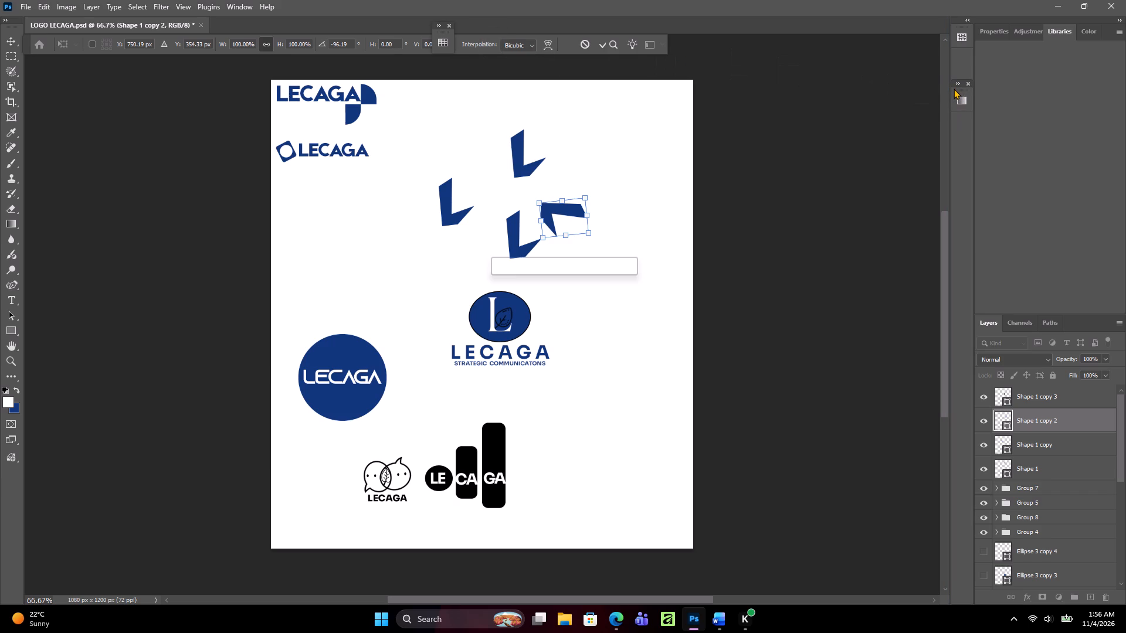
pyautogui.moveTo(962, 89); pyautogui.dragTo(940, 77)
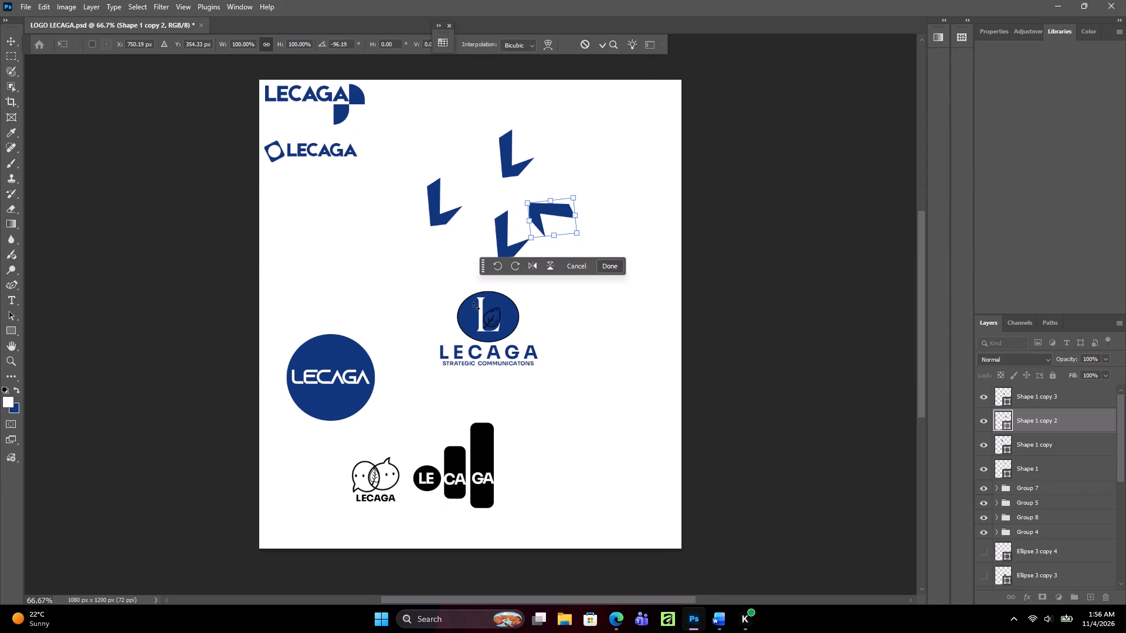
# Select the STRATEGIC COMMUNICATONS text layer and view its type properties.
pyautogui.scroll(-5, 1050, 509)
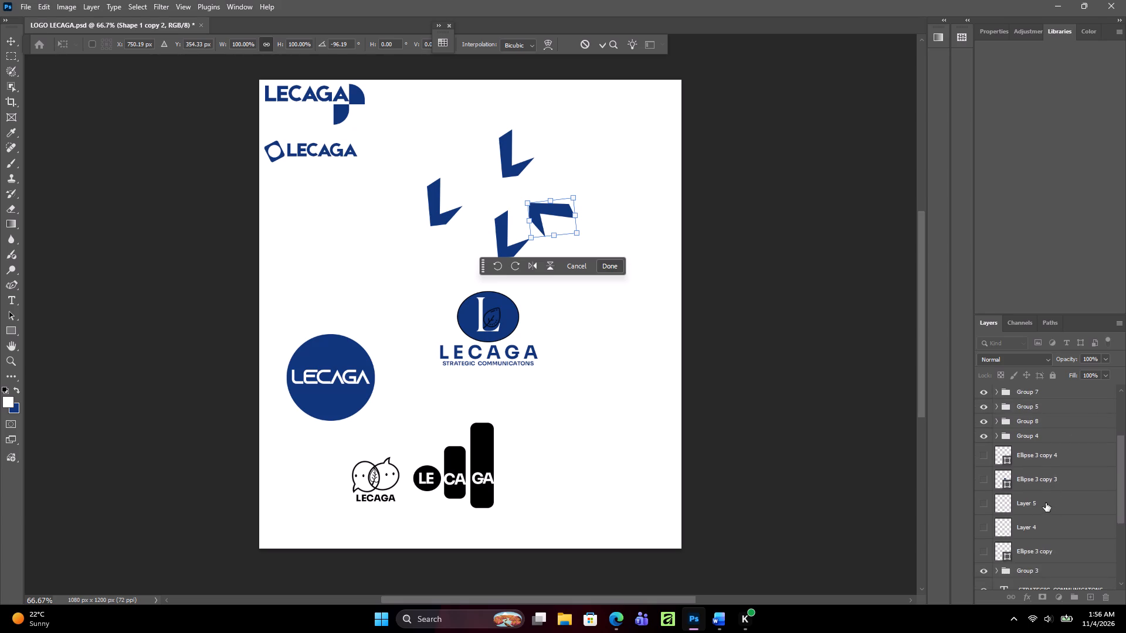
pyautogui.scroll(-2, 1046, 503)
pyautogui.click(1044, 522)
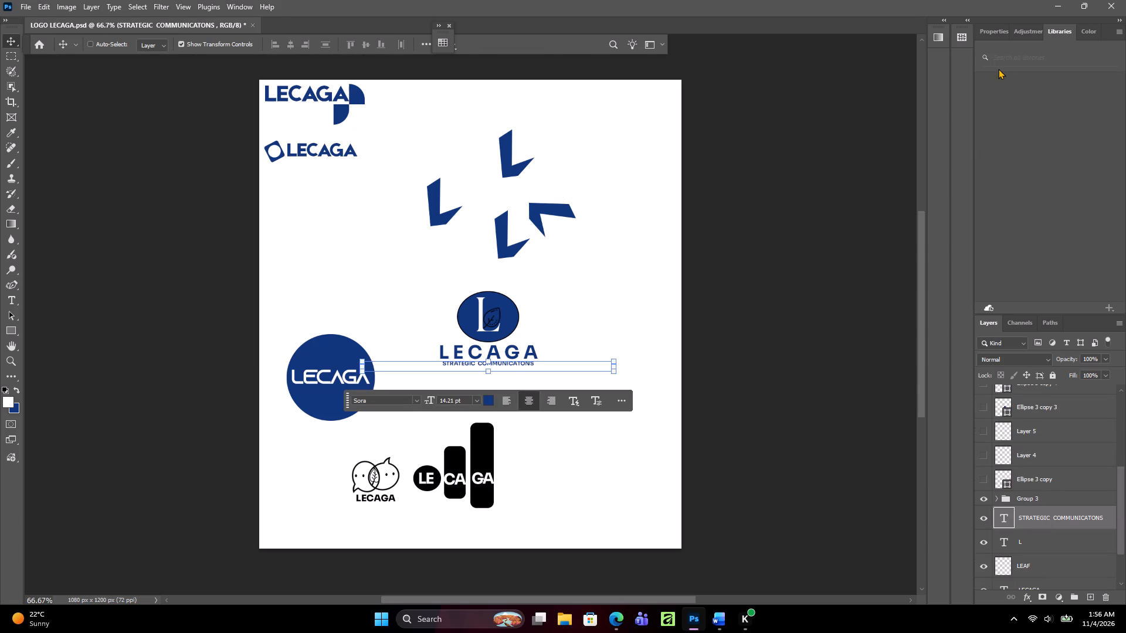
pyautogui.click(1034, 32)
pyautogui.click(998, 25)
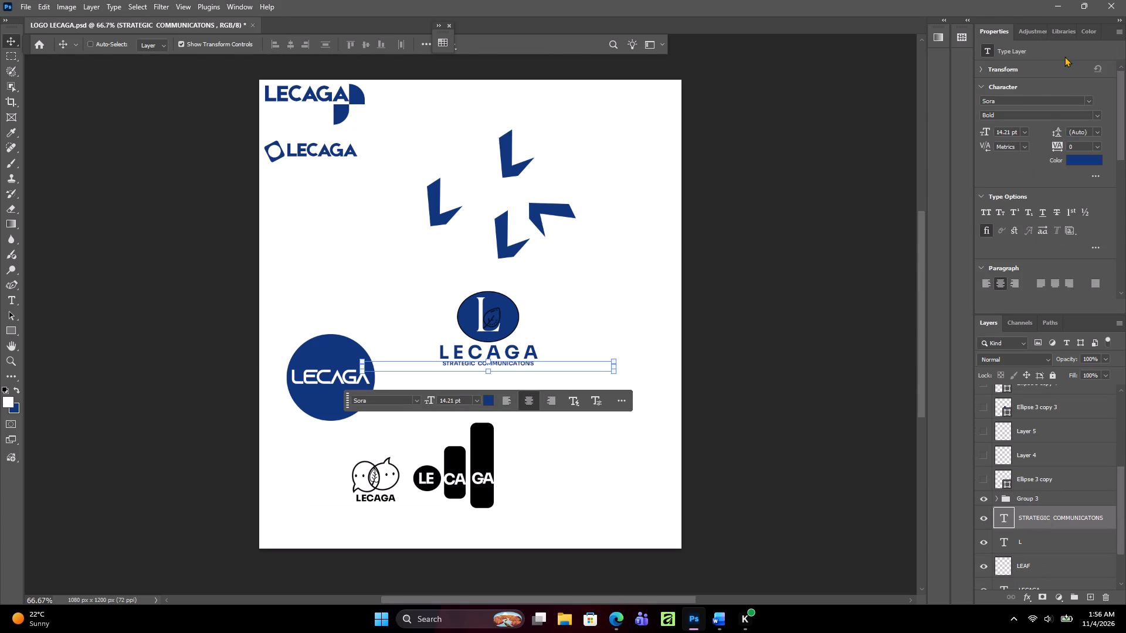
# Shrink the Photoshop window back beside the Pinterest references and reselect Shape 1 copy 2.
pyautogui.click(1080, 11)
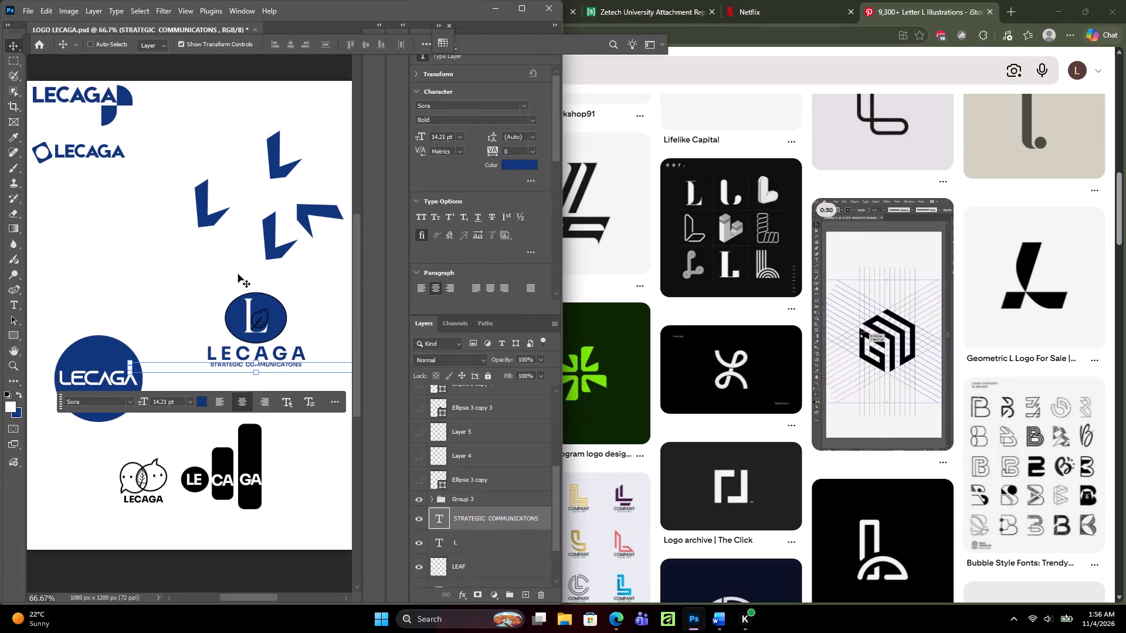
pyautogui.scroll(9, 473, 417)
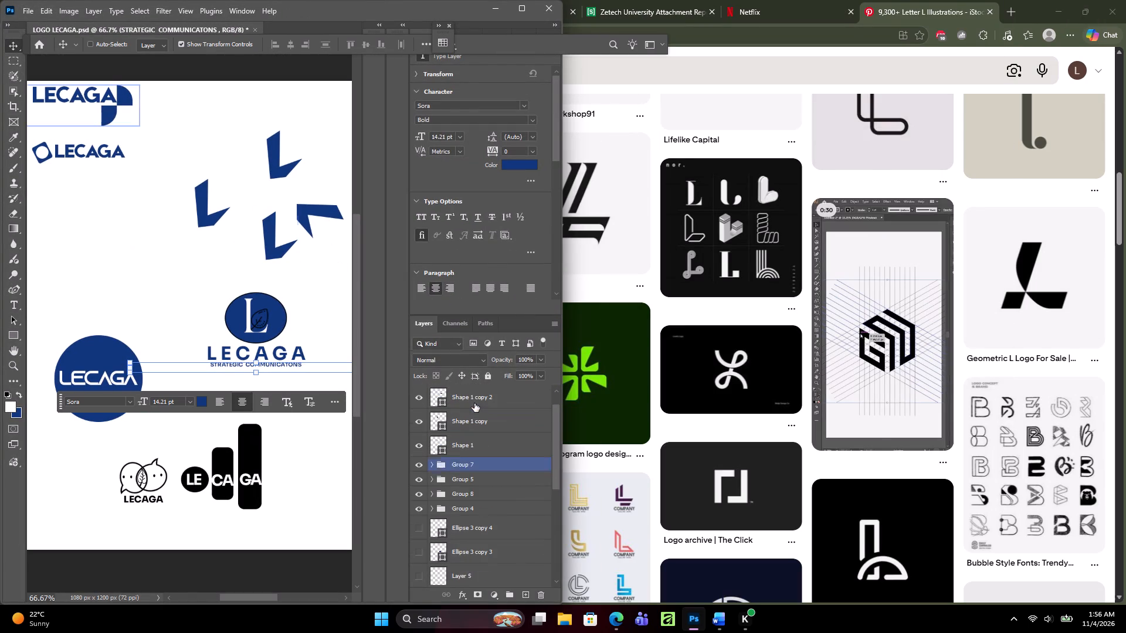
pyautogui.click(486, 424)
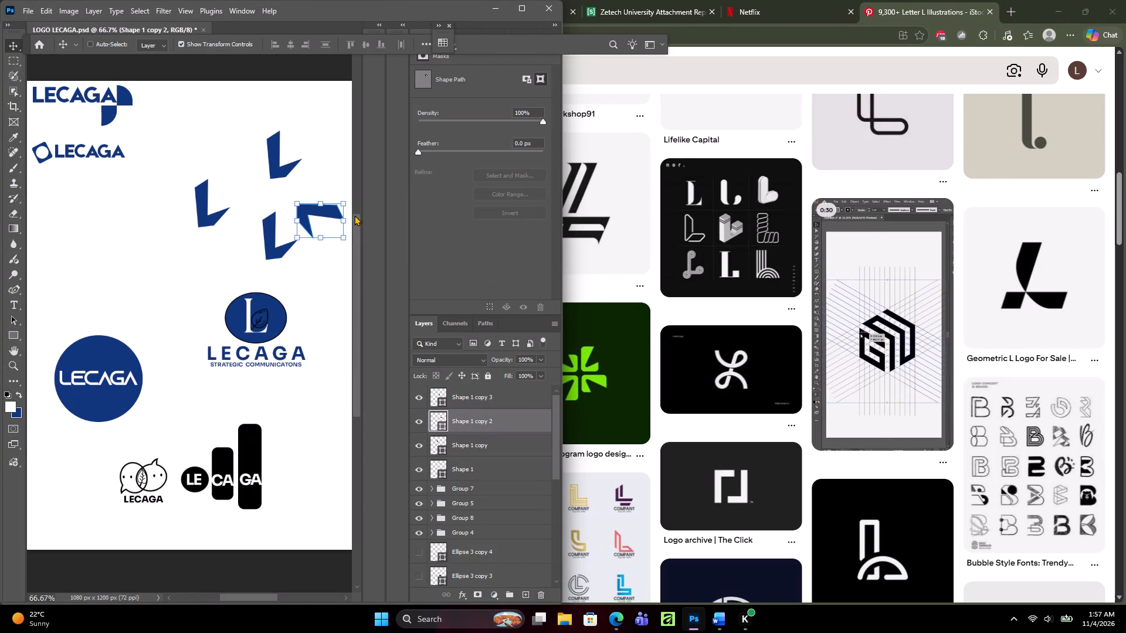
# Move the rotated Shape 1 copy 2 to the open area above and between the round and oval LECAGA logos.
pyautogui.moveTo(316, 228); pyautogui.dragTo(218, 254)
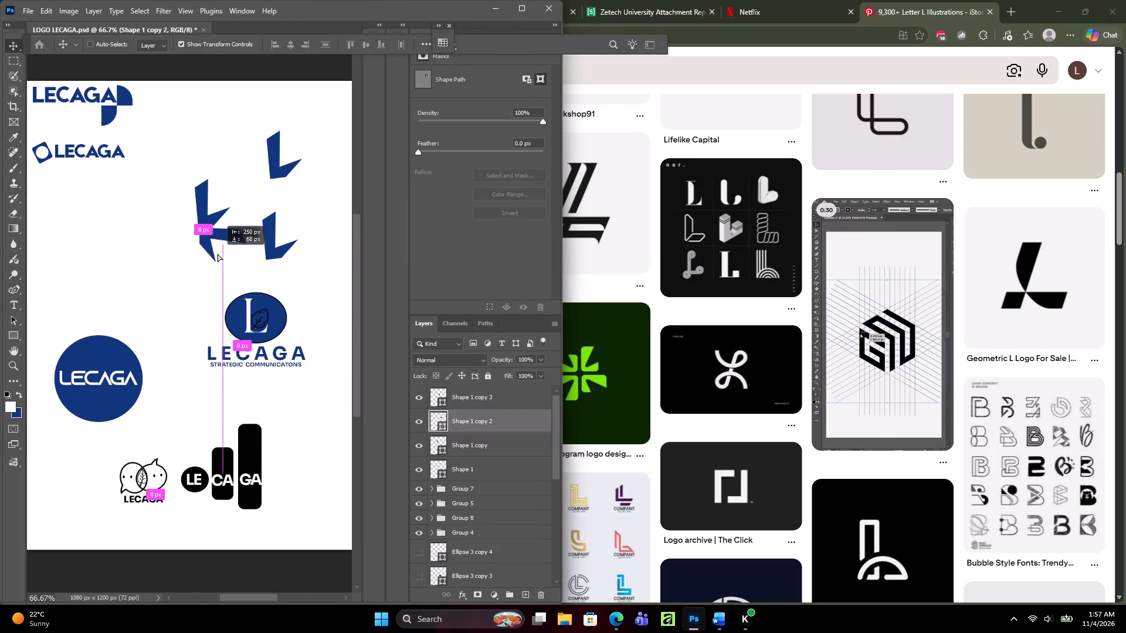
pyautogui.moveTo(218, 254); pyautogui.dragTo(233, 261)
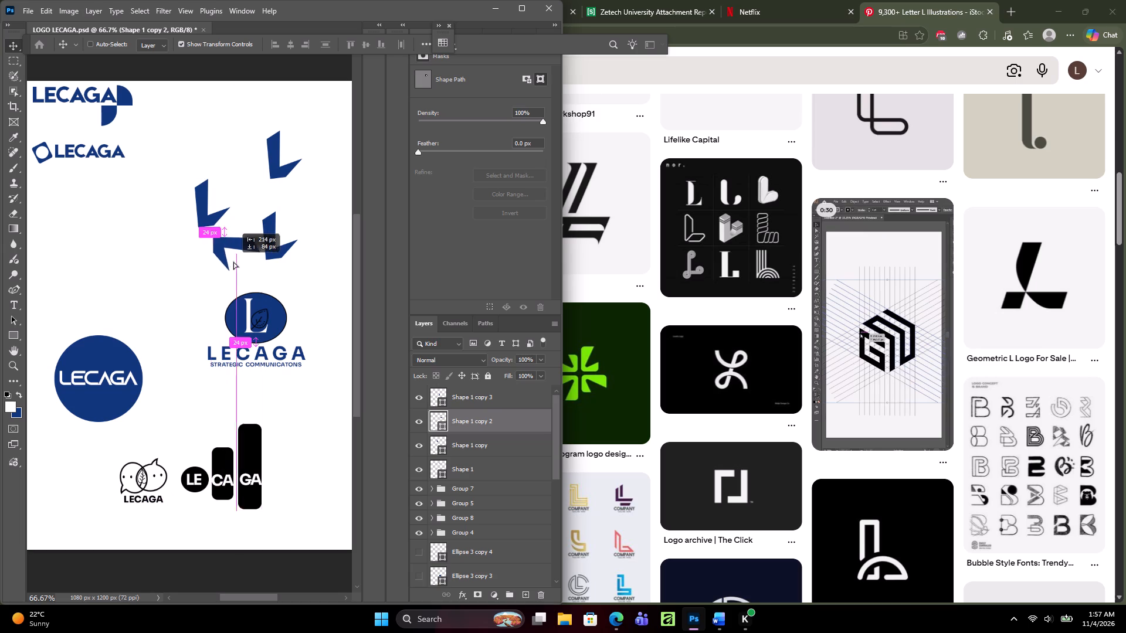
pyautogui.moveTo(233, 261); pyautogui.dragTo(183, 274)
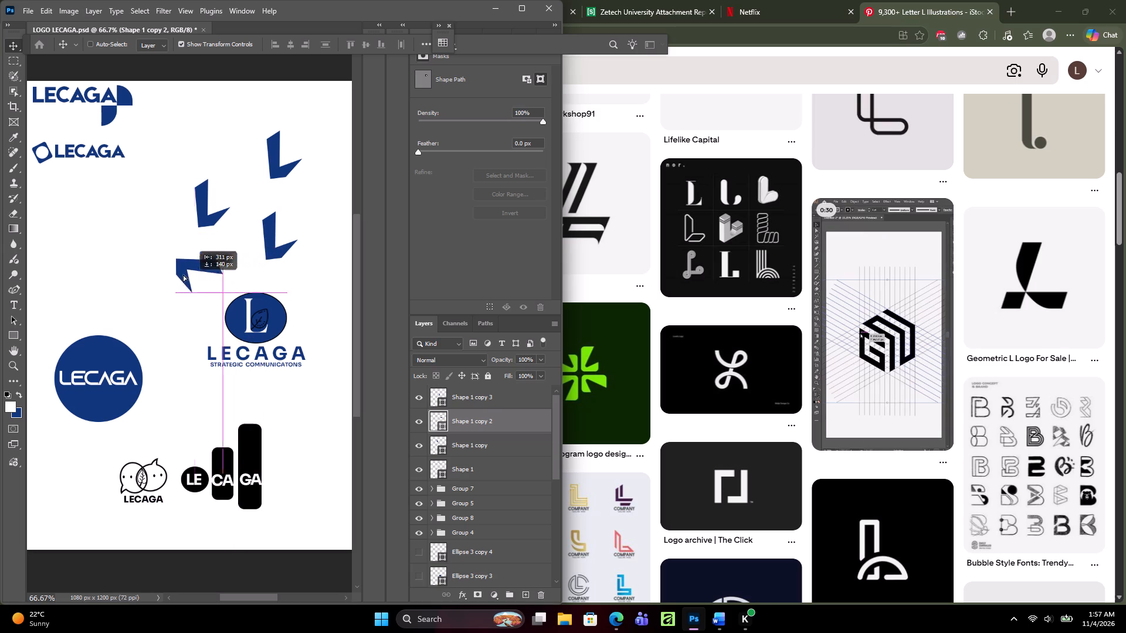
pyautogui.moveTo(183, 274); pyautogui.dragTo(179, 272)
# Move the upright L, Shape 1 copy, directly above the rotated Shape 1 copy 2.
pyautogui.click(459, 441)
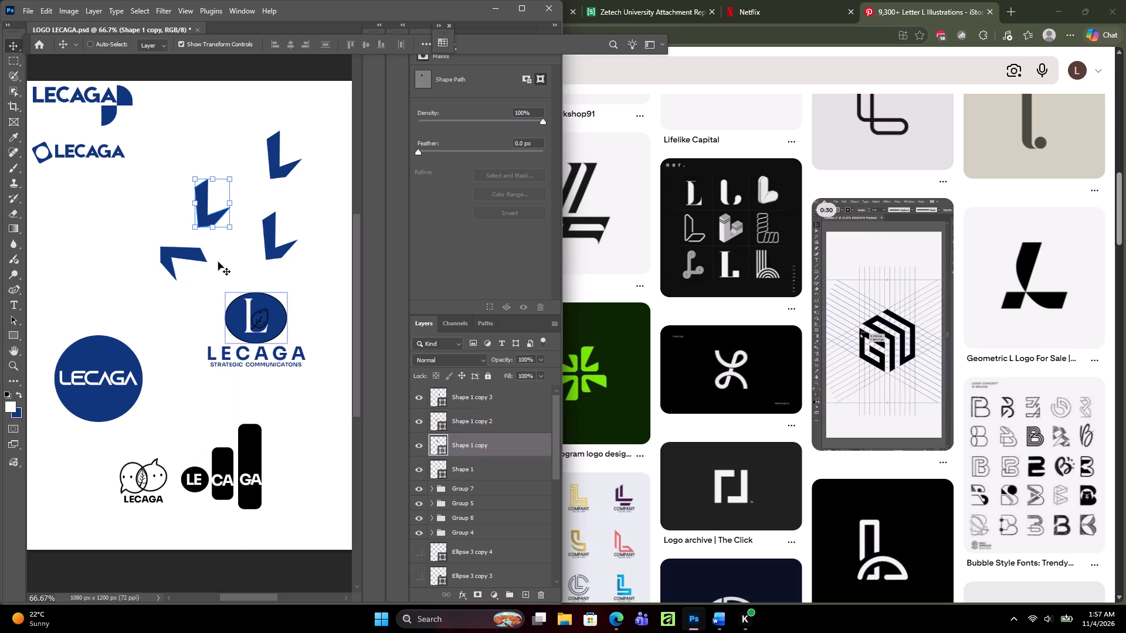
pyautogui.moveTo(222, 266); pyautogui.dragTo(173, 274)
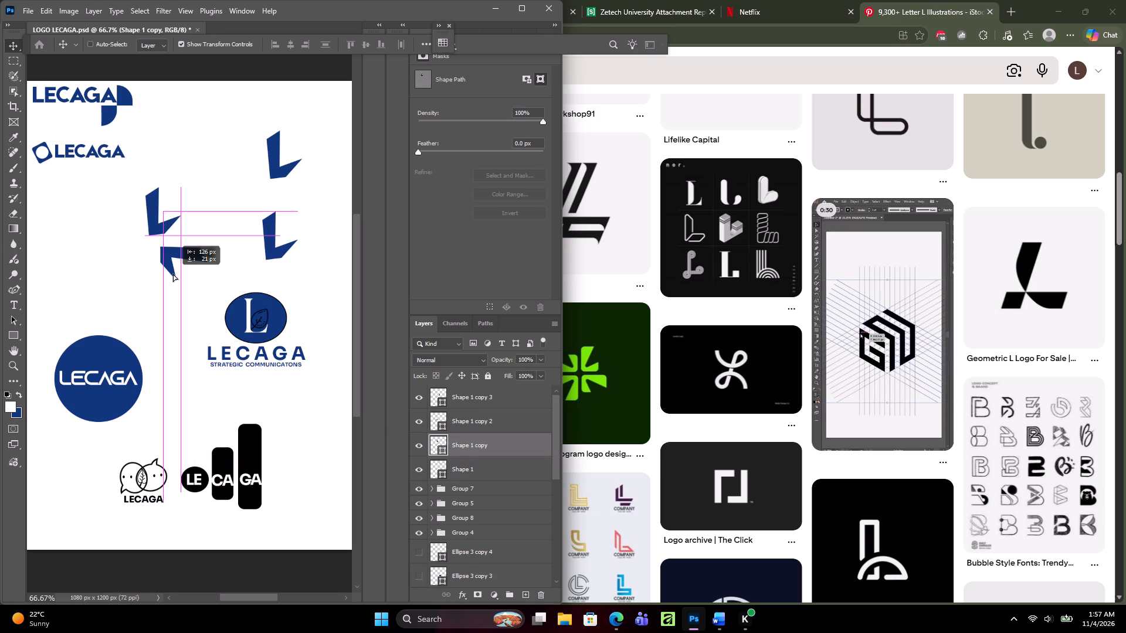
pyautogui.moveTo(173, 274); pyautogui.dragTo(181, 271)
# Move Shape 1 copy 2 up about 20 px so it sits close beneath the upright L of Shape 1 copy.
pyautogui.click(480, 467)
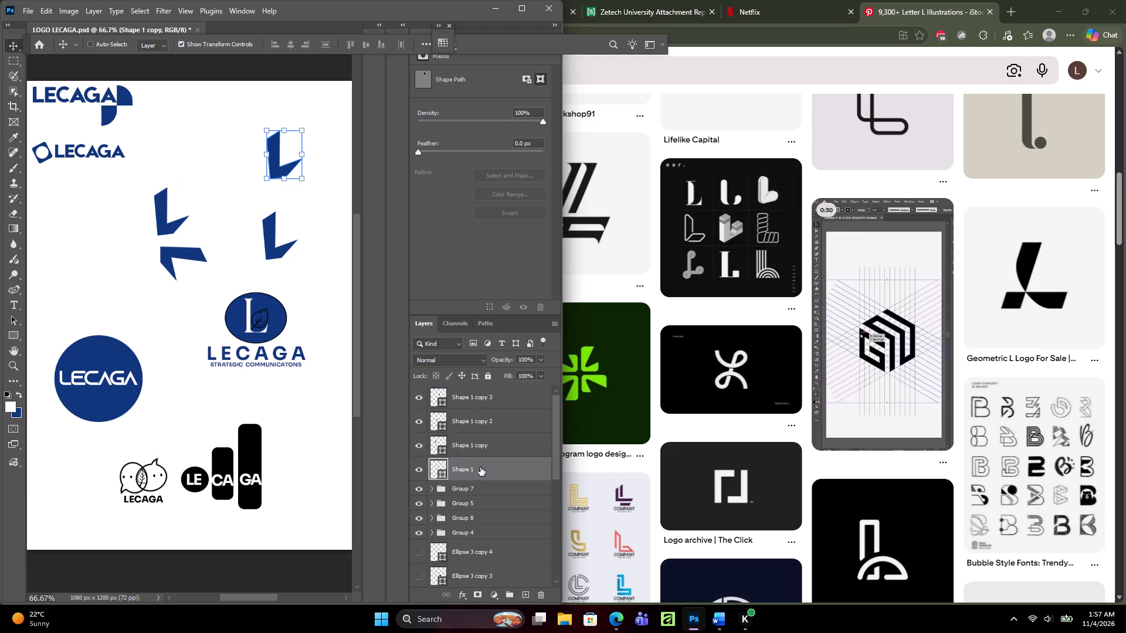
pyautogui.click(486, 444)
pyautogui.click(489, 423)
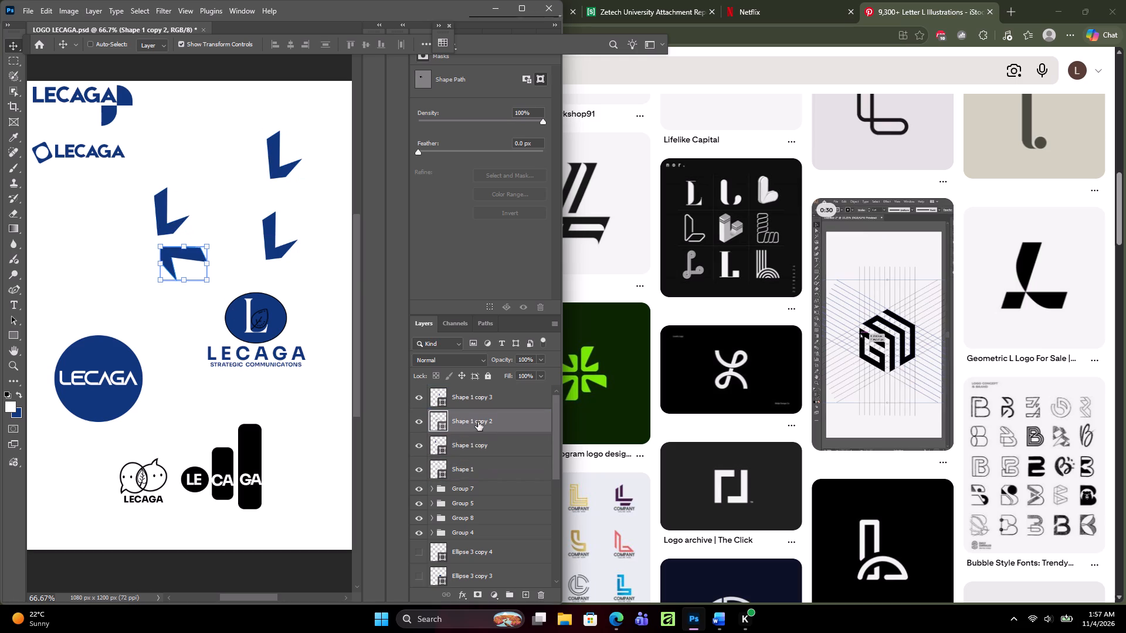
pyautogui.moveTo(179, 302); pyautogui.dragTo(180, 292)
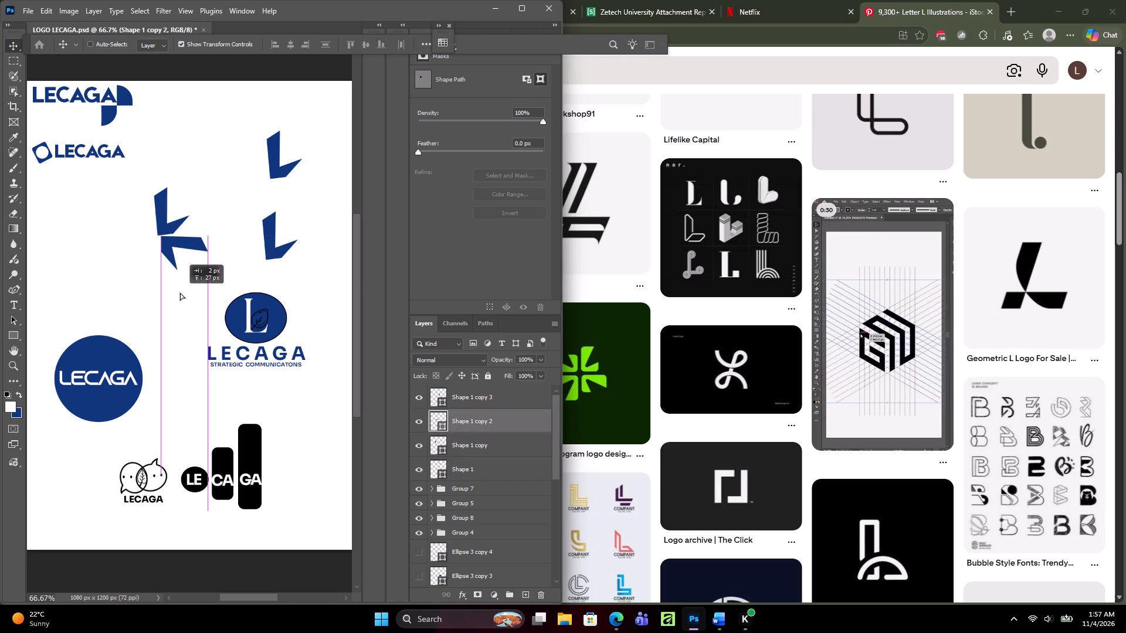
pyautogui.moveTo(180, 292); pyautogui.dragTo(178, 294)
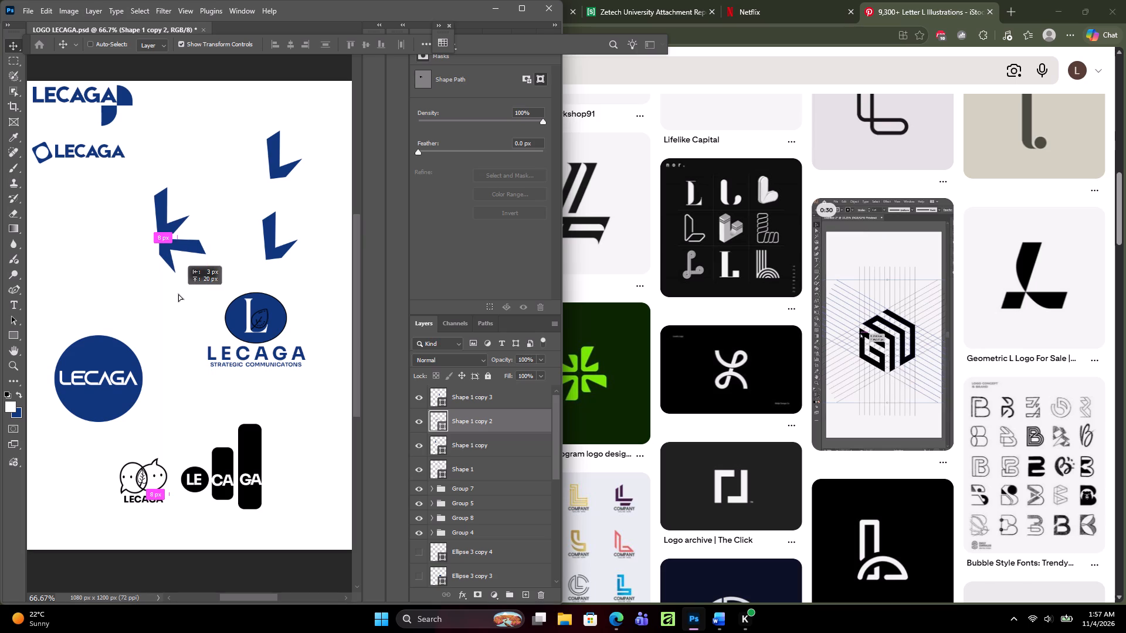
pyautogui.moveTo(178, 294); pyautogui.dragTo(178, 294)
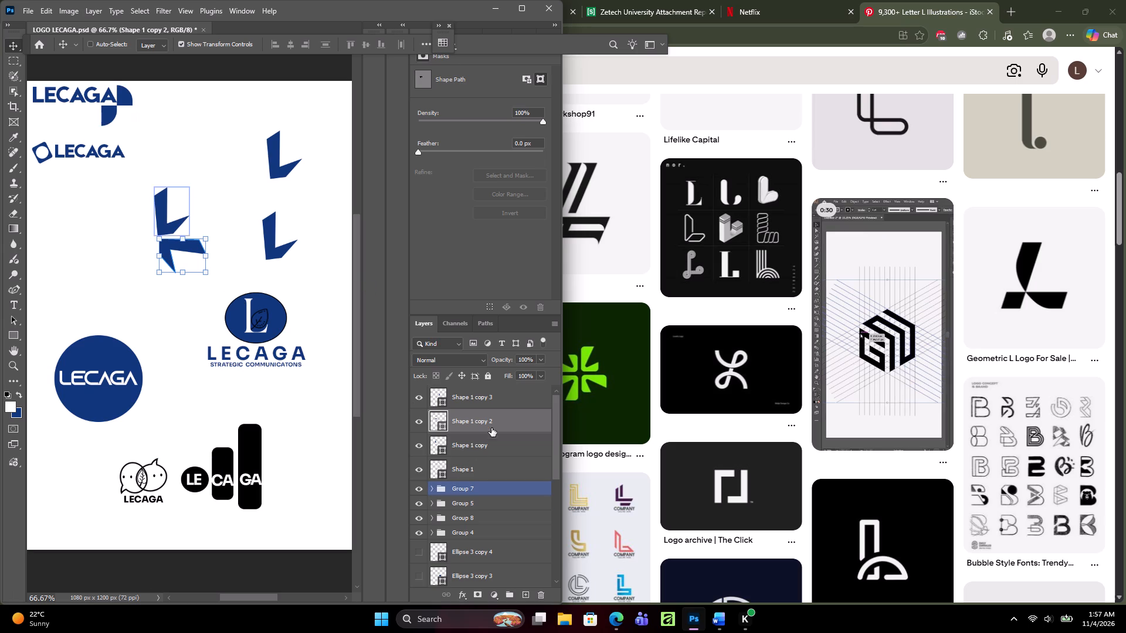
# Move Shape 1 copy 3 about 400 px left, to the other side of the two paired L shapes.
pyautogui.click(501, 399)
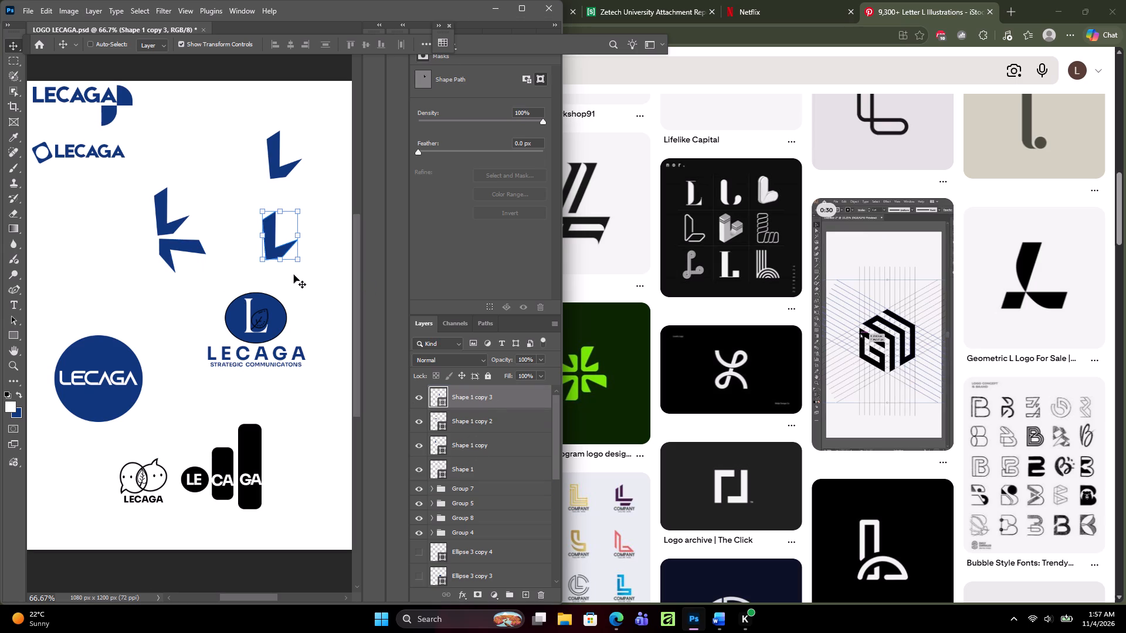
pyautogui.moveTo(294, 275); pyautogui.dragTo(238, 262)
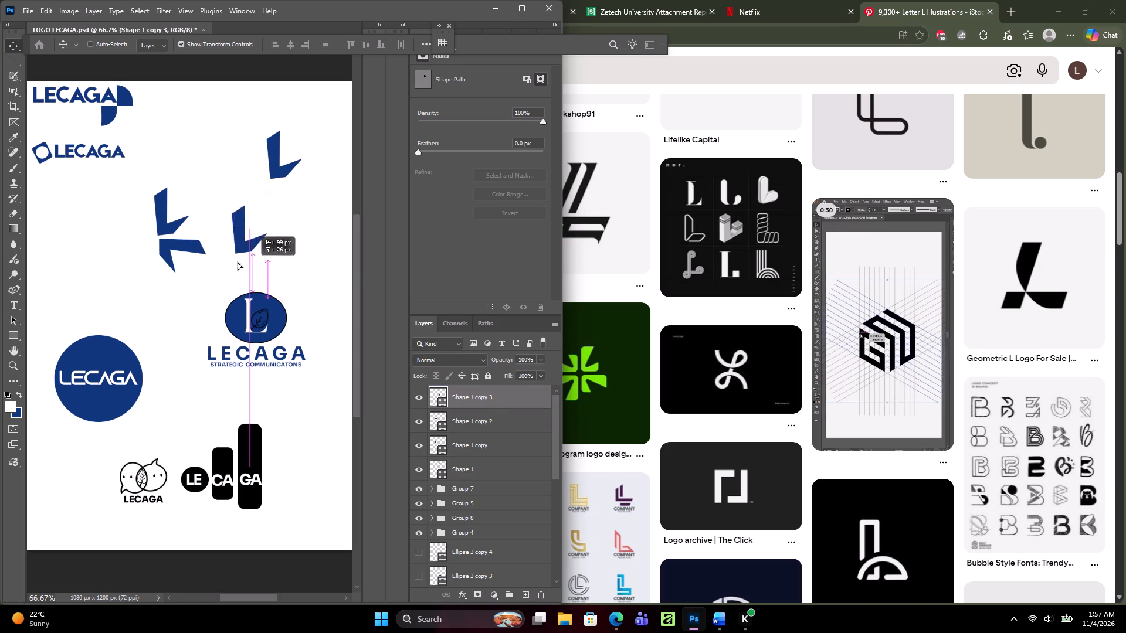
pyautogui.moveTo(238, 262); pyautogui.dragTo(131, 261)
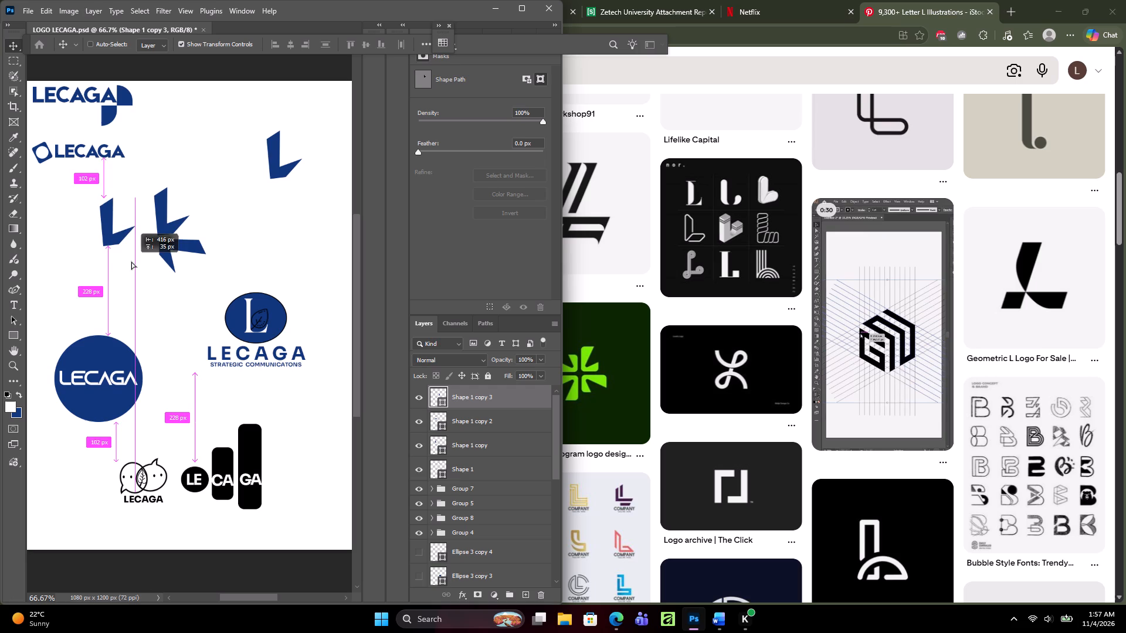
pyautogui.moveTo(131, 261); pyautogui.dragTo(135, 264)
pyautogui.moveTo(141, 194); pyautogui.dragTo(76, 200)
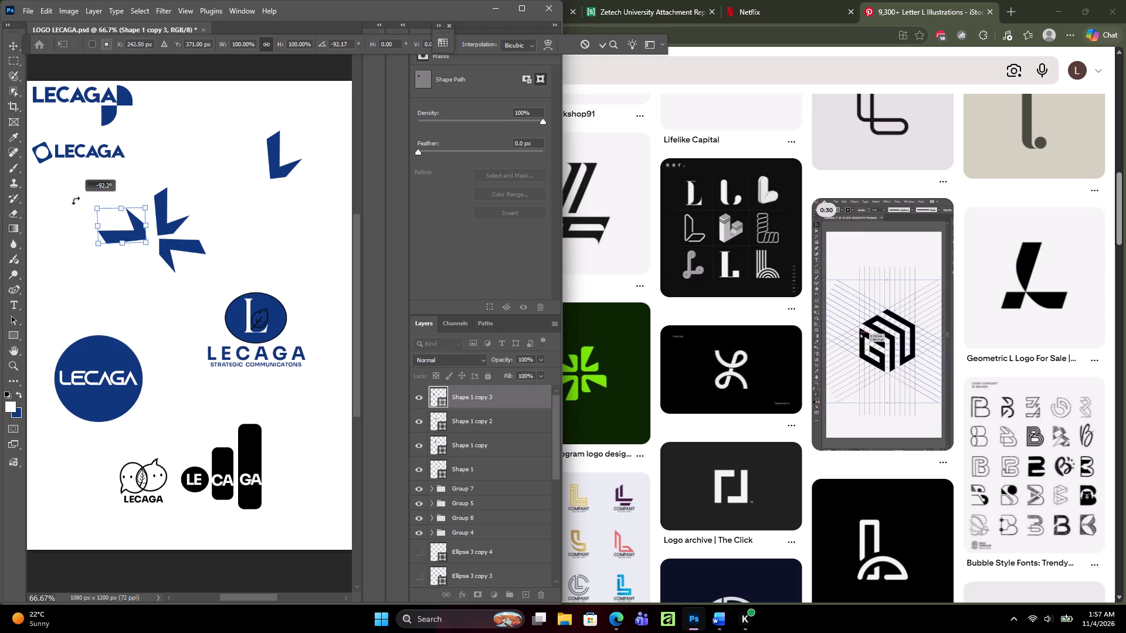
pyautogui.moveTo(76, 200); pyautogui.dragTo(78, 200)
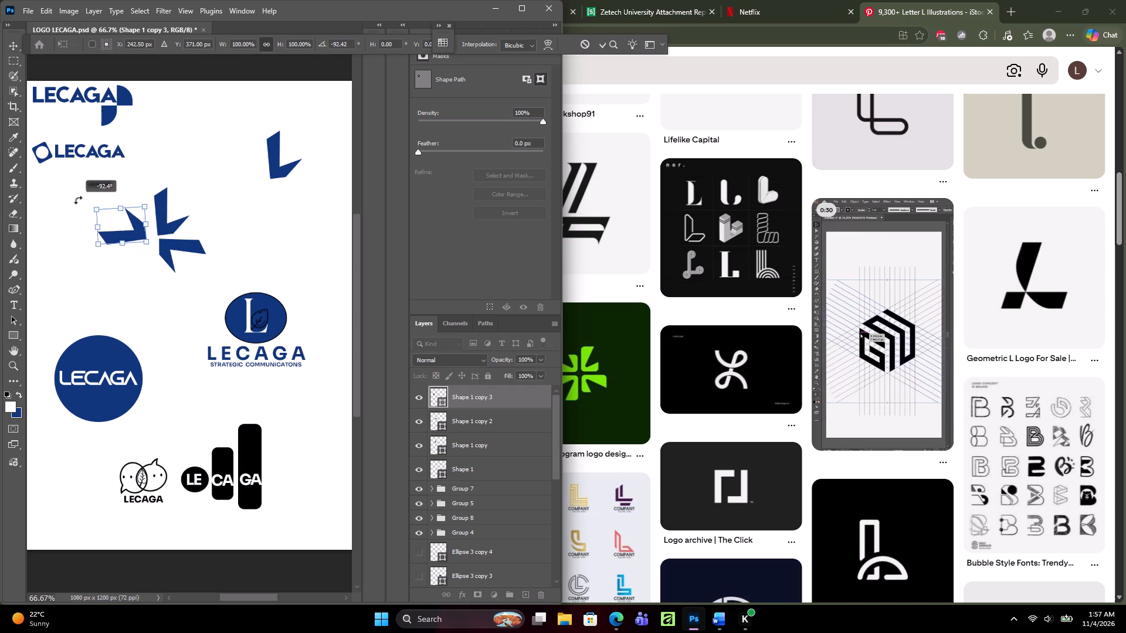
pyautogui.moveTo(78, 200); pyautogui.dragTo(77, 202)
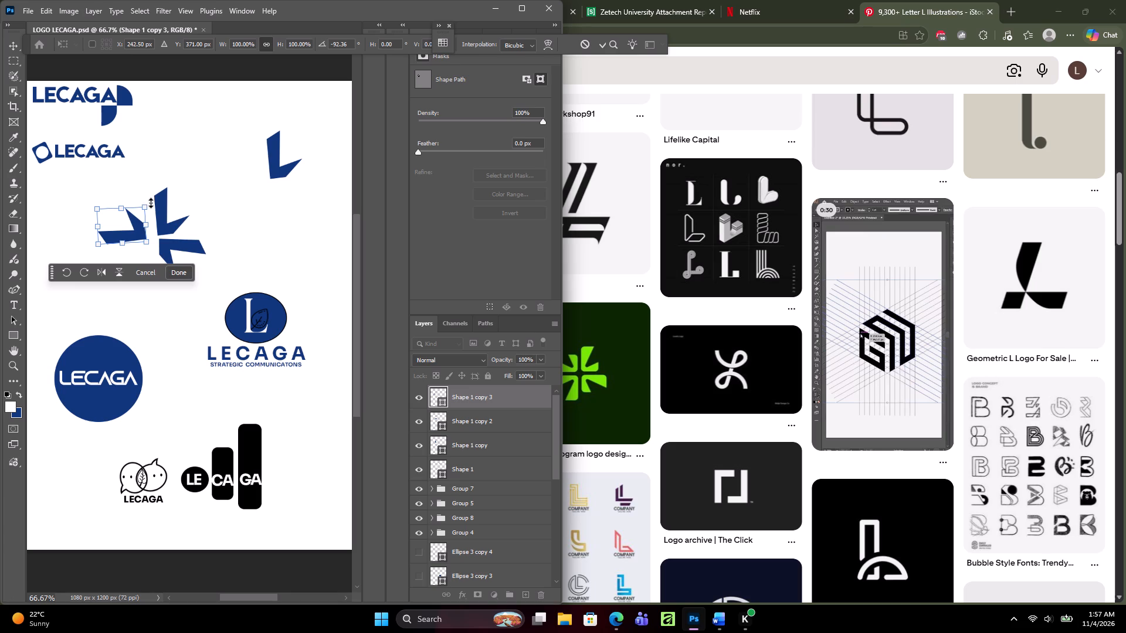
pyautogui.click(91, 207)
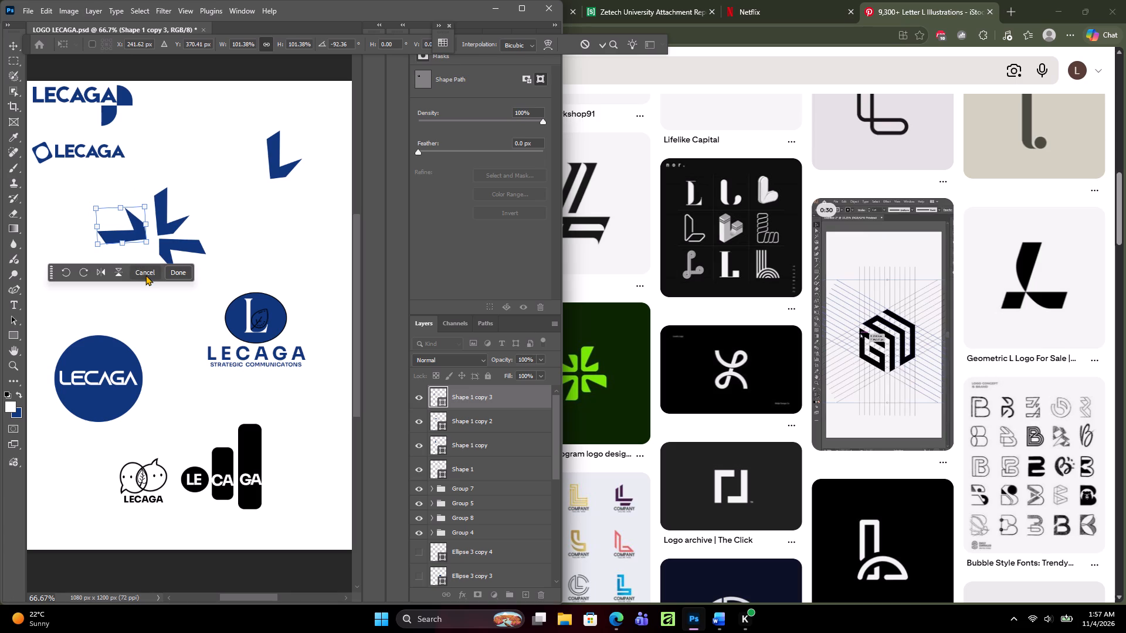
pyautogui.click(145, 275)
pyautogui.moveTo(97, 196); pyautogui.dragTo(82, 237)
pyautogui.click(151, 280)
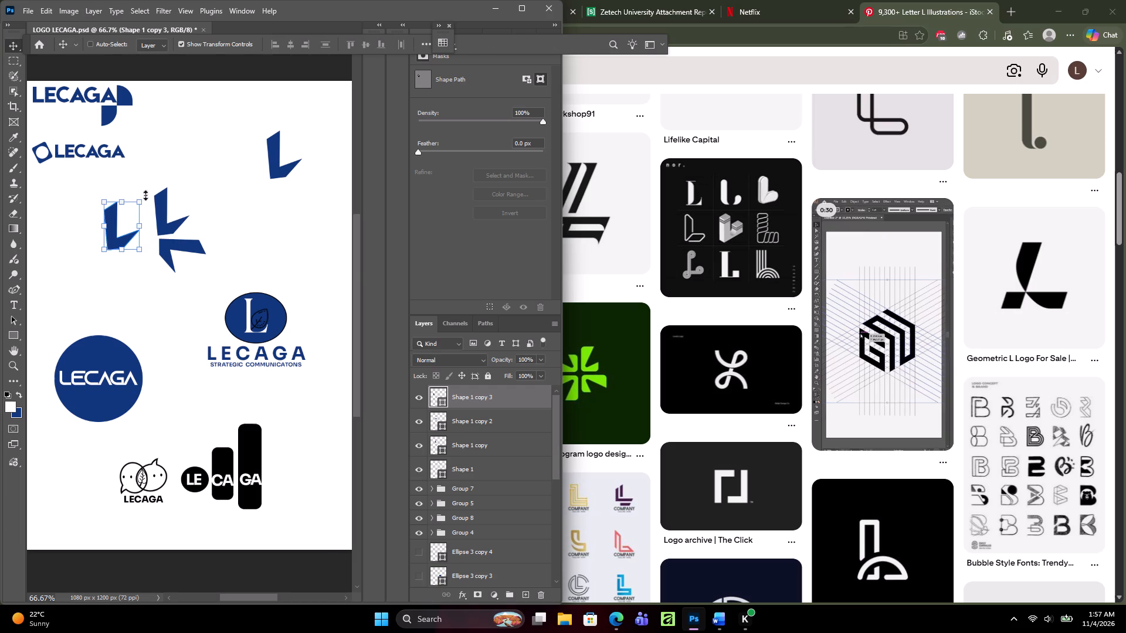
# Rotate Shape 1 copy 3 by about -91° beside the paired L shapes.
pyautogui.moveTo(148, 200); pyautogui.dragTo(80, 207)
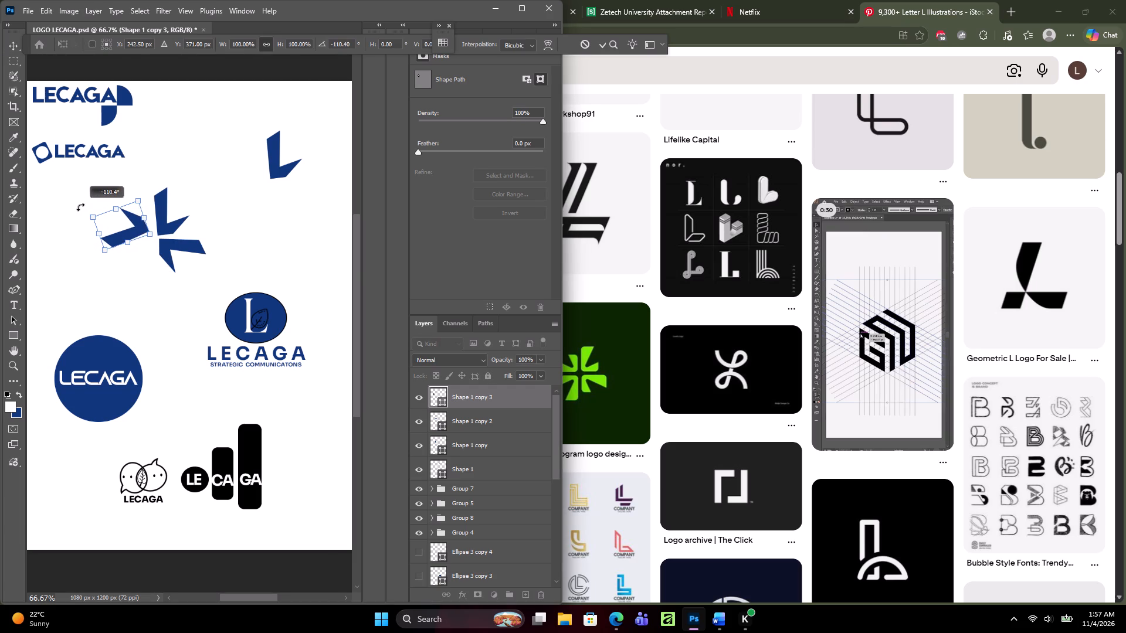
pyautogui.moveTo(80, 207); pyautogui.dragTo(94, 200)
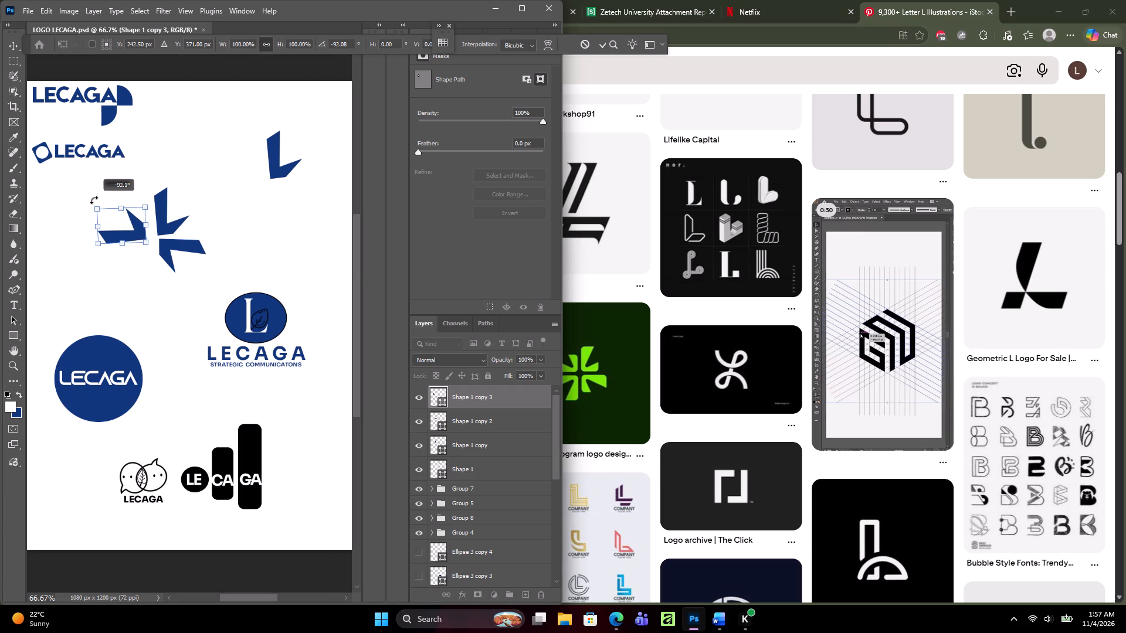
pyautogui.moveTo(94, 200); pyautogui.dragTo(94, 198)
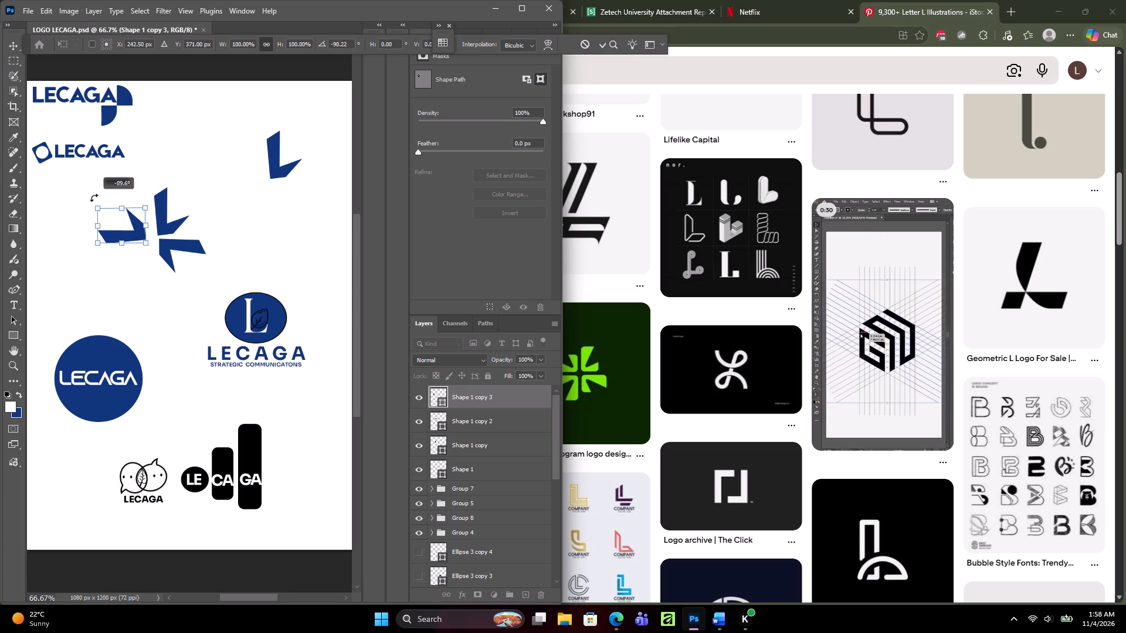
pyautogui.moveTo(94, 198); pyautogui.dragTo(94, 199)
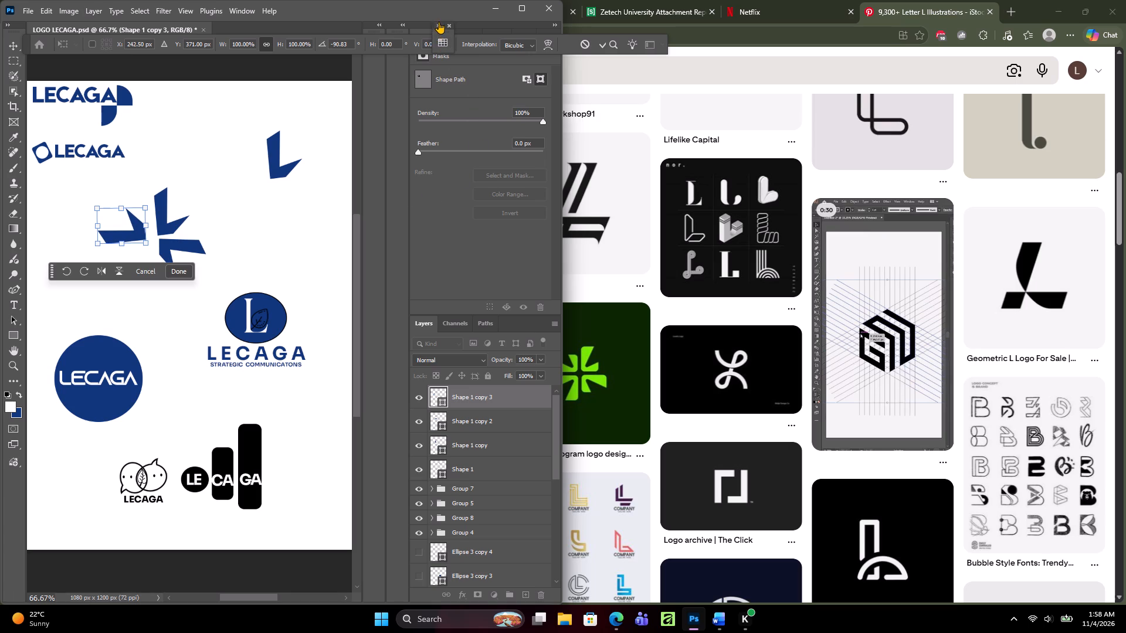
# Move the floating panel strip and the floating options bar clear of the Properties panel, and apply the rotation.
pyautogui.moveTo(439, 22); pyautogui.dragTo(439, 47)
pyautogui.moveTo(438, 26); pyautogui.dragTo(445, 53)
pyautogui.moveTo(447, 32); pyautogui.dragTo(366, 36)
pyautogui.moveTo(26, 43); pyautogui.dragTo(36, 342)
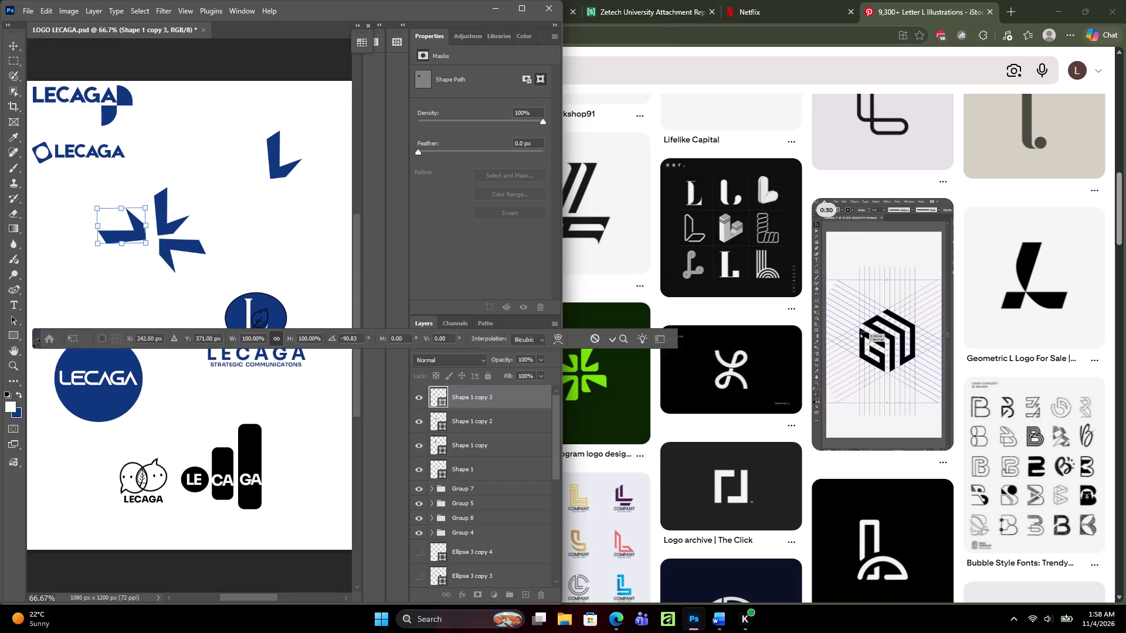
pyautogui.moveTo(36, 342); pyautogui.dragTo(28, 564)
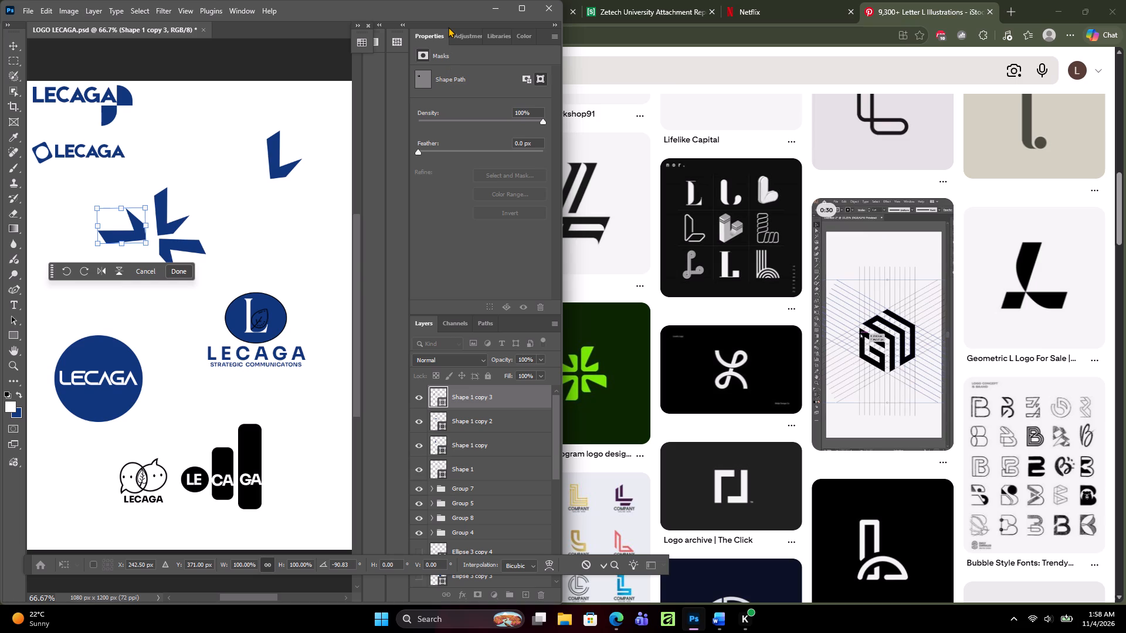
pyautogui.click(180, 270)
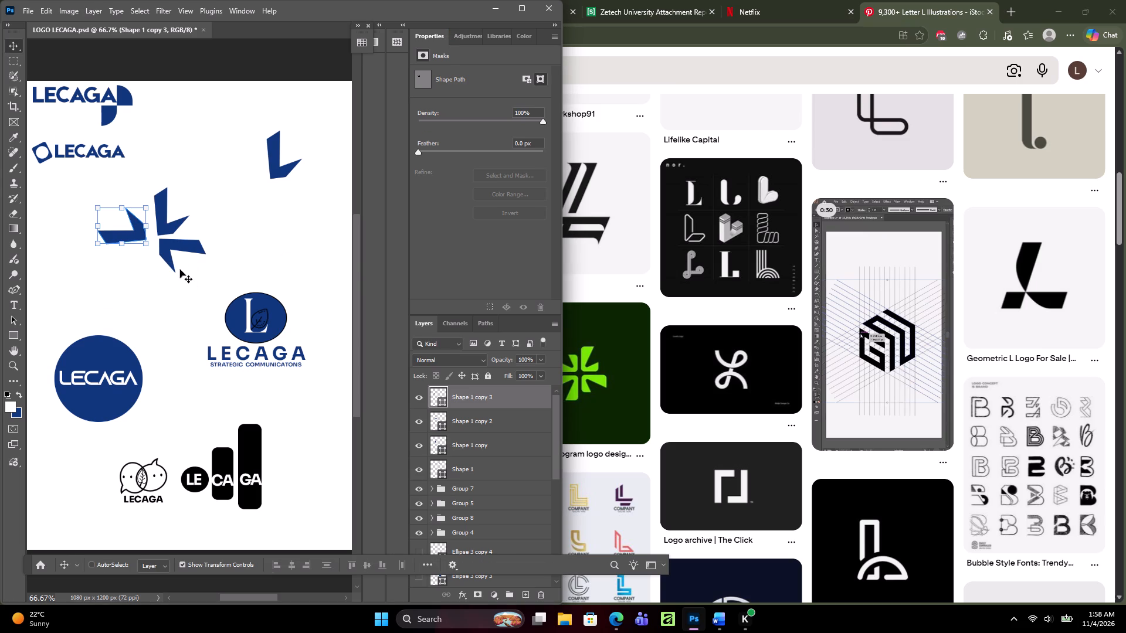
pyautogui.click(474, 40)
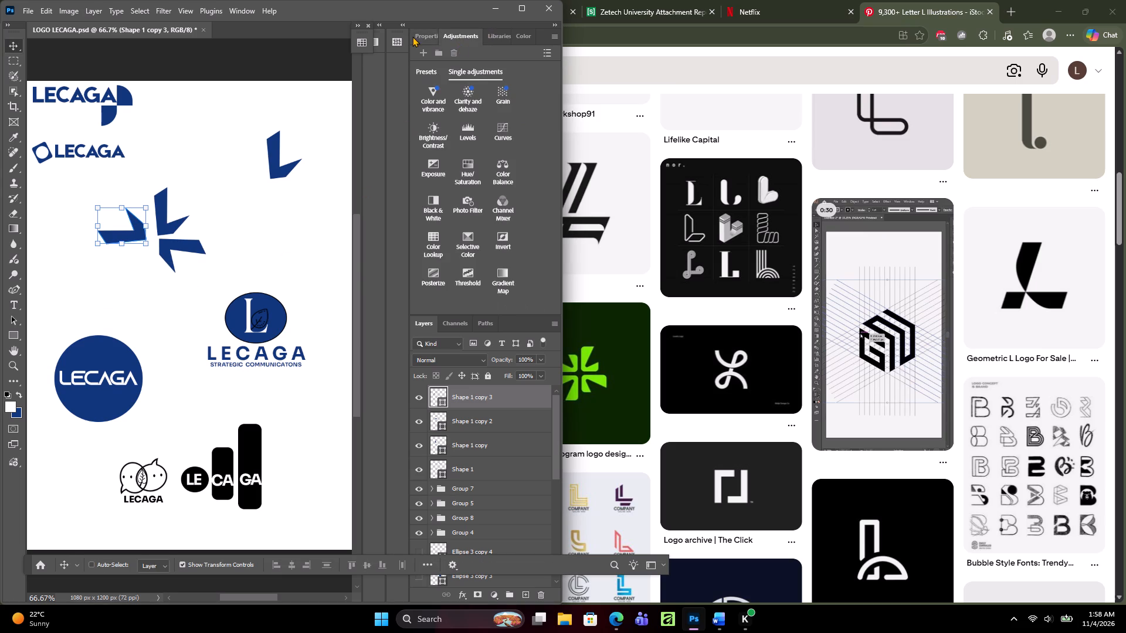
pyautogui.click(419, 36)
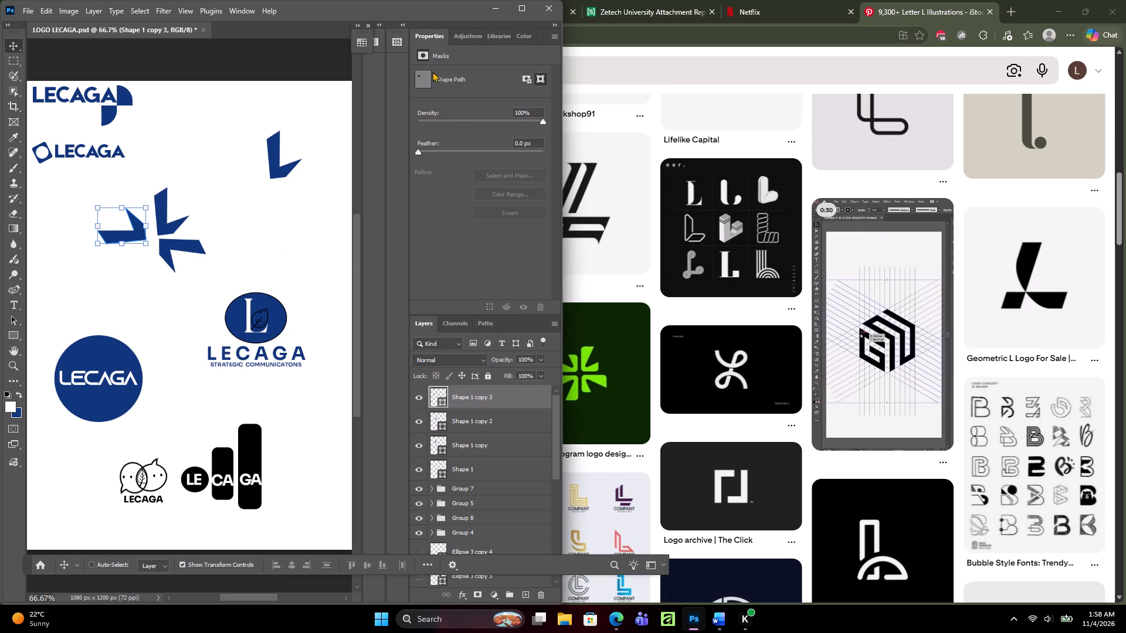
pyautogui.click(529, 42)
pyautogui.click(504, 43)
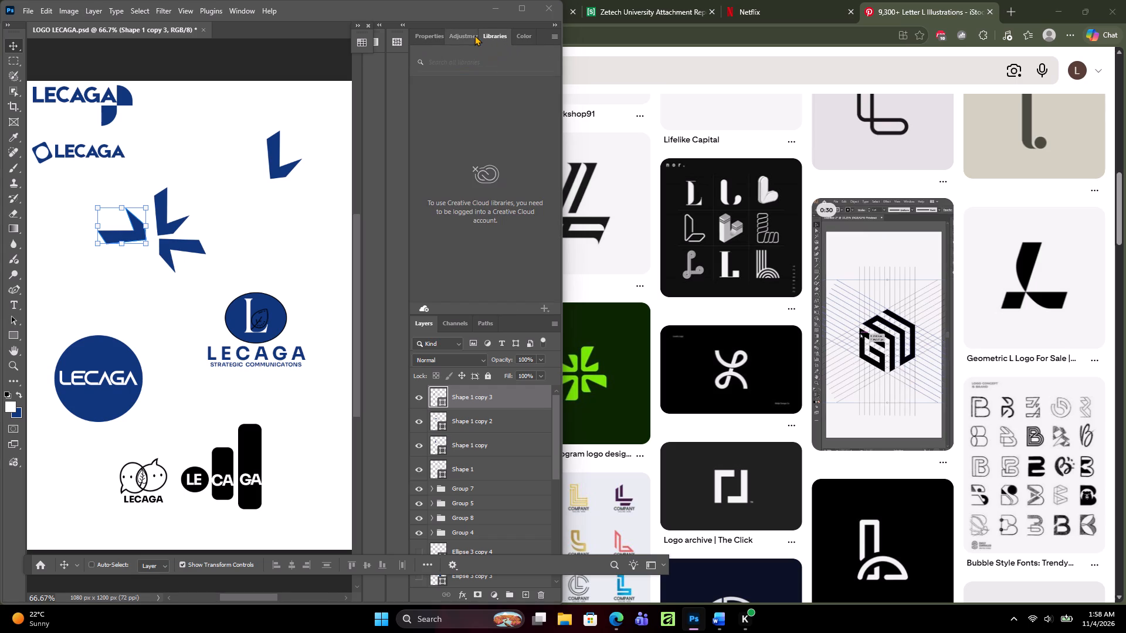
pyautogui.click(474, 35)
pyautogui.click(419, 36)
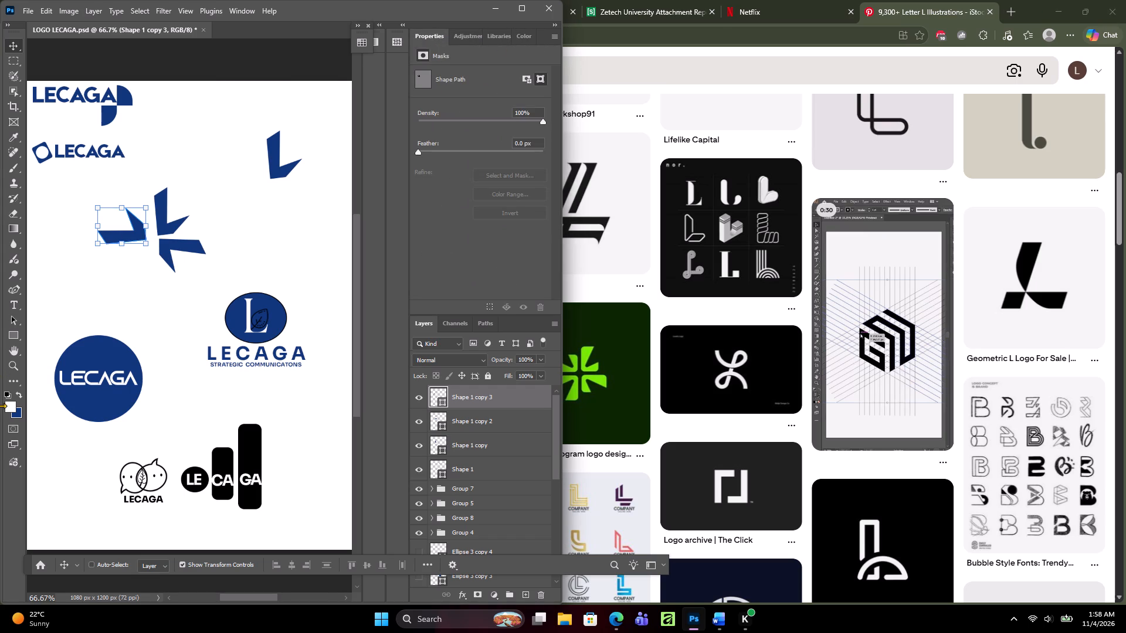
# Move Shape 1 copy 3 about 18 px right and slightly up, close against the upright L of Shape 1 copy.
pyautogui.moveTo(107, 298); pyautogui.dragTo(107, 288)
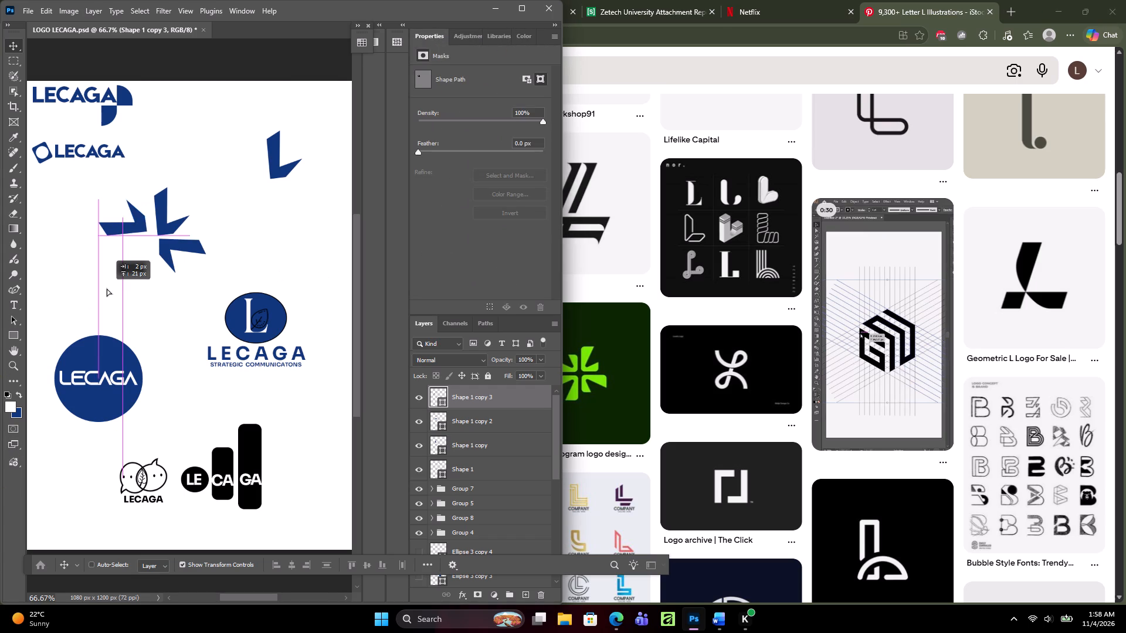
pyautogui.moveTo(107, 288); pyautogui.dragTo(114, 295)
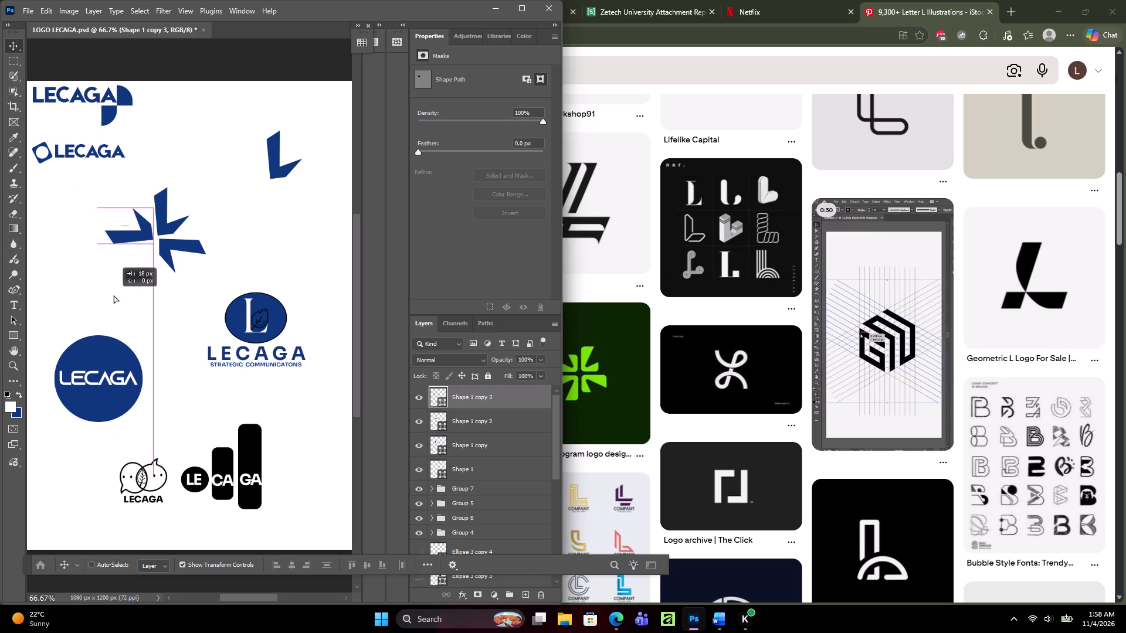
pyautogui.moveTo(114, 295); pyautogui.dragTo(113, 291)
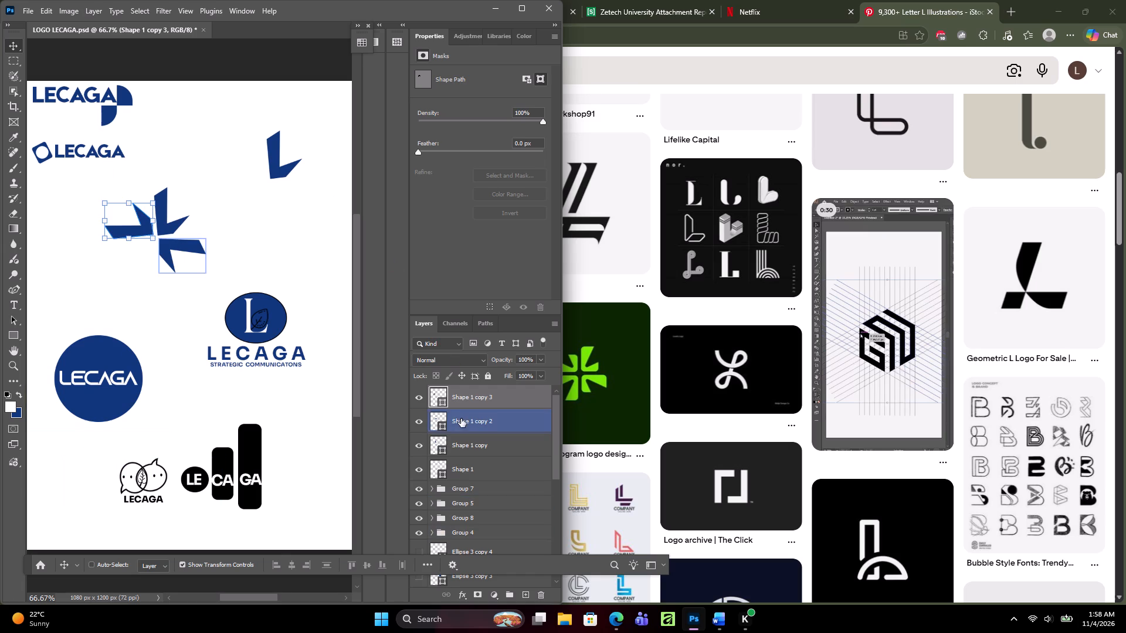
# Move the original Shape 1 about 395 px left and 275 px down, into the empty lower quarter of the pinwheel.
pyautogui.scroll(3, 466, 421)
pyautogui.click(469, 424)
pyautogui.click(472, 443)
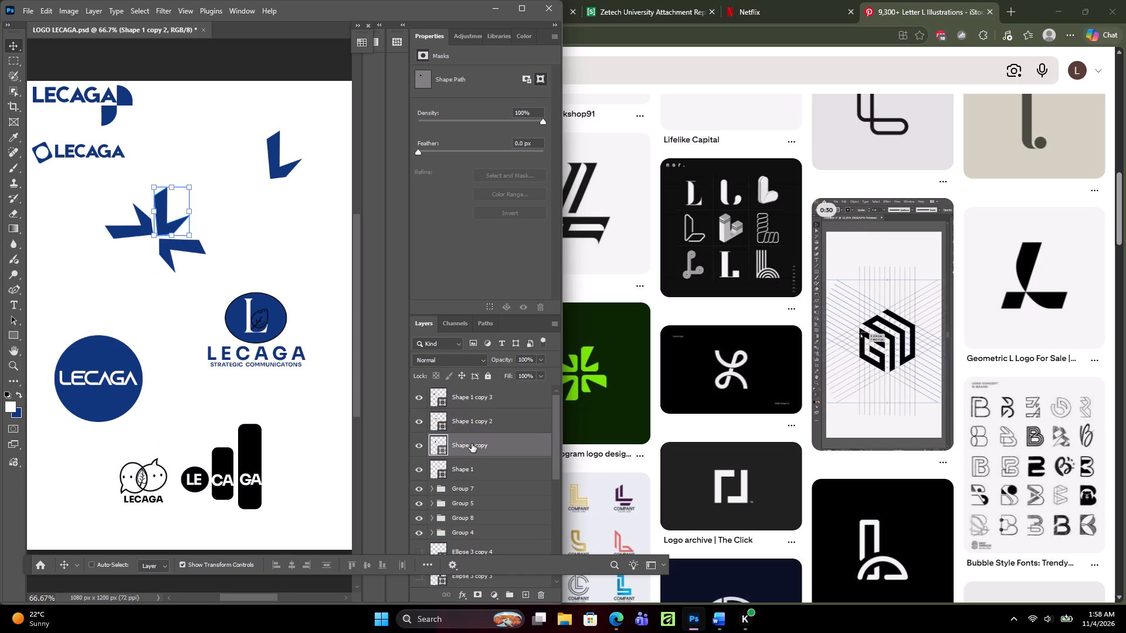
pyautogui.click(477, 467)
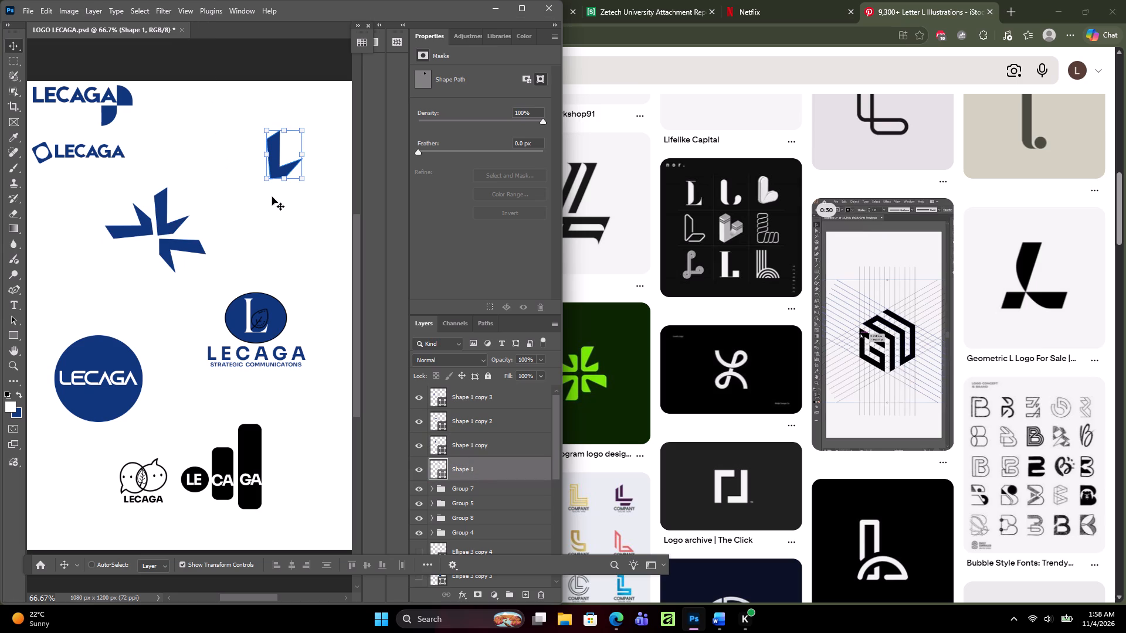
pyautogui.moveTo(272, 197); pyautogui.dragTo(114, 301)
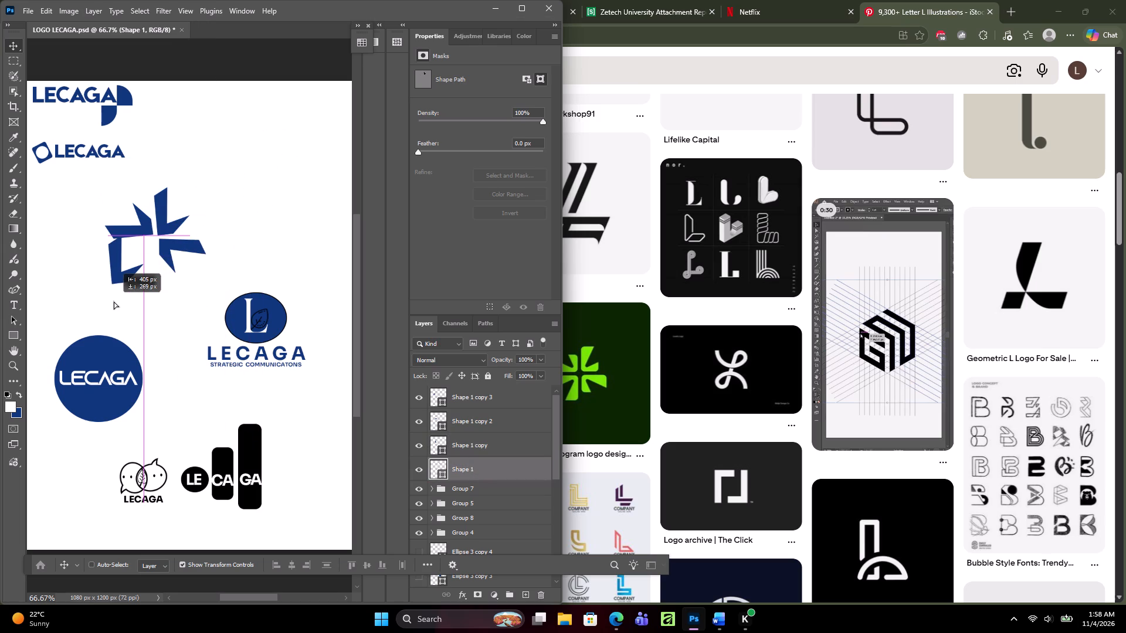
pyautogui.moveTo(114, 301); pyautogui.dragTo(117, 305)
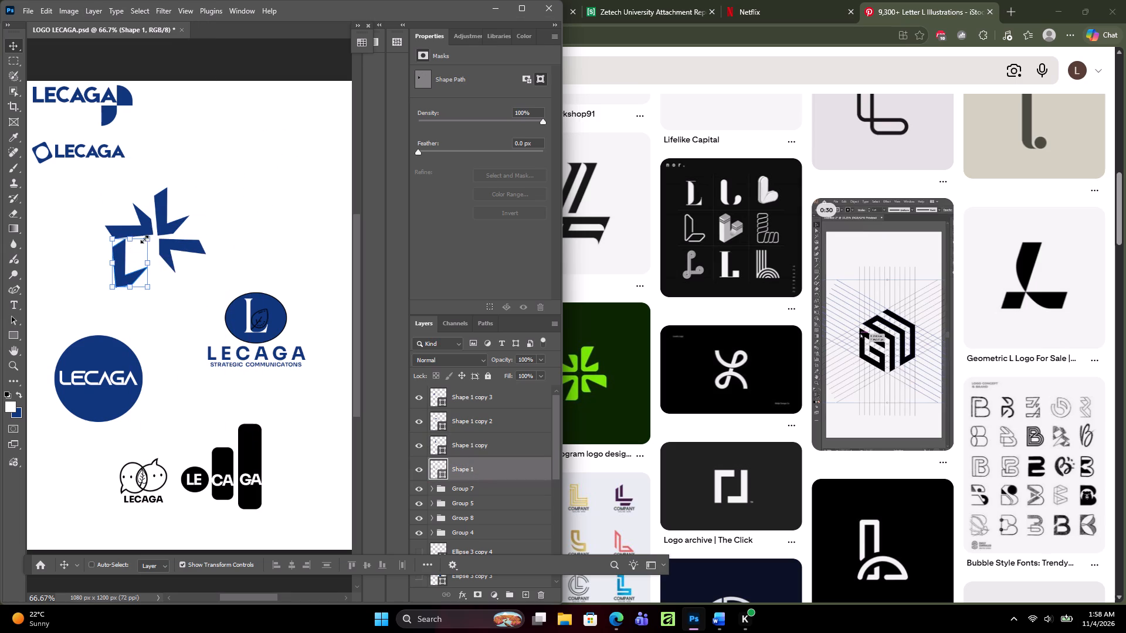
# Rotate Shape 1 by about -178° so that it faces the pinwheel's centre, and apply the rotation.
pyautogui.moveTo(104, 236); pyautogui.dragTo(111, 341)
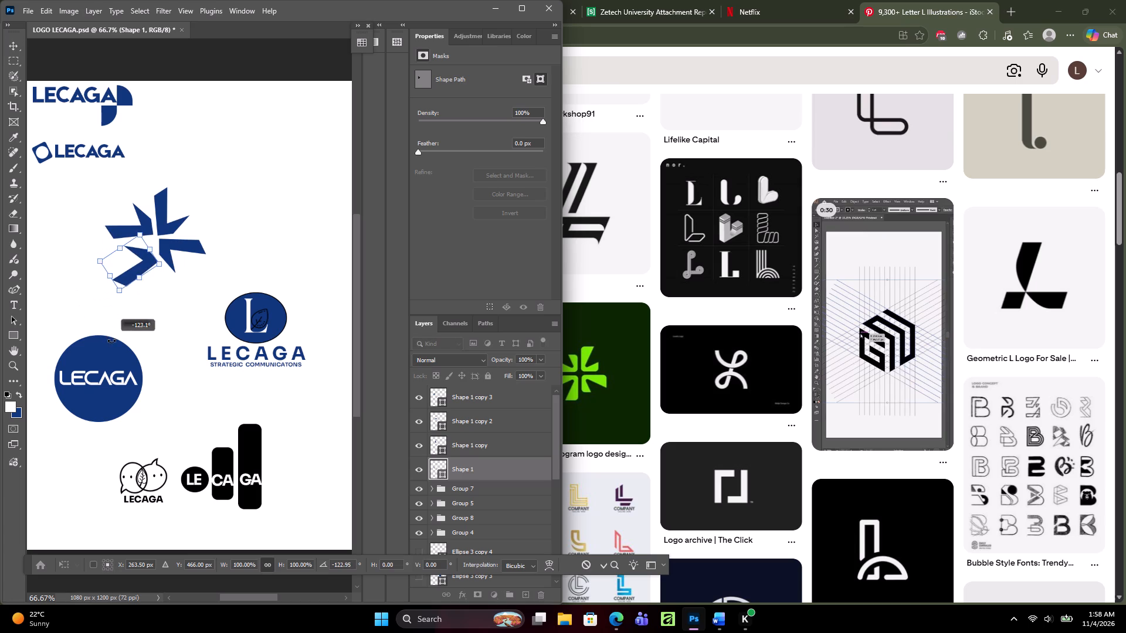
pyautogui.moveTo(111, 341); pyautogui.dragTo(179, 310)
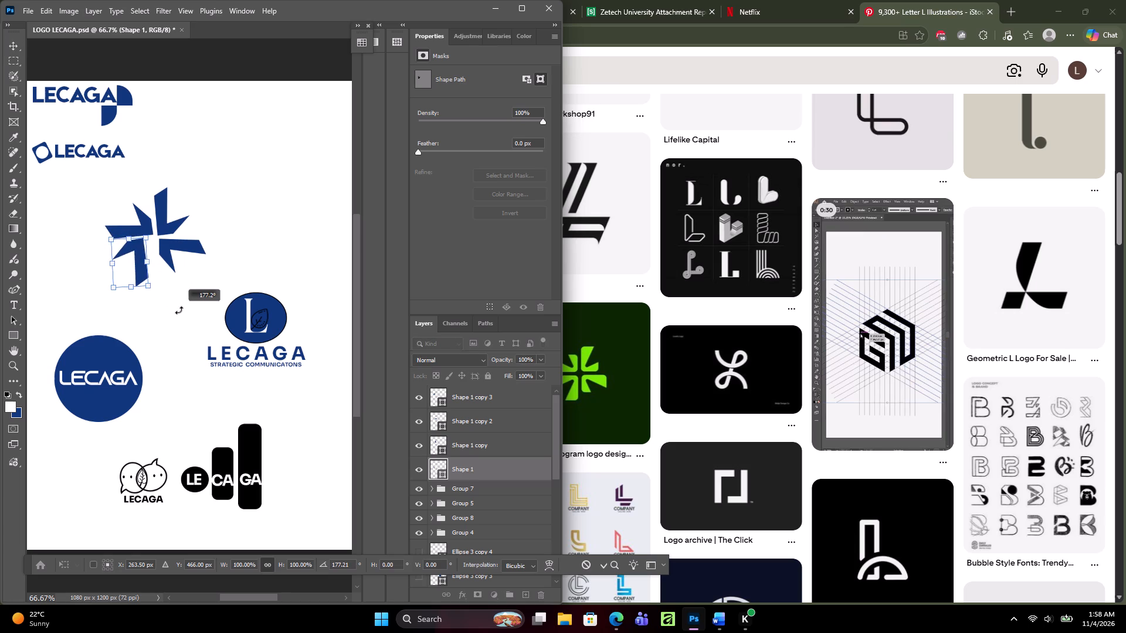
pyautogui.moveTo(179, 310); pyautogui.dragTo(172, 319)
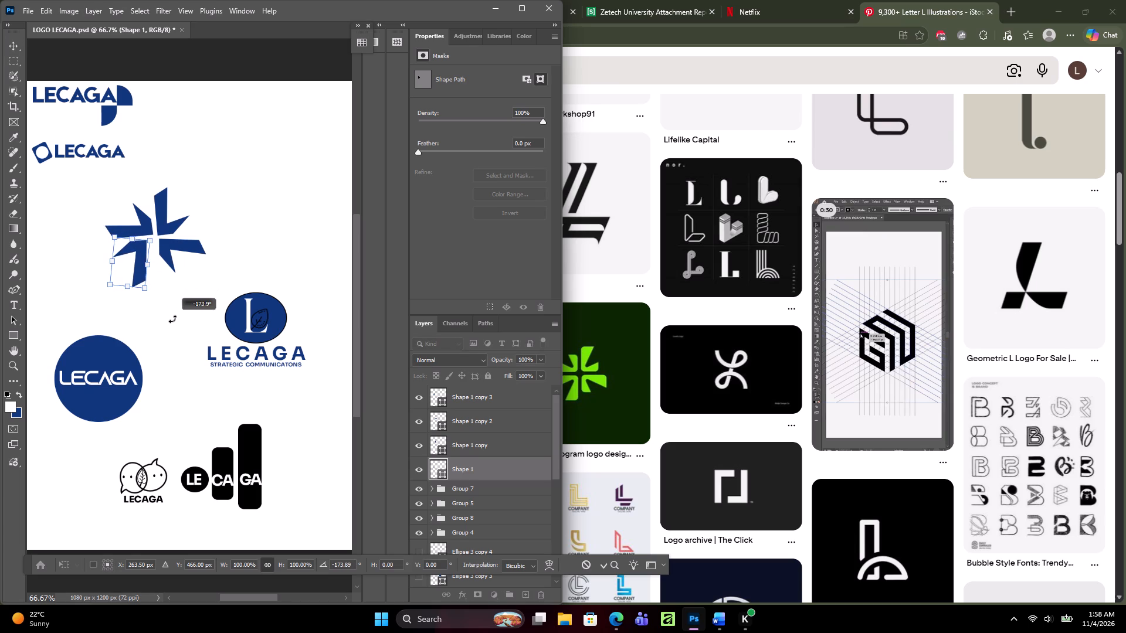
pyautogui.moveTo(172, 319); pyautogui.dragTo(175, 314)
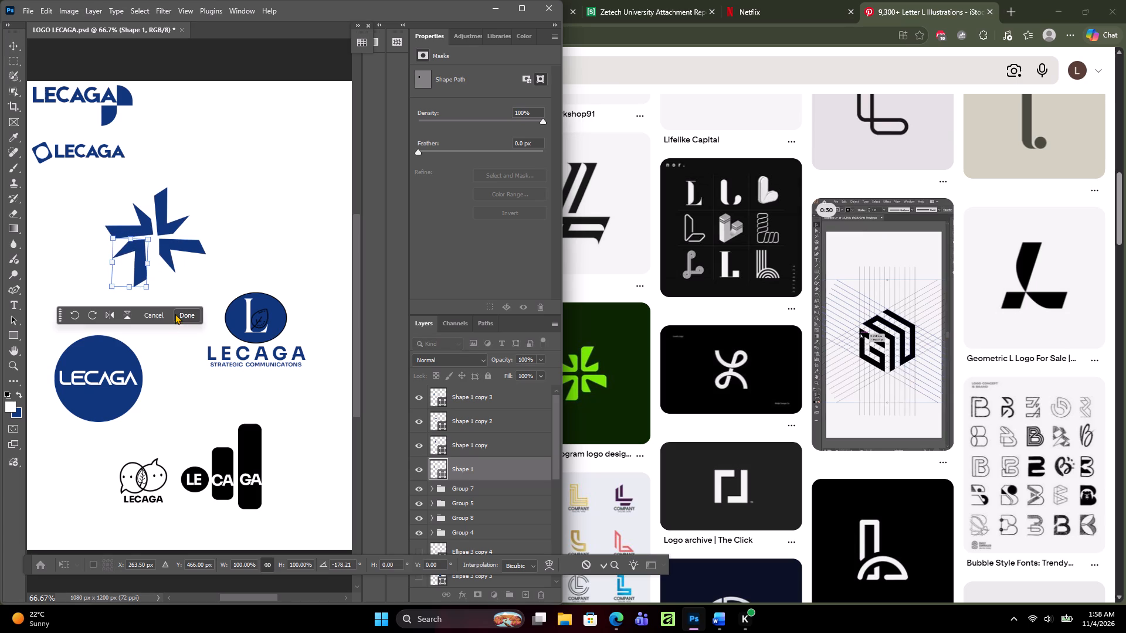
pyautogui.click(179, 314)
# Nudge Shape 1 about 17 px right and slightly down, closer to the L shape with the downward point.
pyautogui.moveTo(165, 351); pyautogui.dragTo(172, 353)
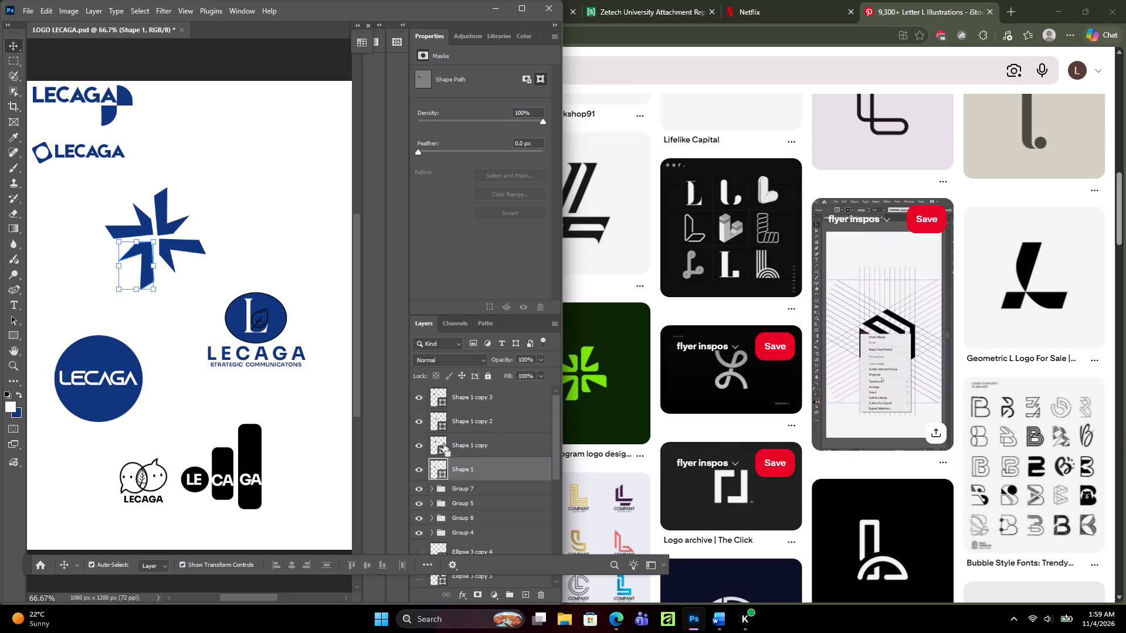
# Group Shape 1, Shape 1 copy, Shape 1 copy 2 and Shape 1 copy 3 into one layer group.
pyautogui.keyDown('ctrl'); pyautogui.click(476, 442); pyautogui.keyUp('ctrl')
pyautogui.keyDown('ctrl'); pyautogui.click(489, 421); pyautogui.keyUp('ctrl')
pyautogui.keyDown('ctrl'); pyautogui.click(513, 403); pyautogui.keyUp('ctrl')
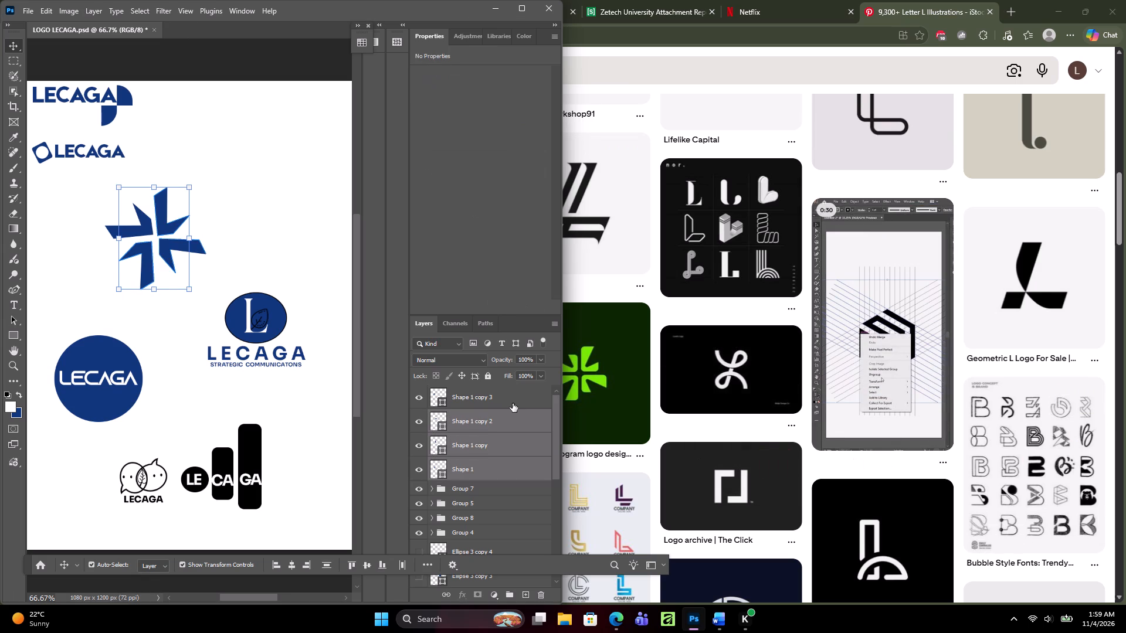
pyautogui.click(510, 595)
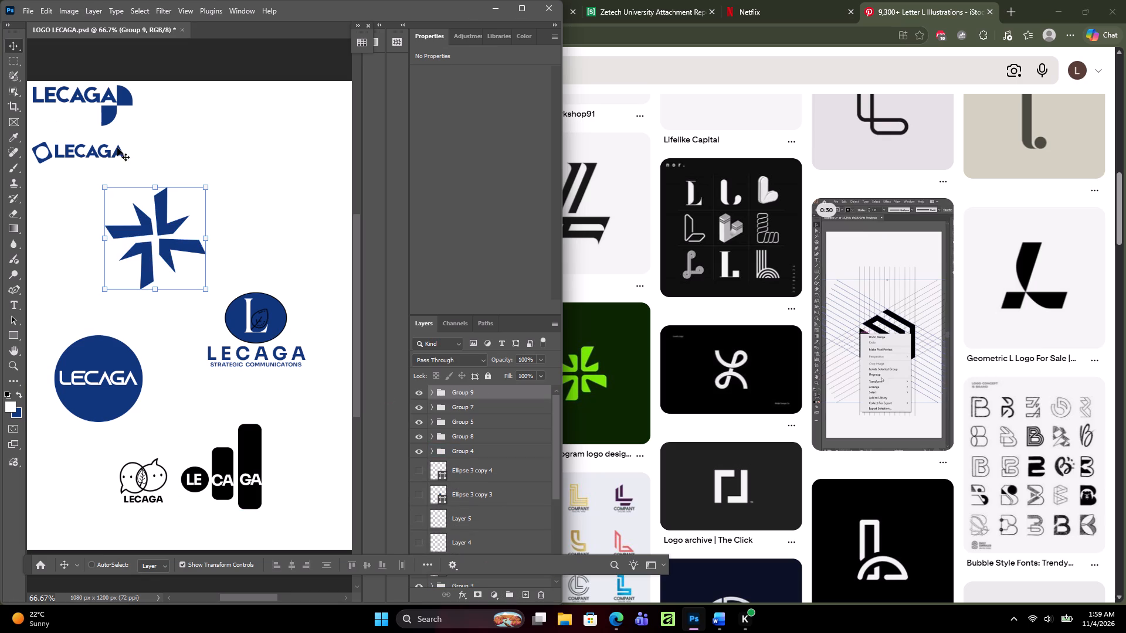
# Scale the pinwheel group down proportionally to about 40% of its size and apply the transform.
pyautogui.moveTo(205, 183); pyautogui.dragTo(151, 232)
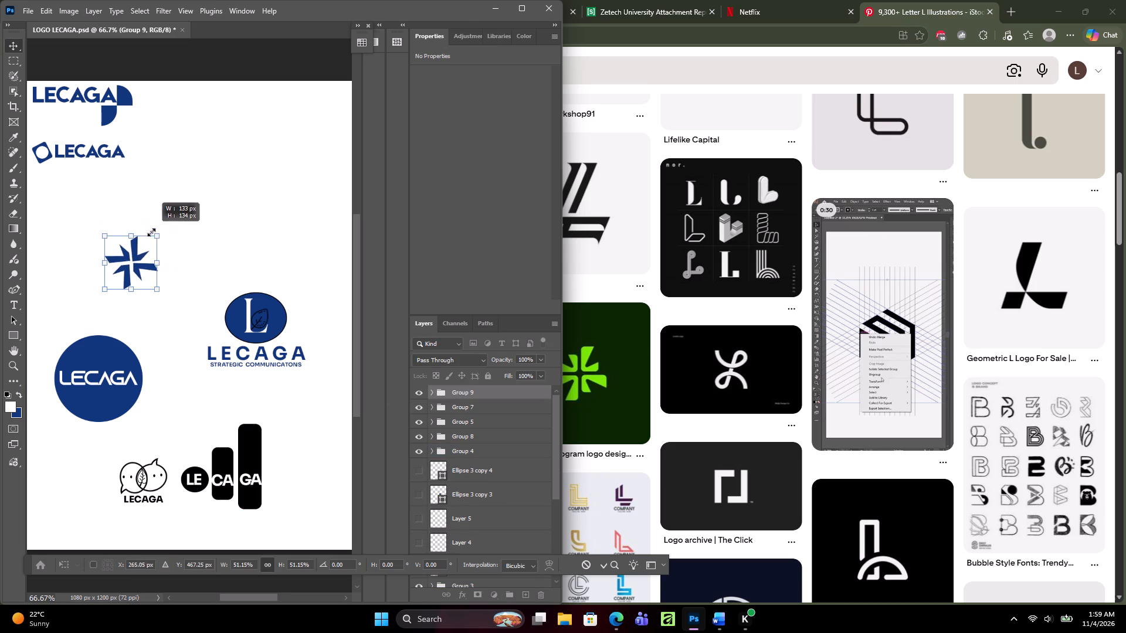
pyautogui.moveTo(151, 232); pyautogui.dragTo(147, 246)
pyautogui.click(187, 312)
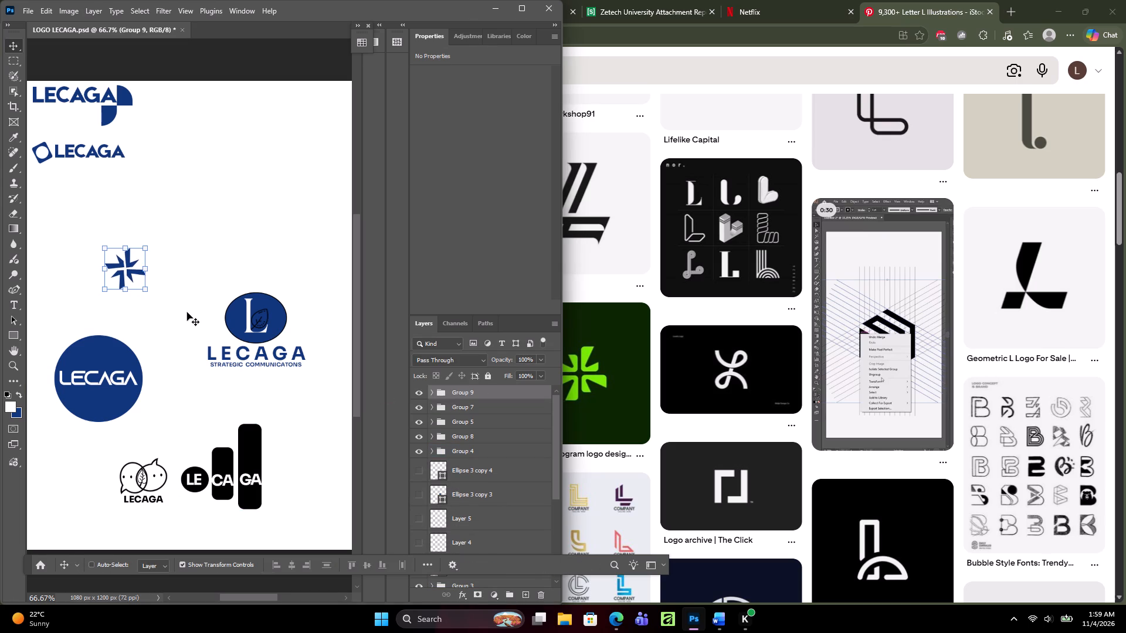
# Move the pinwheel group about 95 px right and 215 px up, just below the end of the second LECAGA wordmark.
pyautogui.moveTo(185, 297); pyautogui.dragTo(232, 215)
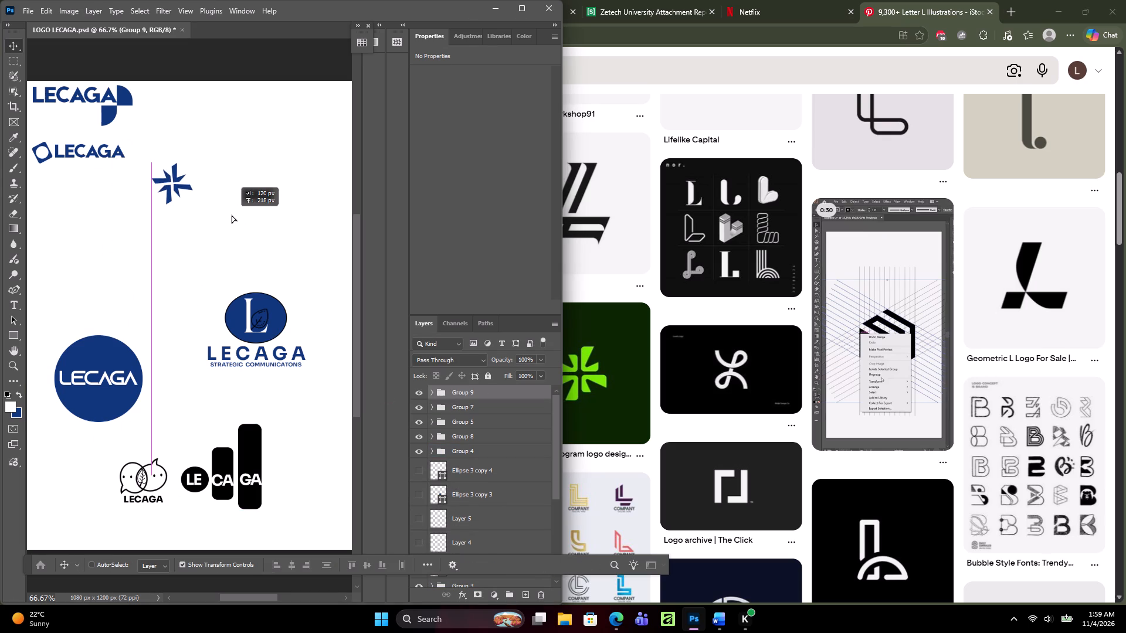
pyautogui.moveTo(232, 215); pyautogui.dragTo(222, 211)
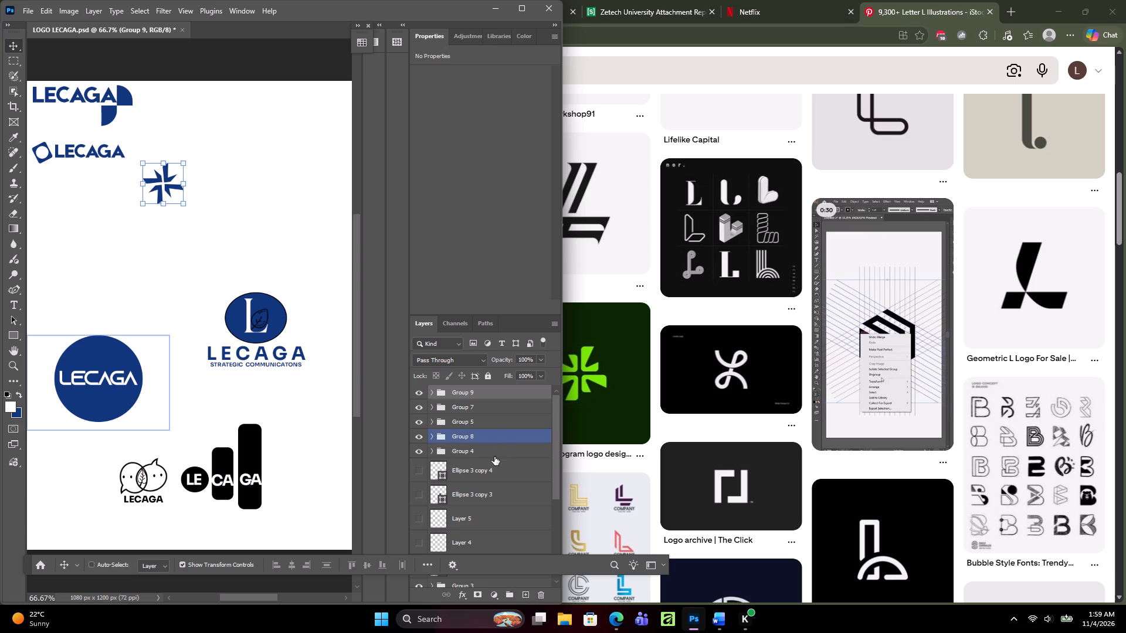
# Select the LECAGA text layer belonging to the oval Strategic Communications logo.
pyautogui.scroll(5, 494, 457)
pyautogui.scroll(-10, 494, 457)
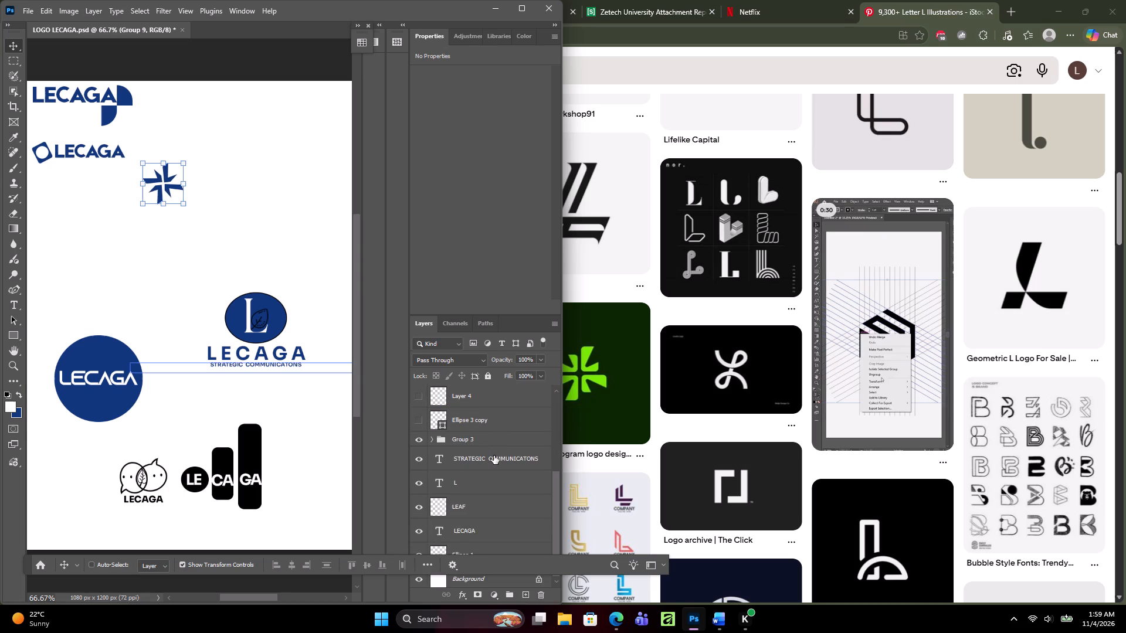
pyautogui.scroll(-4, 494, 455)
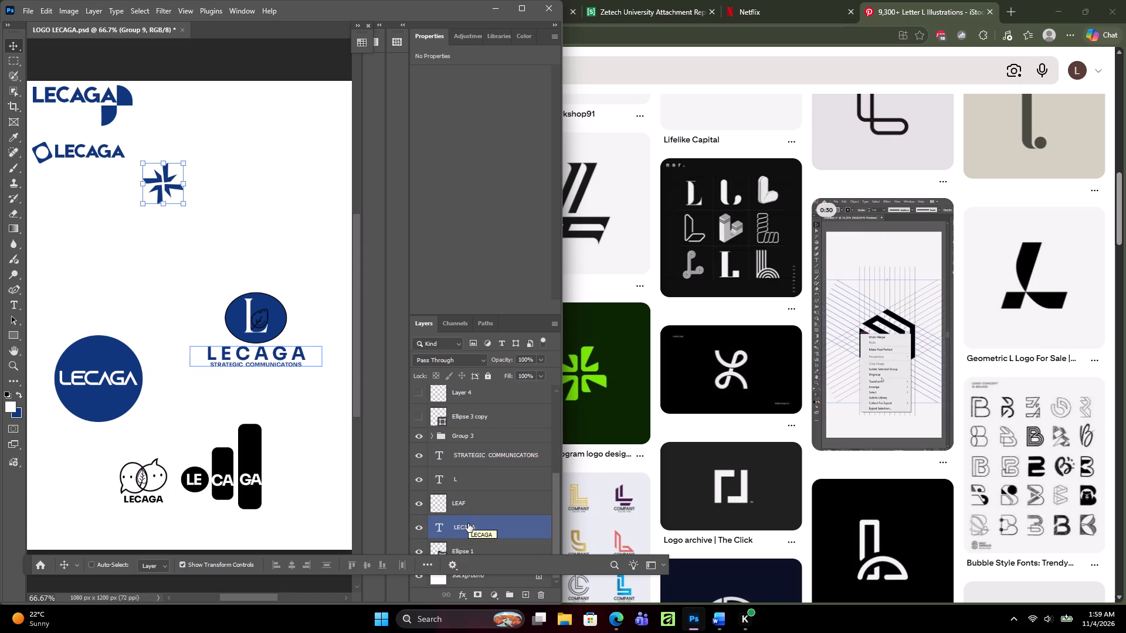
pyautogui.click(468, 523)
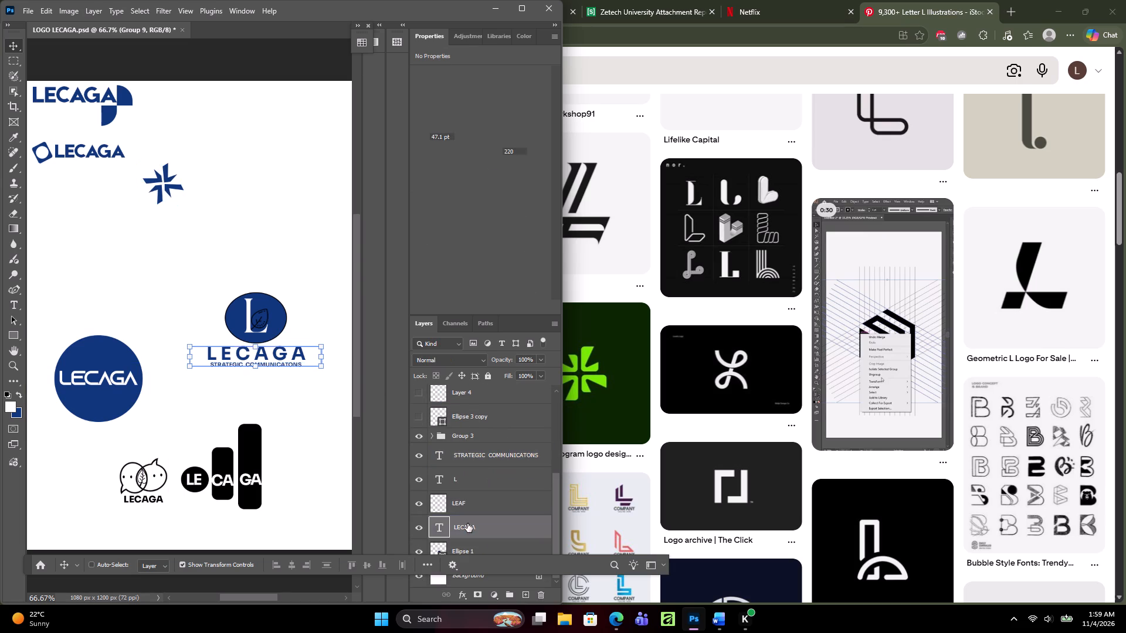
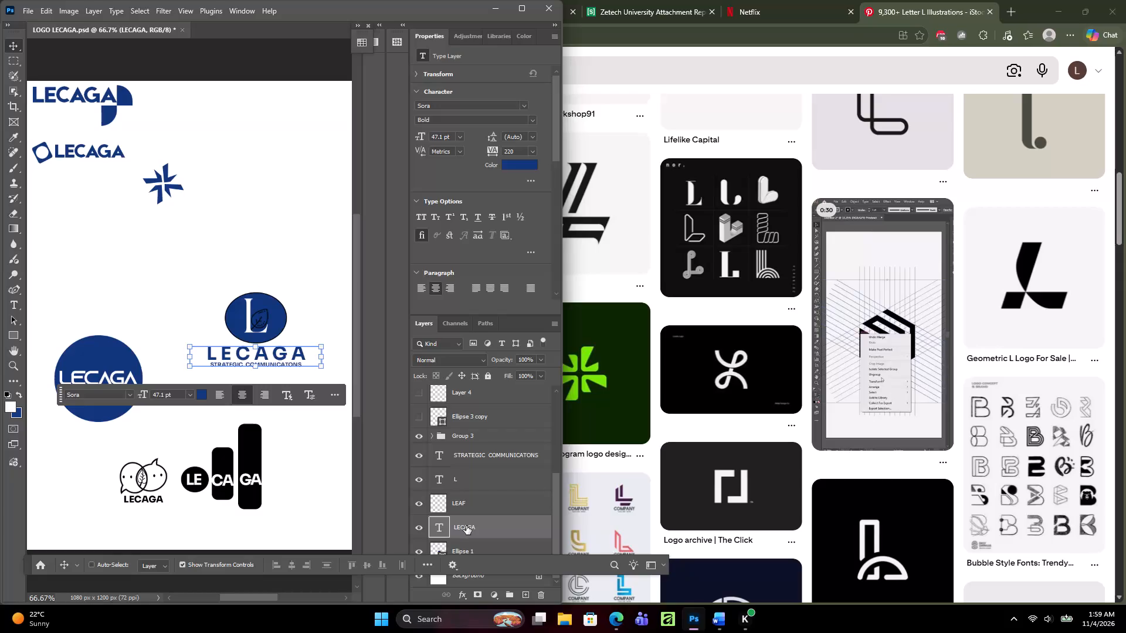
# Duplicate the selected LECAGA text layer and position the copy centred directly below the pinwheel icon.
pyautogui.hotkey('ctrl', 'j')
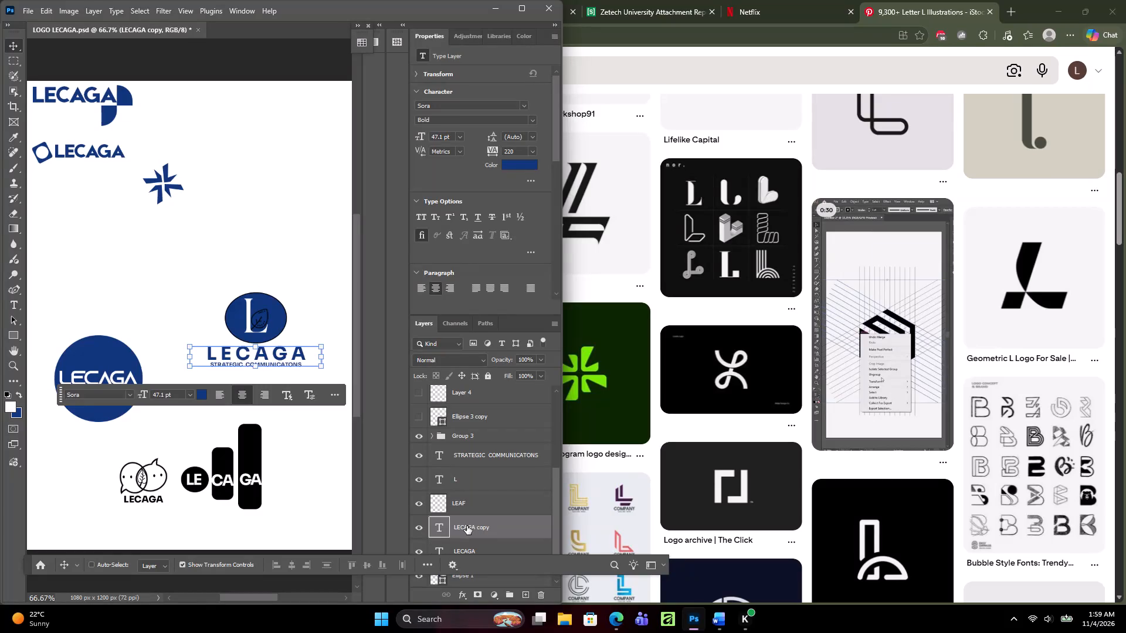
pyautogui.moveTo(280, 432); pyautogui.dragTo(249, 377)
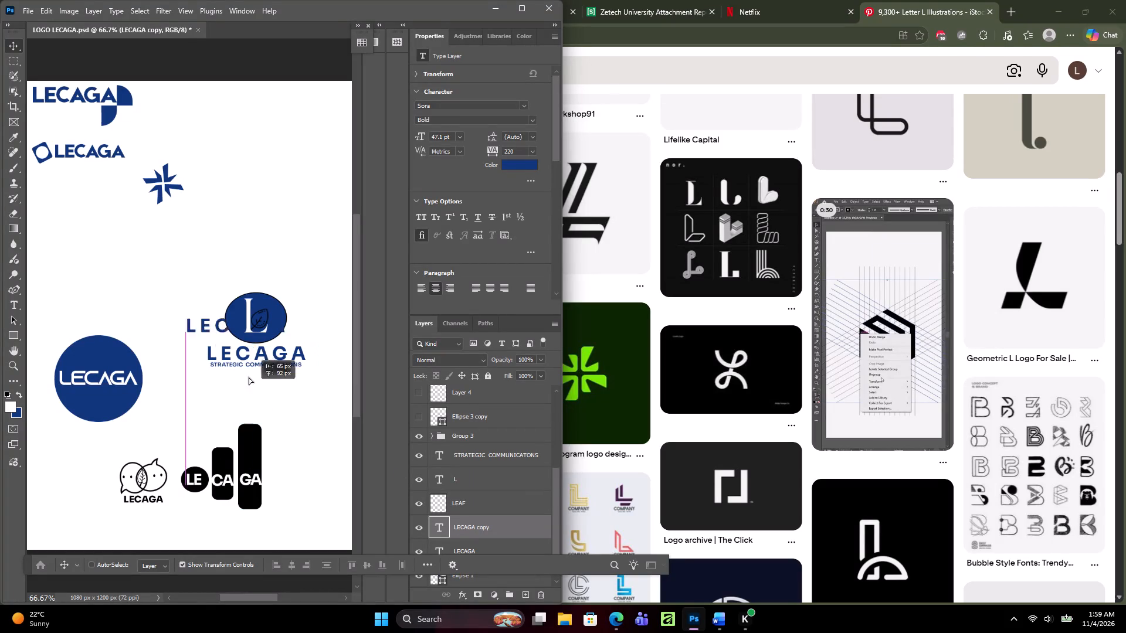
pyautogui.moveTo(249, 377); pyautogui.dragTo(194, 294)
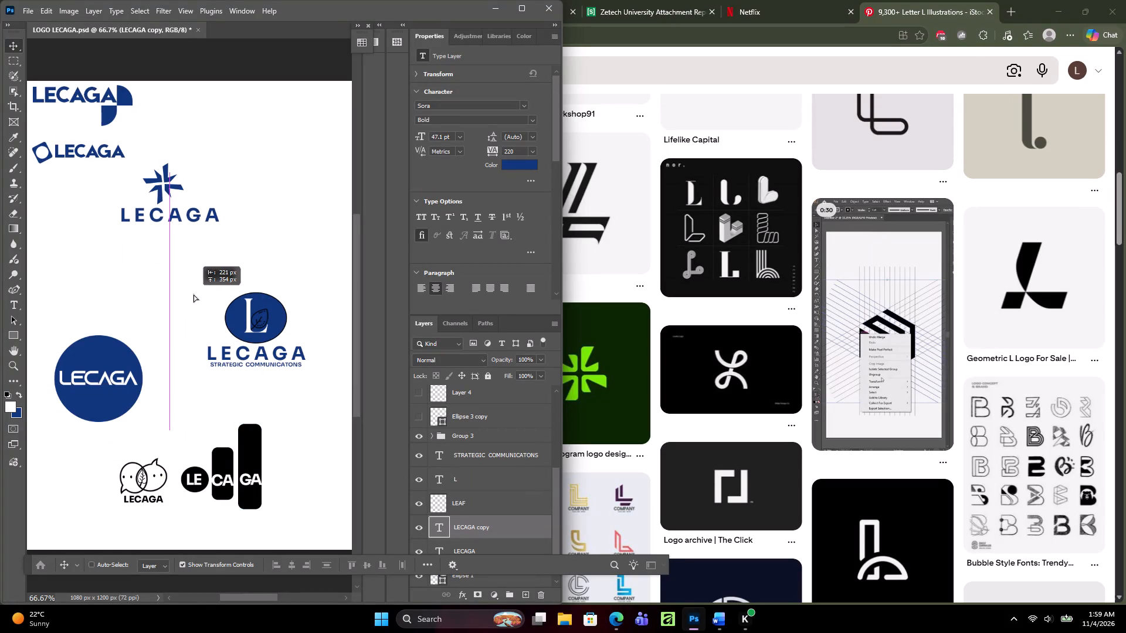
pyautogui.moveTo(194, 294); pyautogui.dragTo(189, 293)
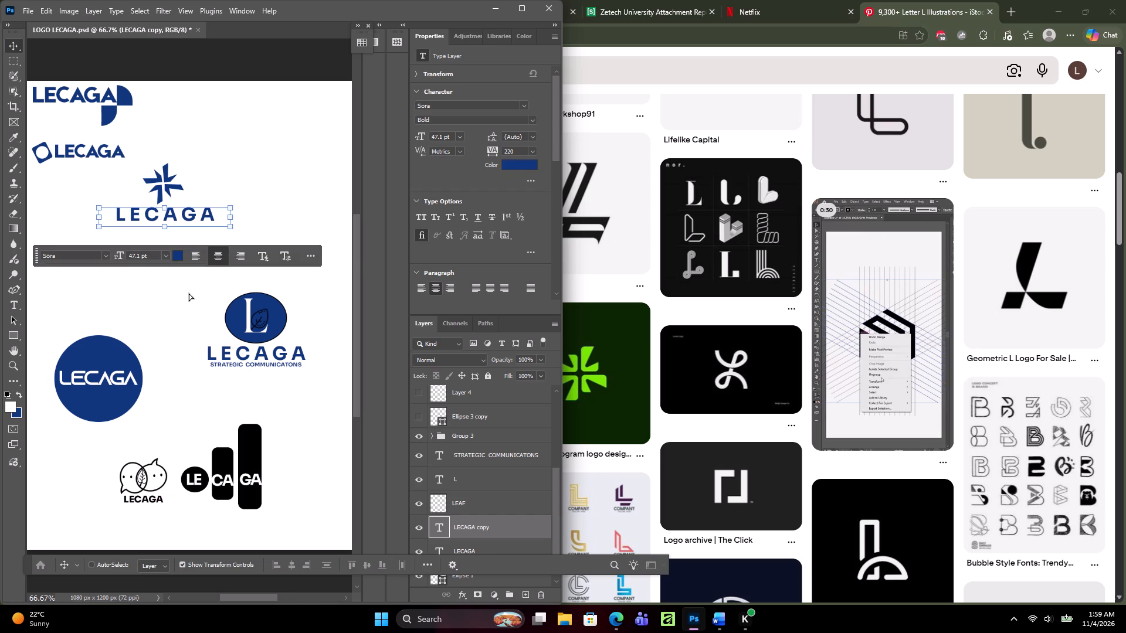
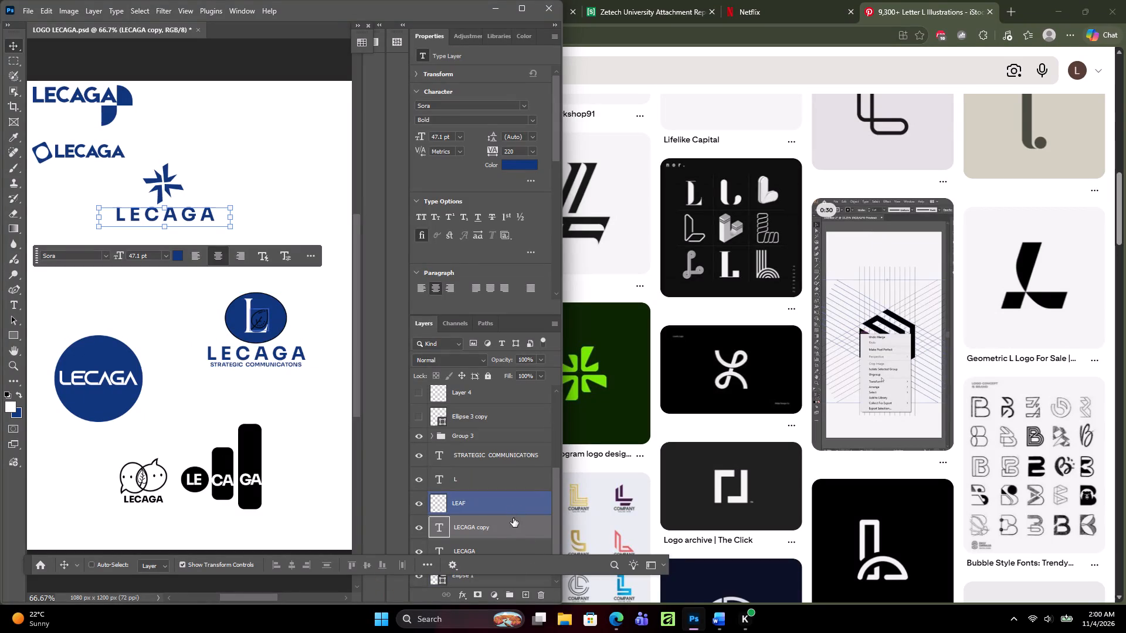
# Move the LECAGA copy text layer to the top of the layer stack and group it with the pinwheel icon's Group 9.
pyautogui.moveTo(506, 533); pyautogui.dragTo(489, 381)
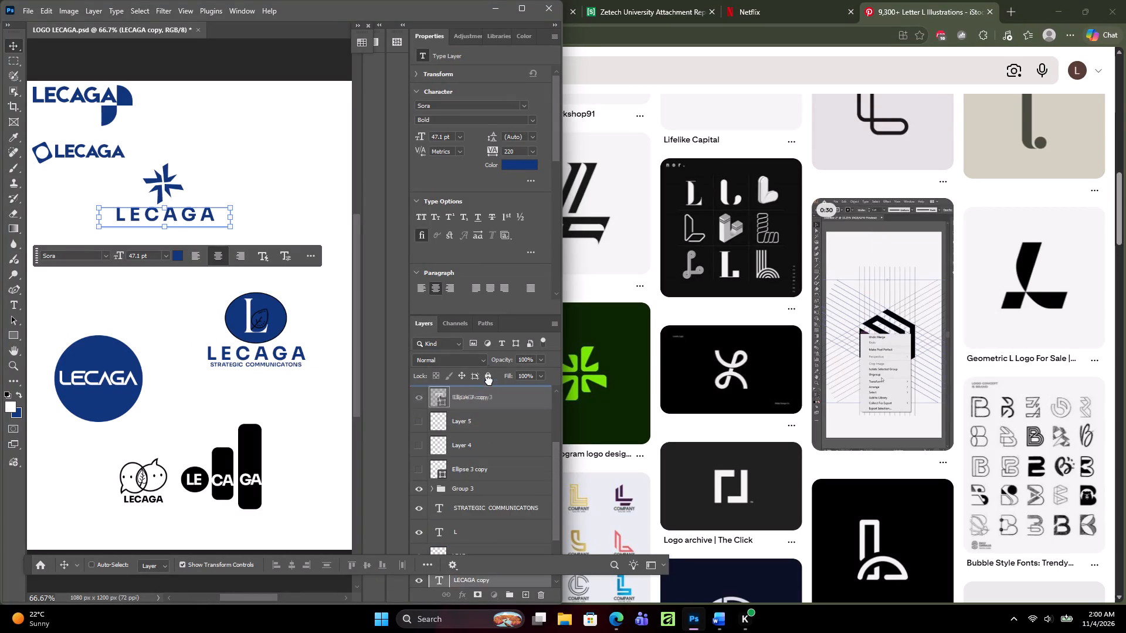
pyautogui.moveTo(489, 381); pyautogui.dragTo(497, 366)
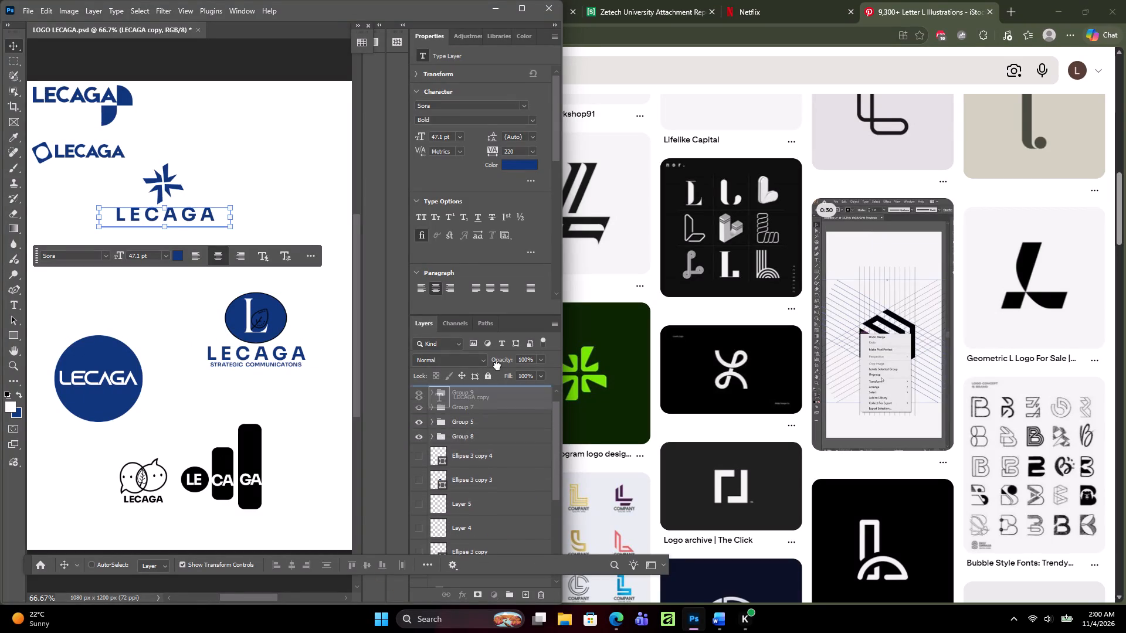
pyautogui.moveTo(497, 366); pyautogui.dragTo(493, 376)
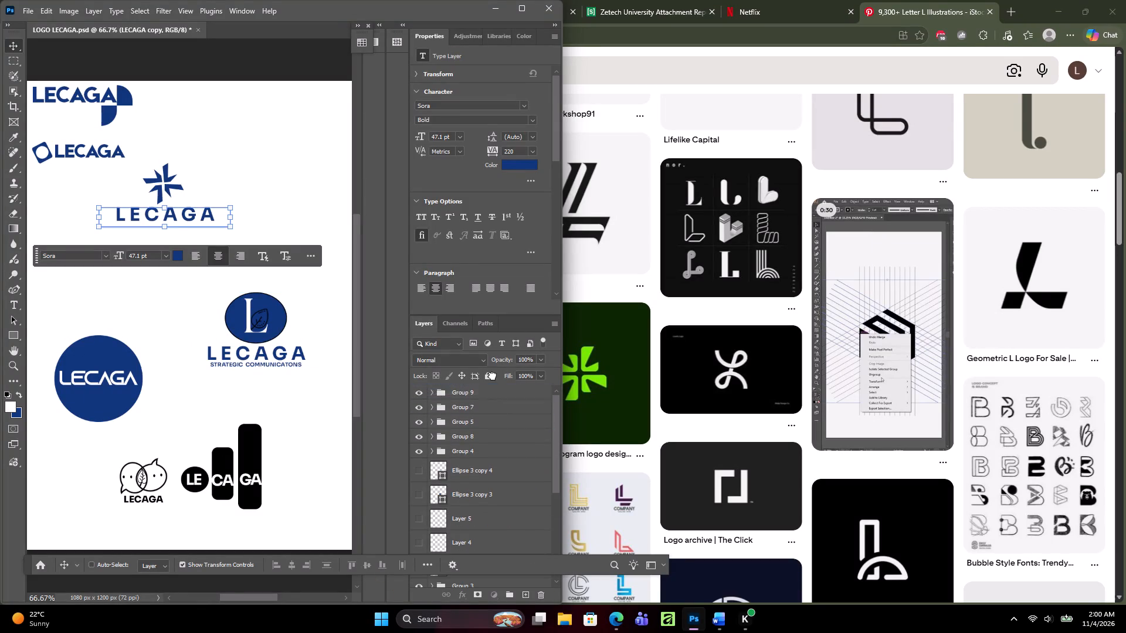
pyautogui.click(489, 414)
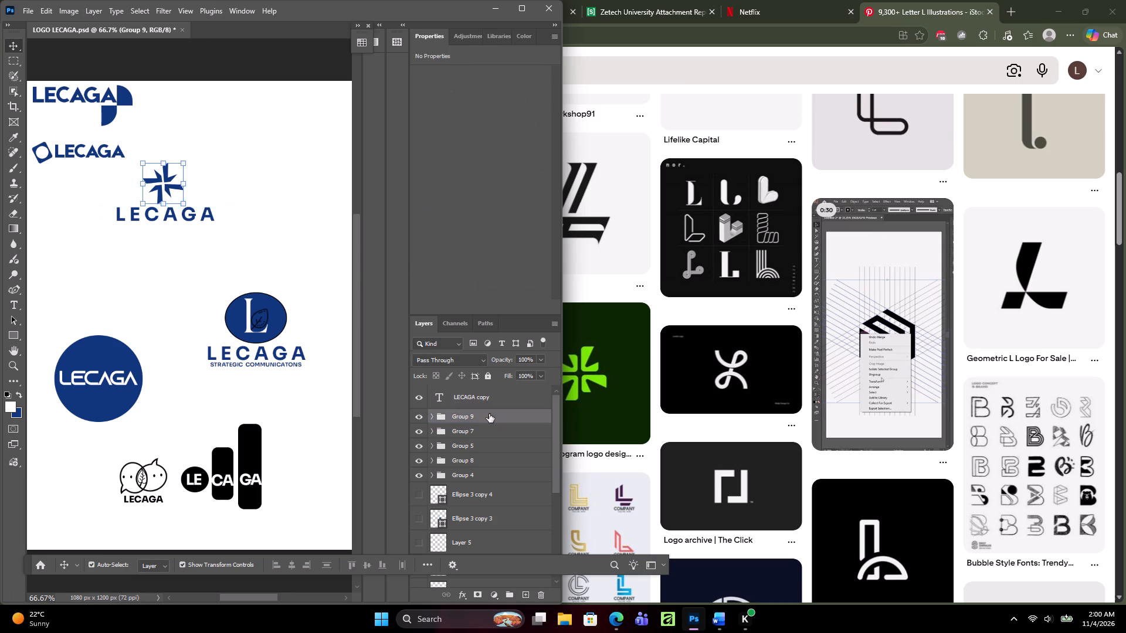
pyautogui.keyDown('ctrl'); pyautogui.click(501, 394); pyautogui.keyUp('ctrl')
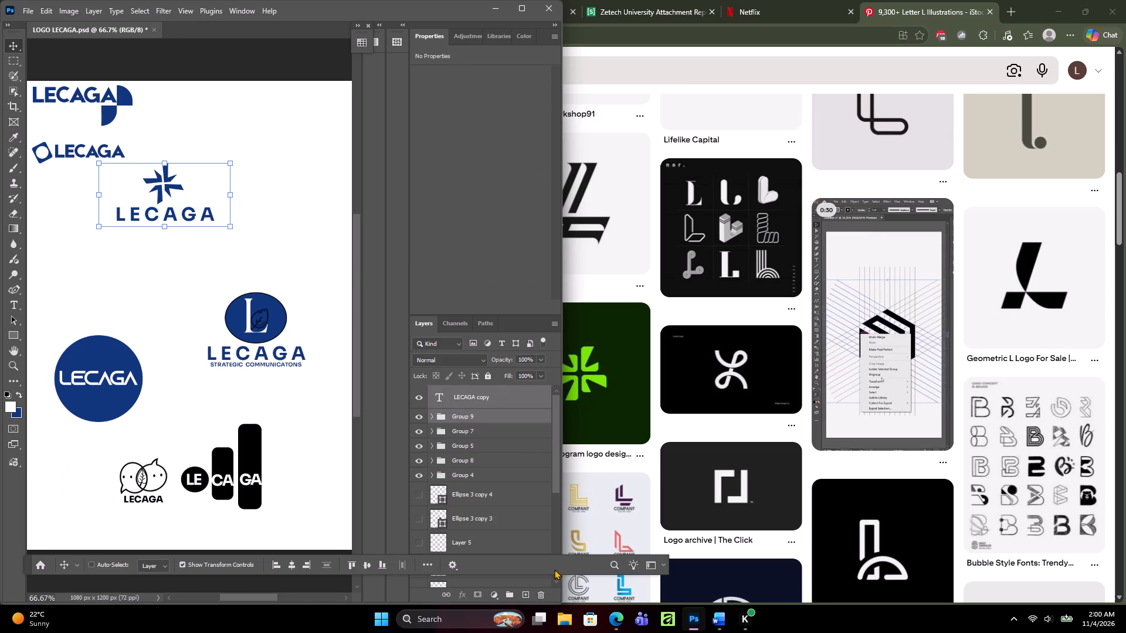
pyautogui.click(515, 599)
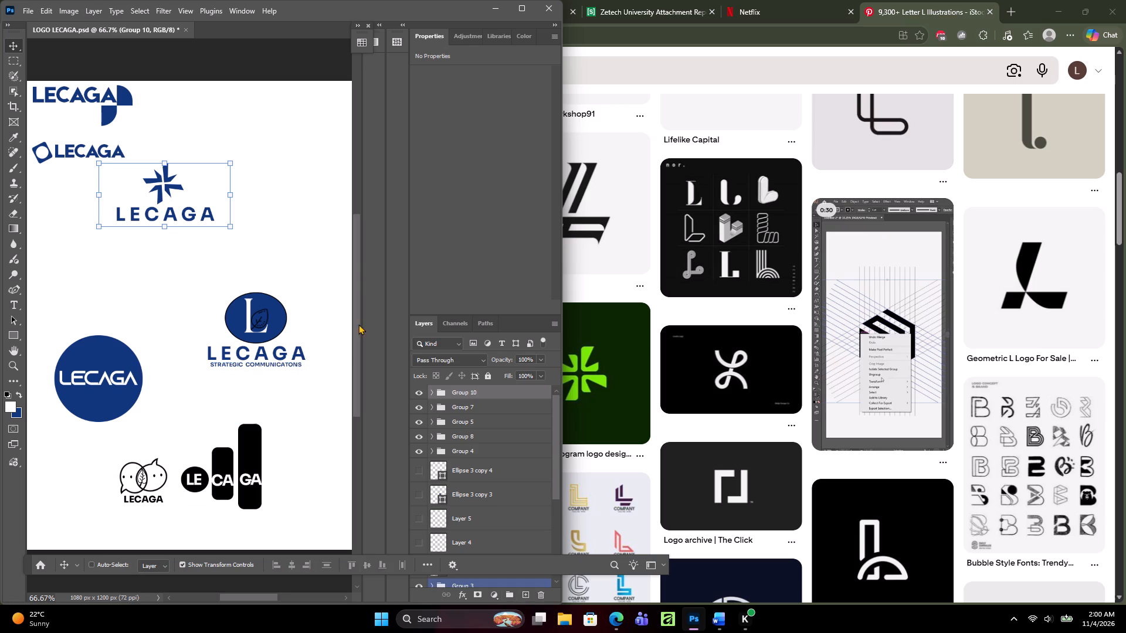
# Scale down the pinwheel LECAGA logo group proportionally and place it directly beneath the second LECAGA logo near the canvas's left edge.
pyautogui.moveTo(229, 162); pyautogui.dragTo(201, 182)
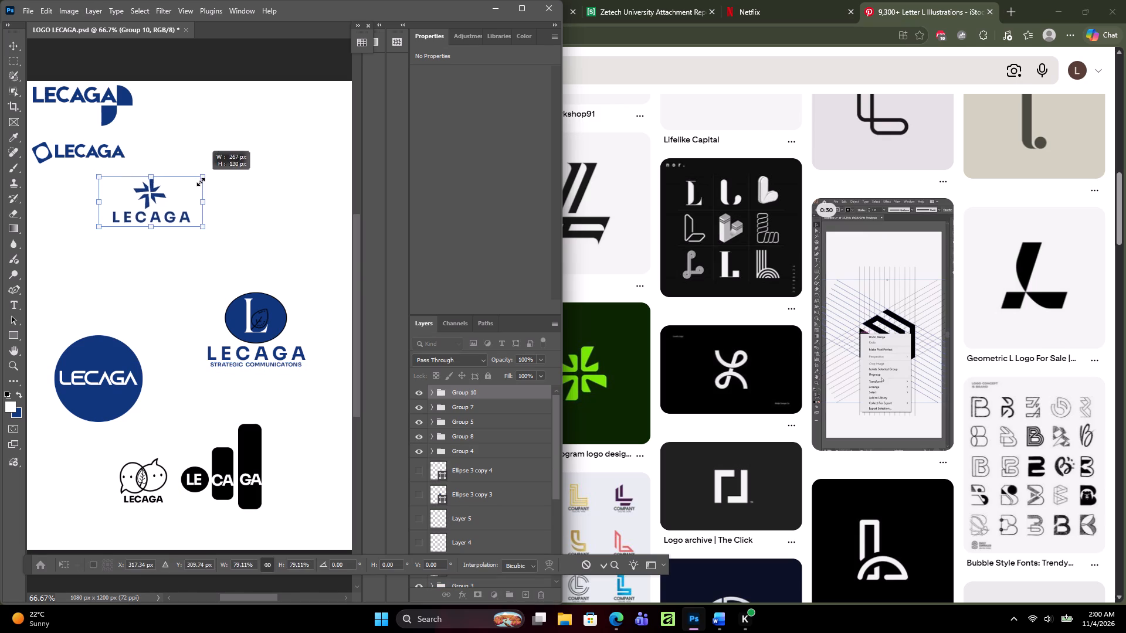
pyautogui.moveTo(201, 182); pyautogui.dragTo(181, 197)
pyautogui.click(192, 253)
pyautogui.moveTo(247, 245); pyautogui.dragTo(234, 243)
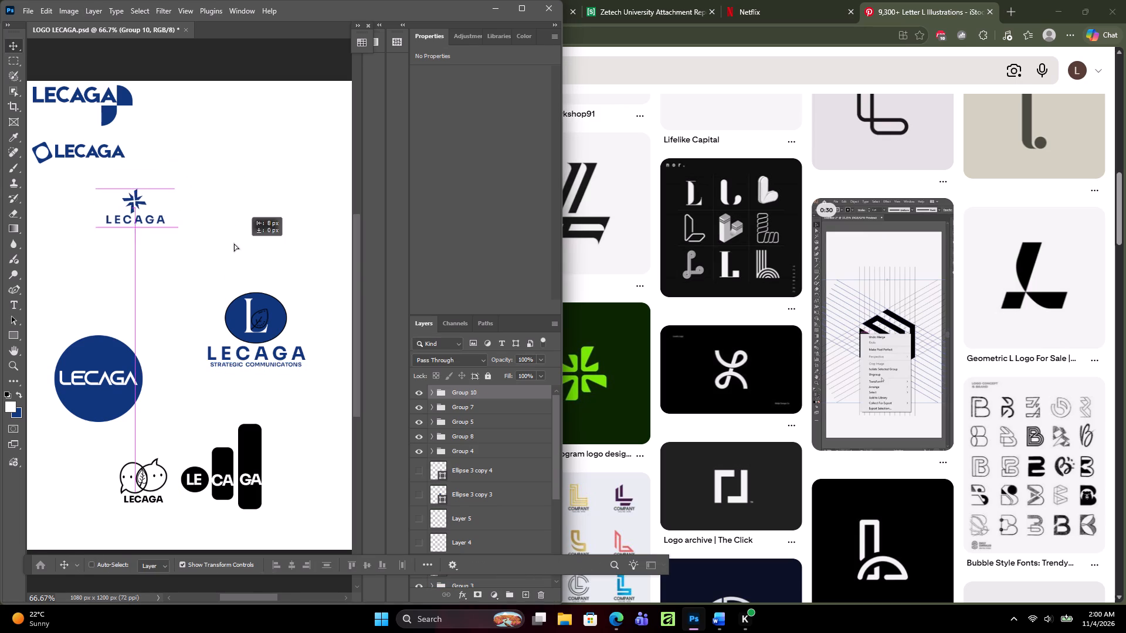
pyautogui.moveTo(234, 243); pyautogui.dragTo(175, 228)
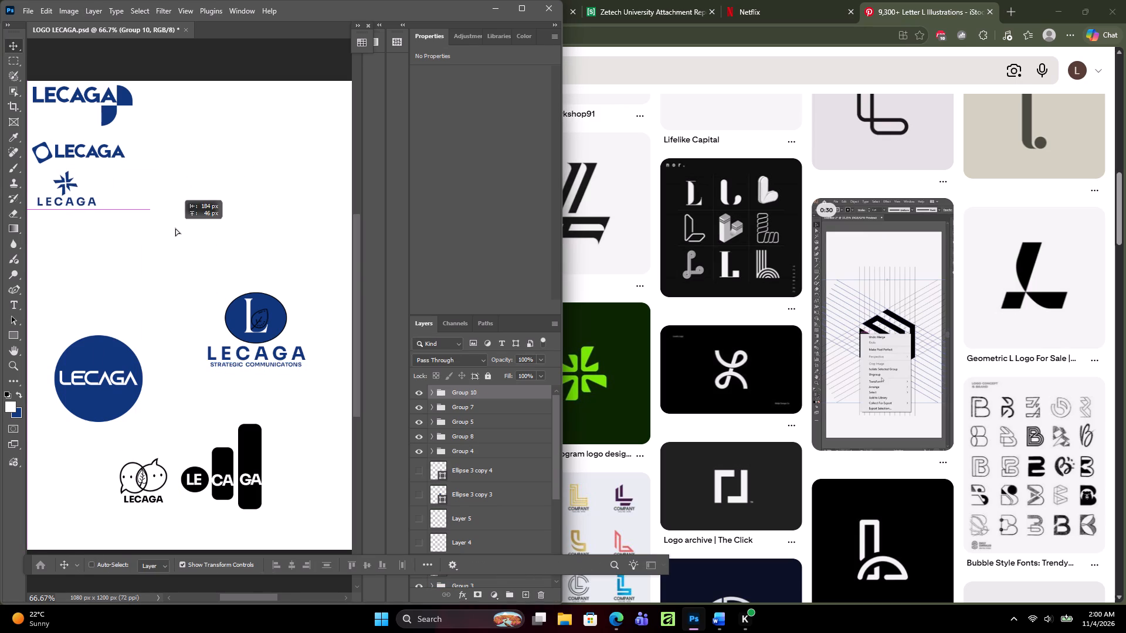
pyautogui.moveTo(175, 228); pyautogui.dragTo(176, 224)
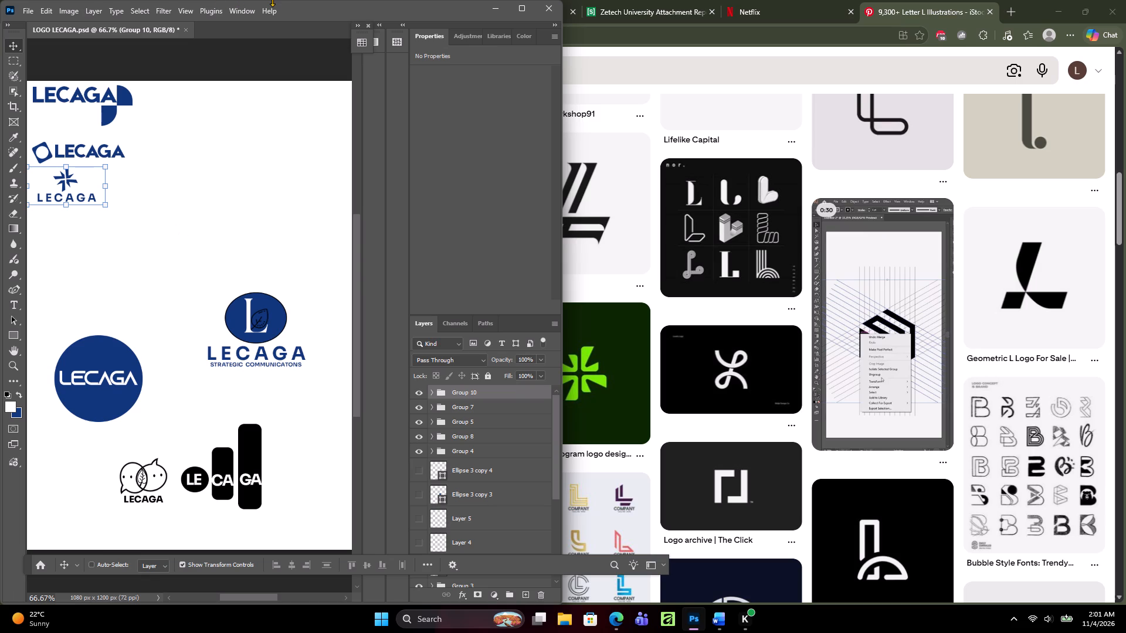
# Switch to Pinterest in Edge, browse the letter L logo ideas and open the Modern Logo Design pin of a rounded two-part L.
pyautogui.scroll(-3, 724, 437)
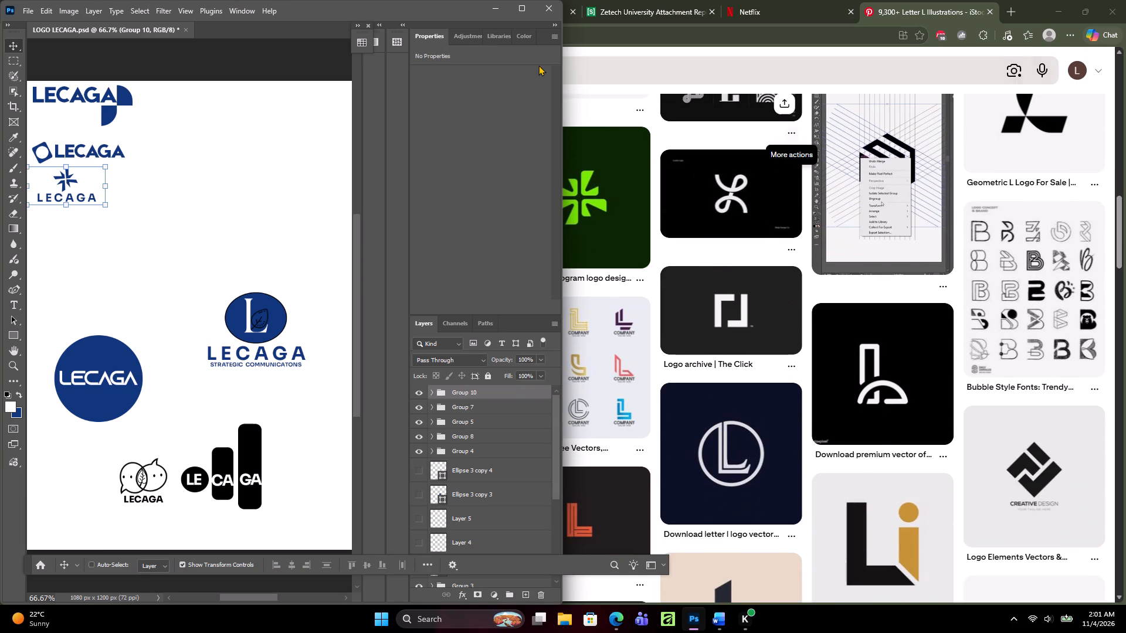
pyautogui.click(491, 7)
pyautogui.scroll(-7, 601, 373)
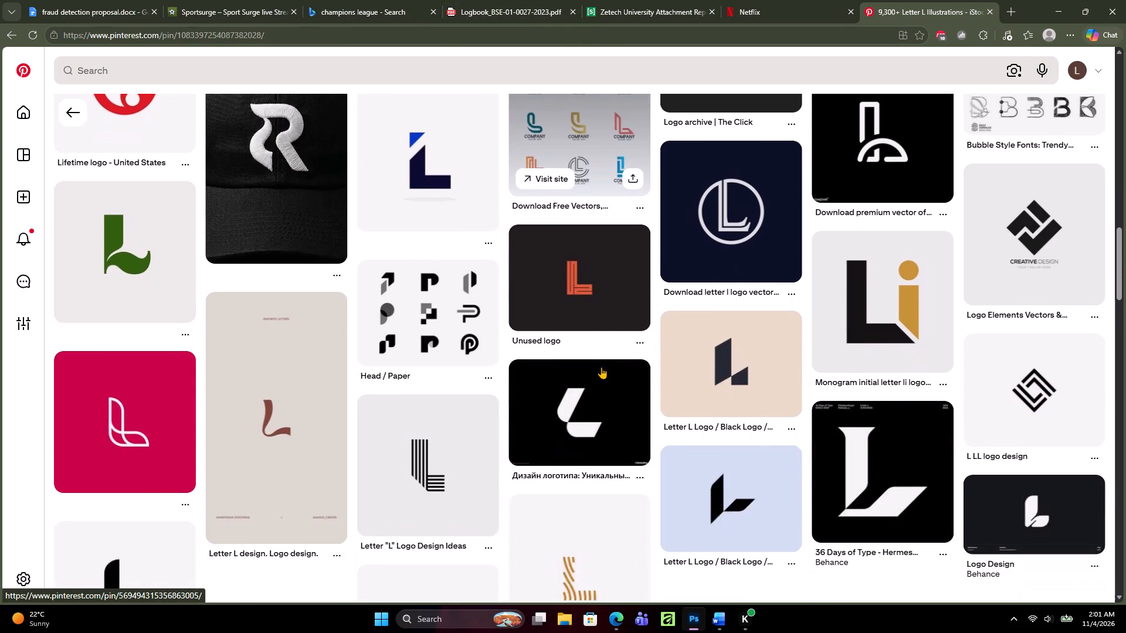
pyautogui.scroll(-4, 601, 367)
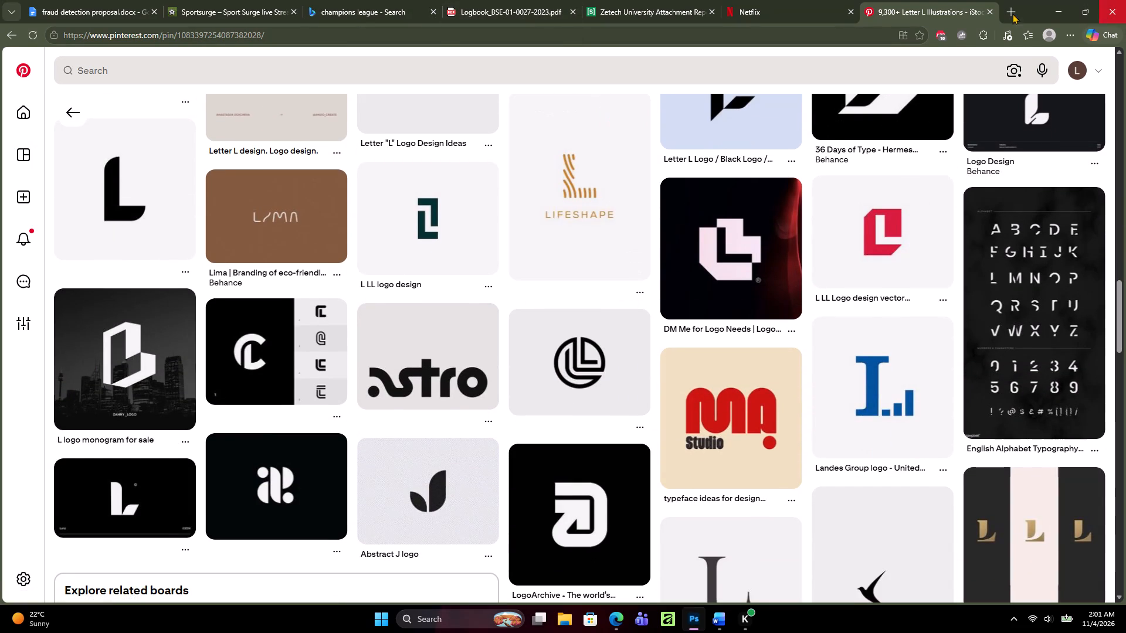
pyautogui.scroll(-13, 379, 295)
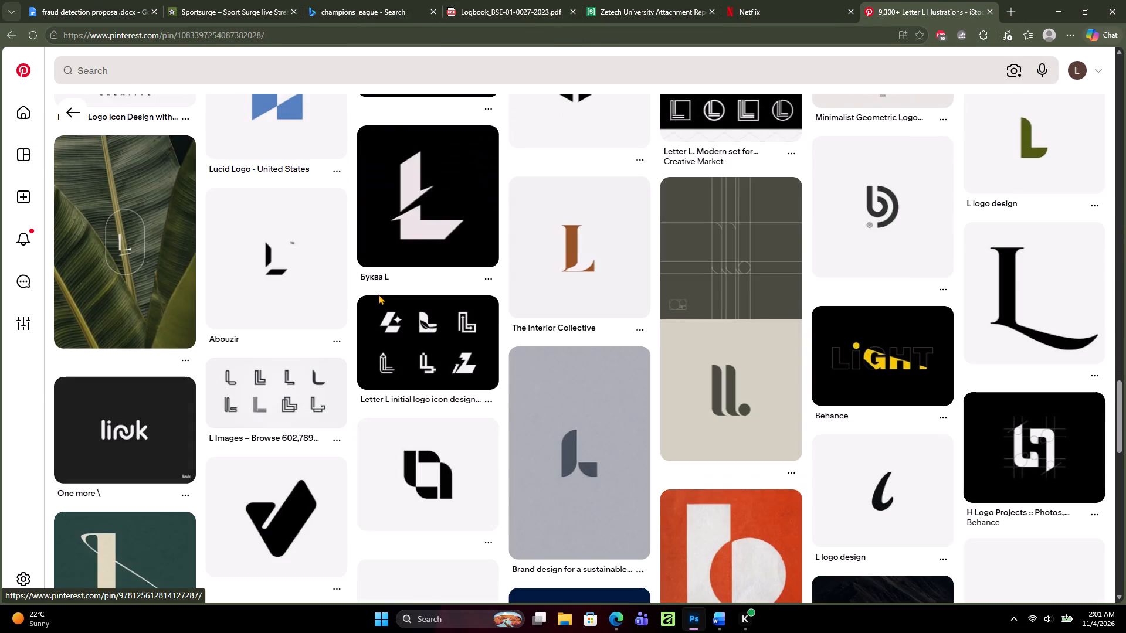
pyautogui.scroll(-6, 378, 294)
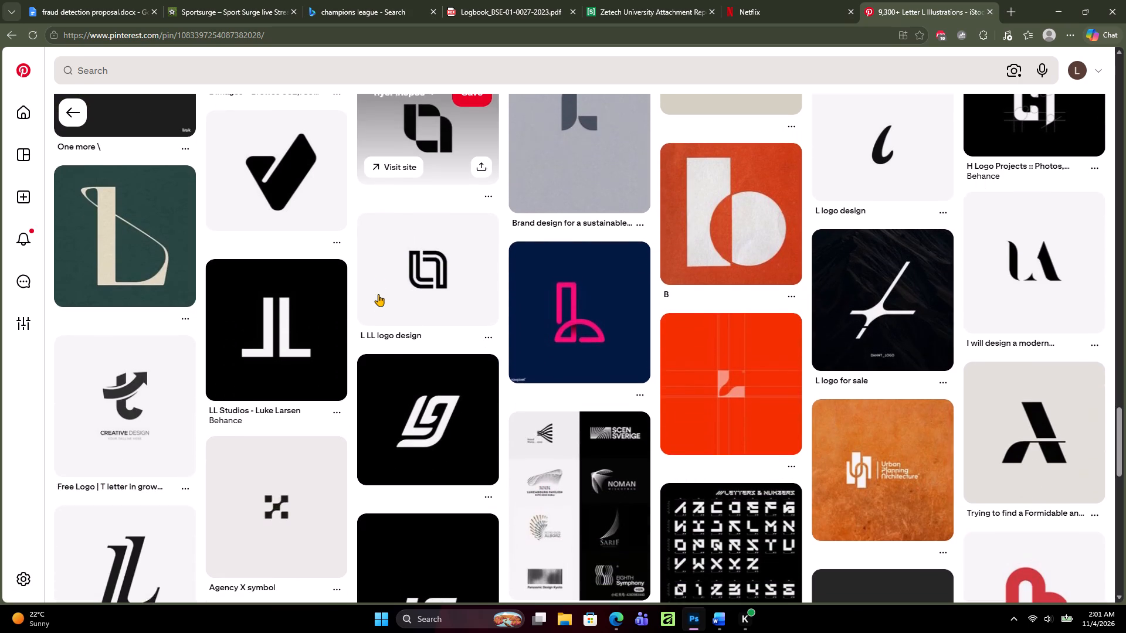
pyautogui.scroll(-2, 378, 294)
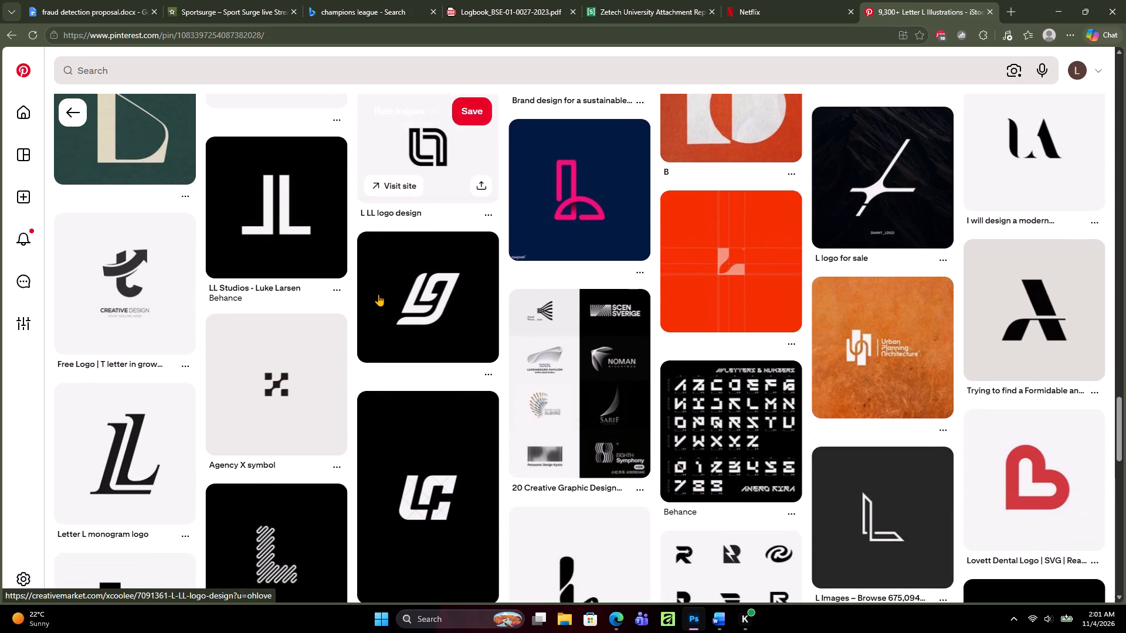
pyautogui.scroll(-5, 378, 294)
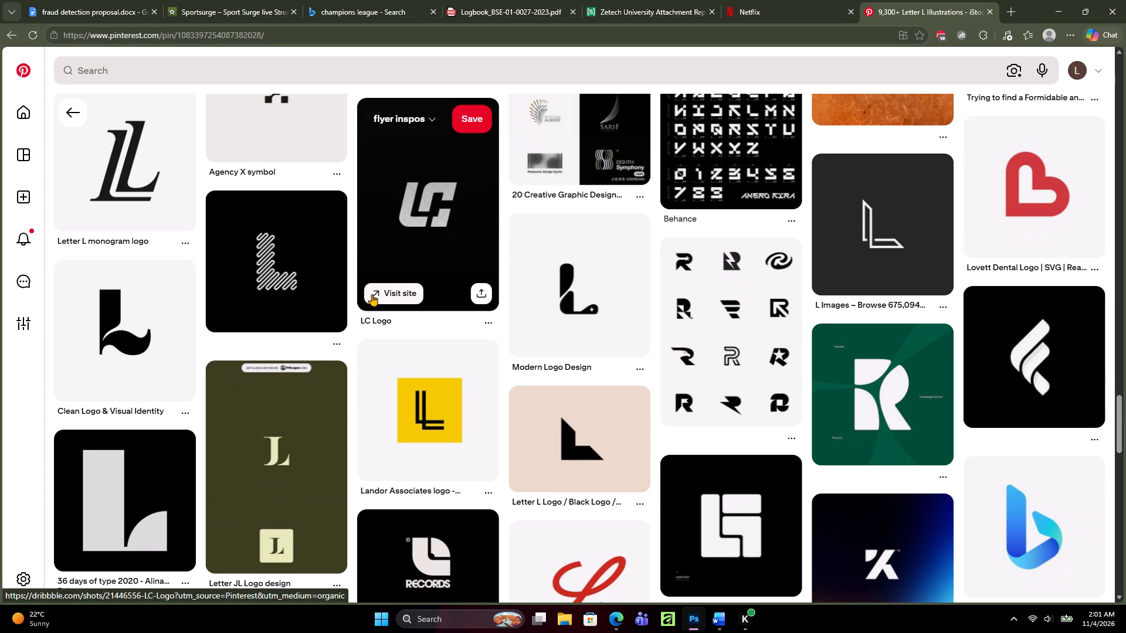
pyautogui.scroll(2, 371, 294)
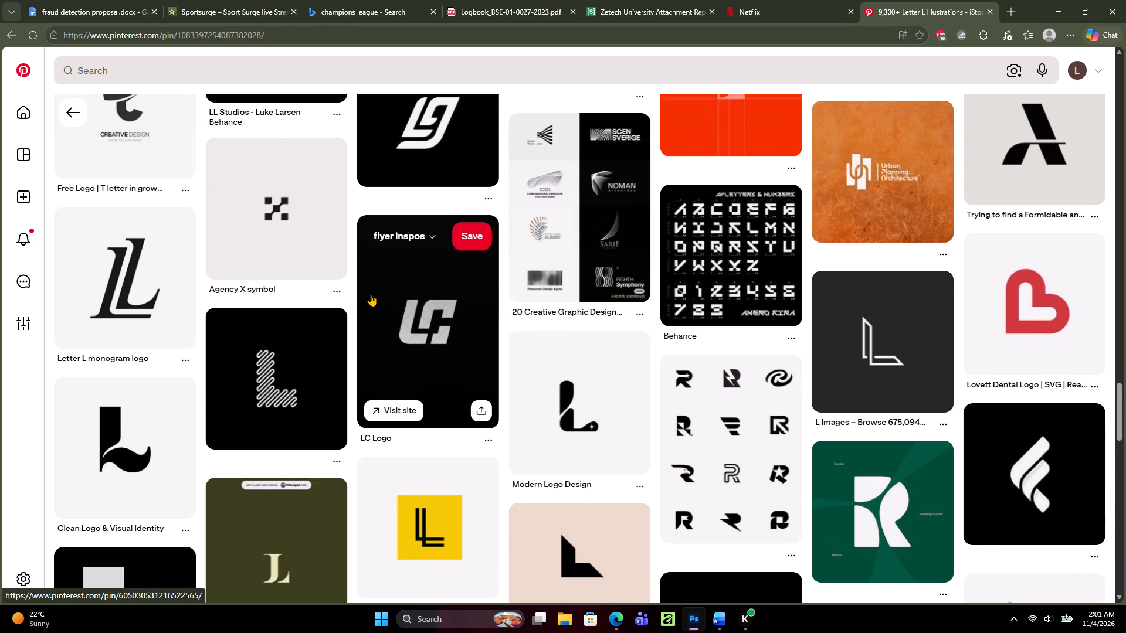
pyautogui.click(623, 400)
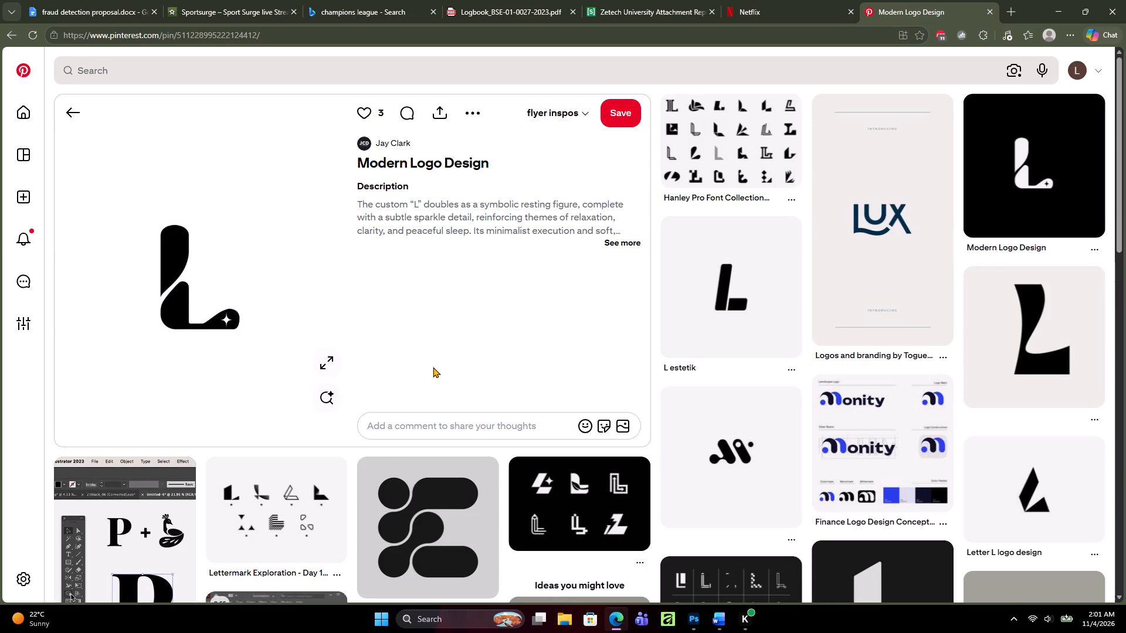
# Examine the Modern Logo Design pin and browse its related logo ideas for further L logo references.
pyautogui.scroll(-3, 433, 367)
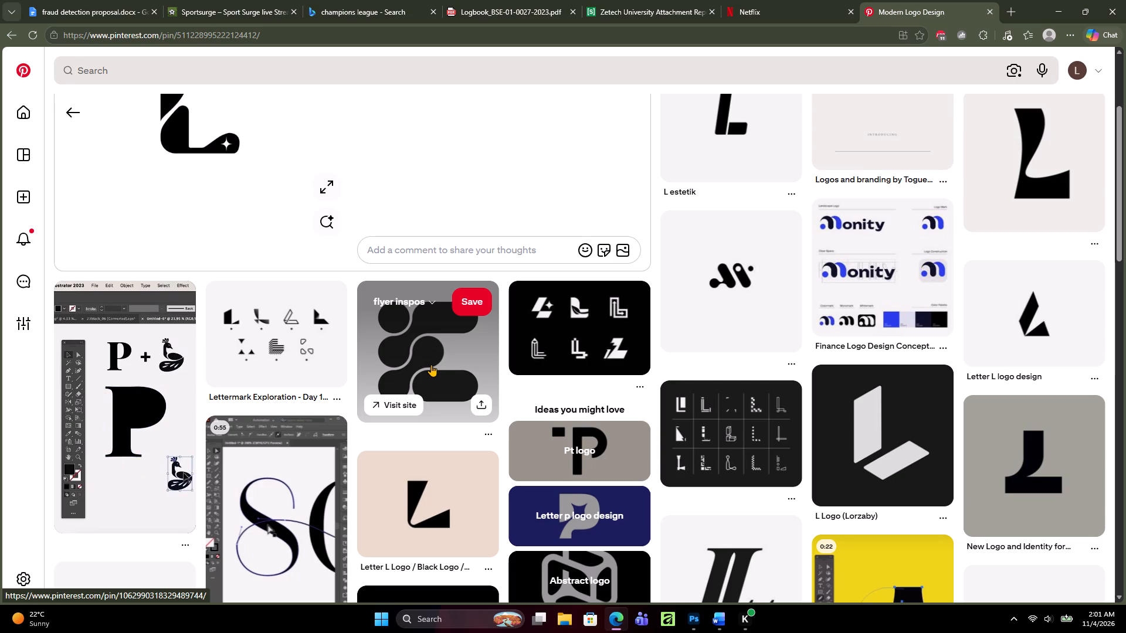
pyautogui.scroll(3, 471, 553)
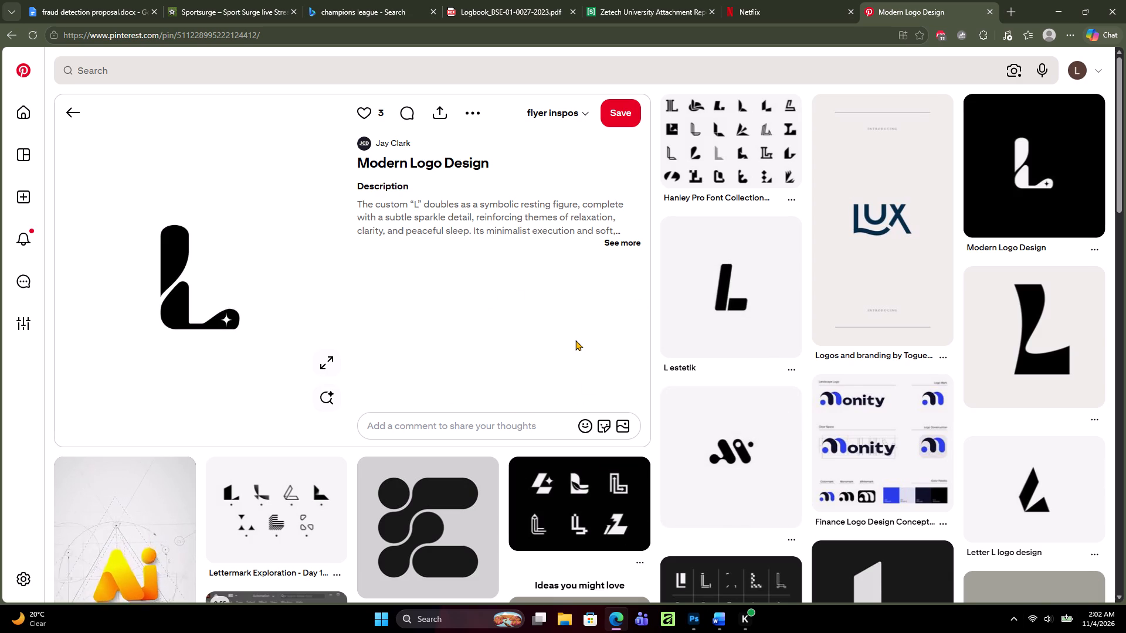
pyautogui.scroll(-14, 575, 338)
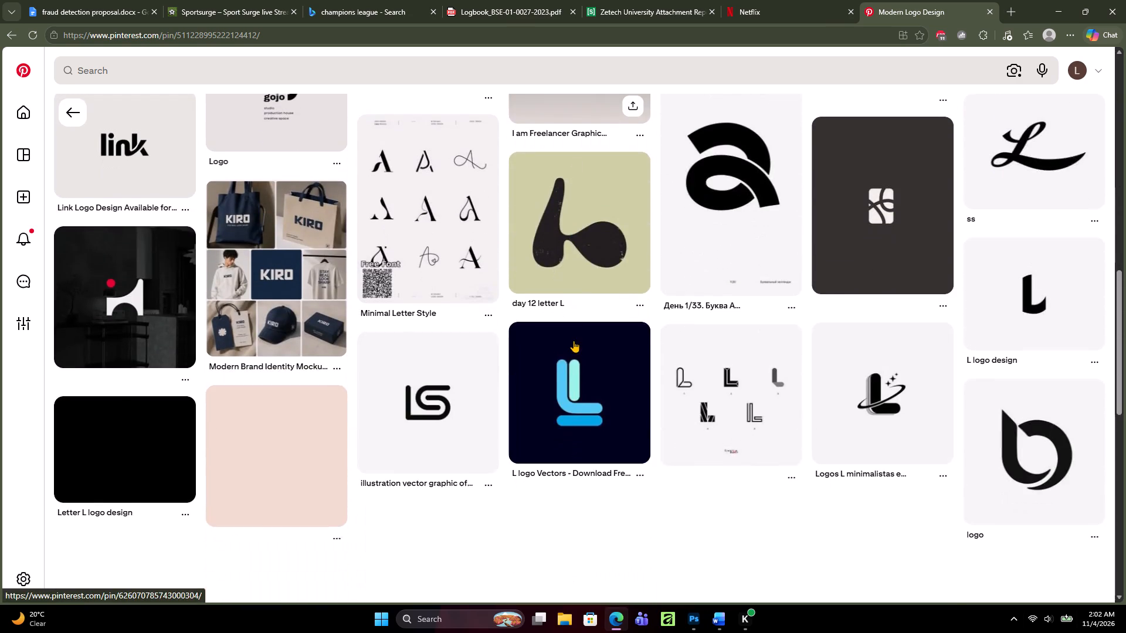
pyautogui.scroll(-9, 574, 341)
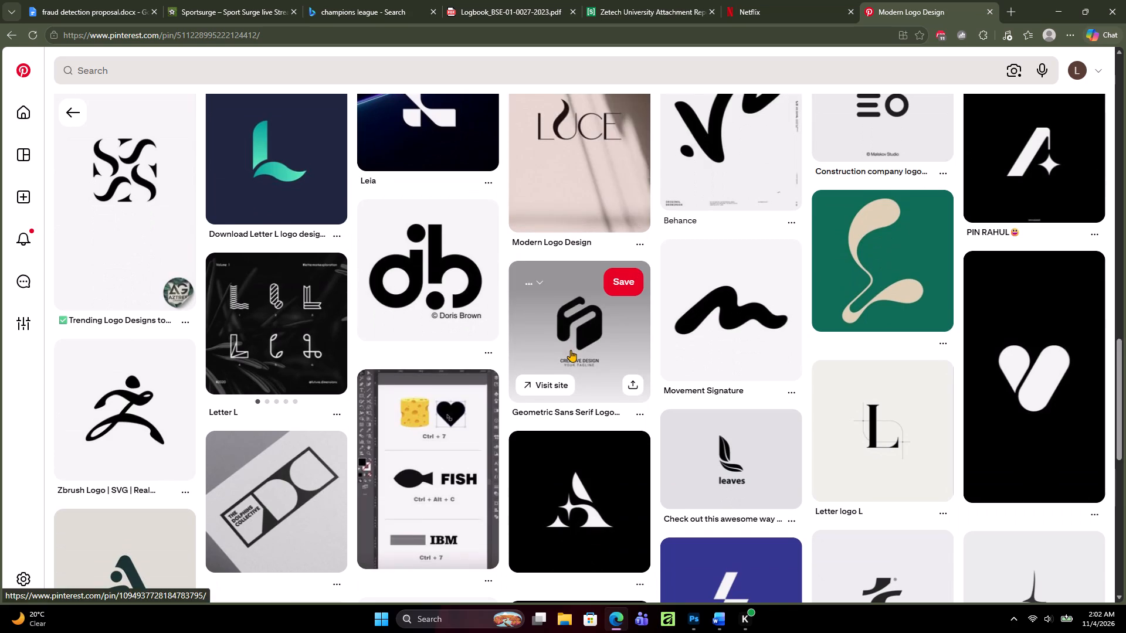
pyautogui.scroll(-4, 571, 350)
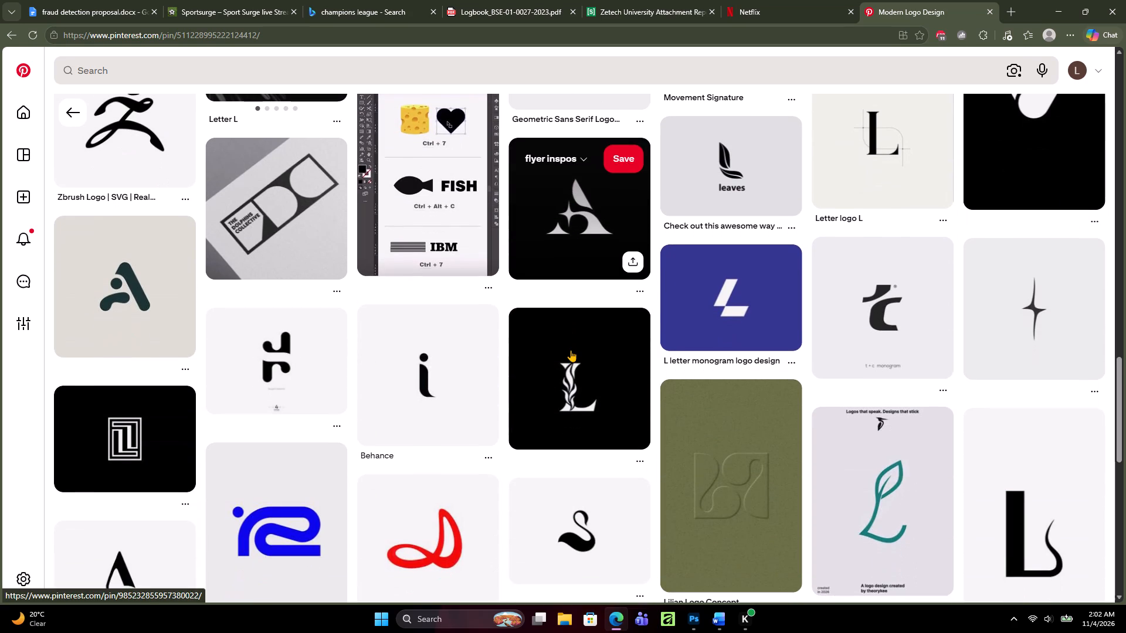
pyautogui.scroll(-3, 571, 350)
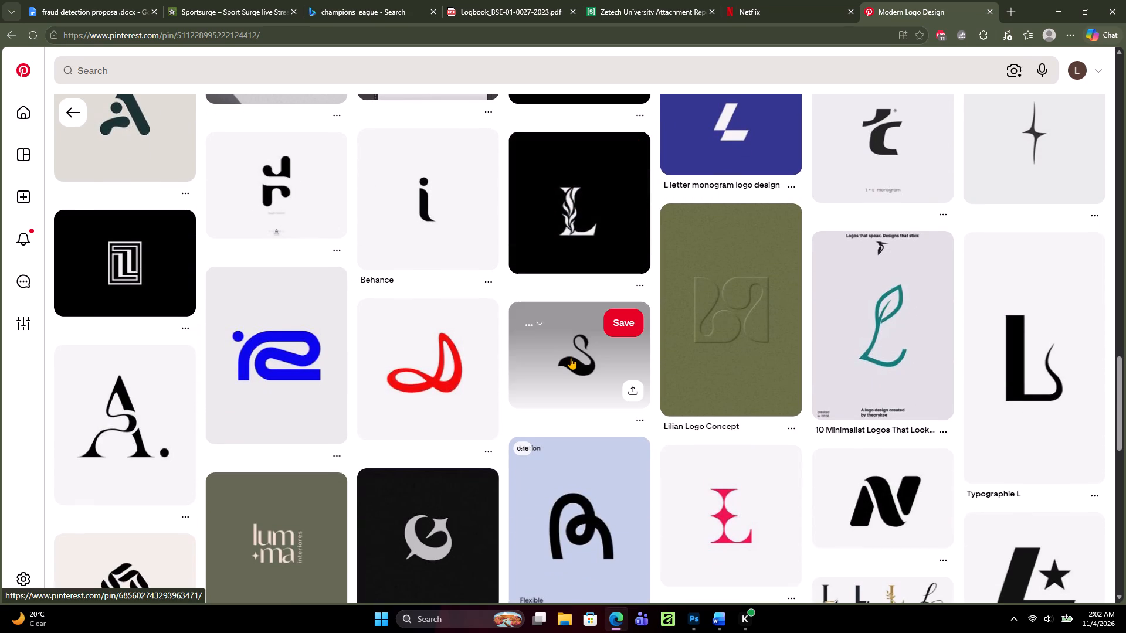
pyautogui.scroll(13, 571, 358)
pyautogui.scroll(18, 464, 360)
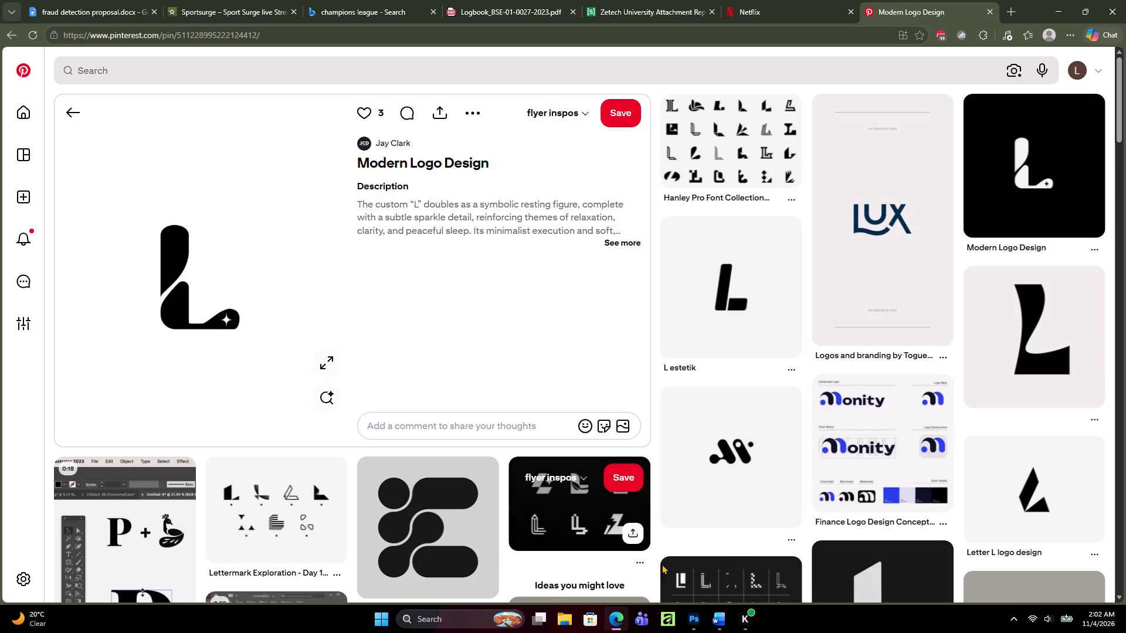
# Back in Photoshop, draw a blue-filled vertical rectangle about 44 by 102 px in the empty upper-right area of the canvas.
pyautogui.click(698, 625)
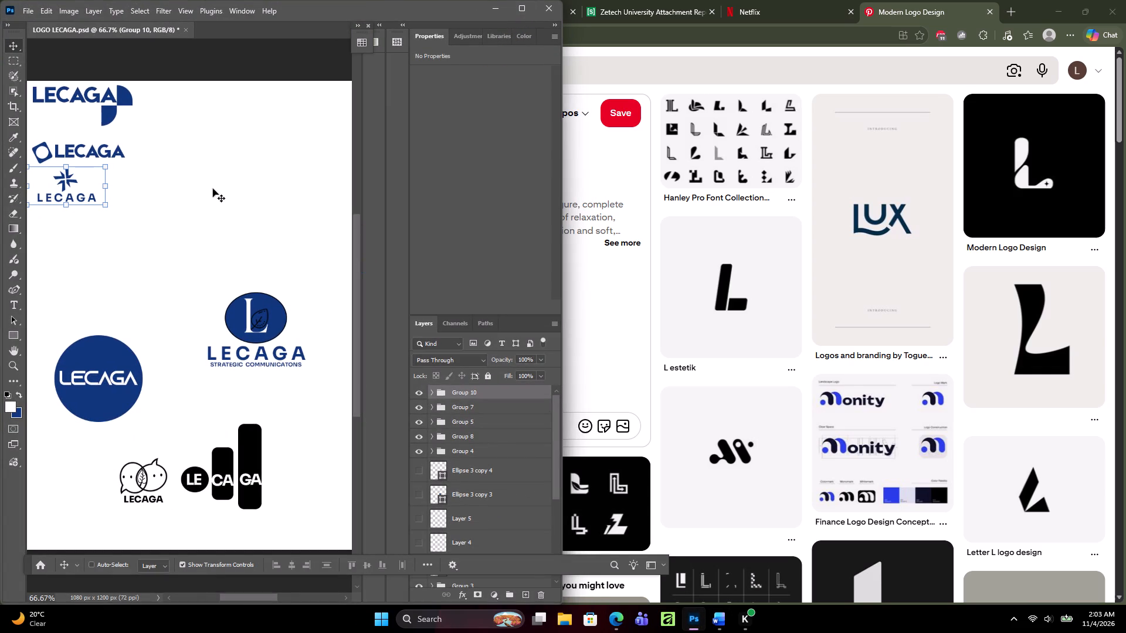
pyautogui.click(16, 340)
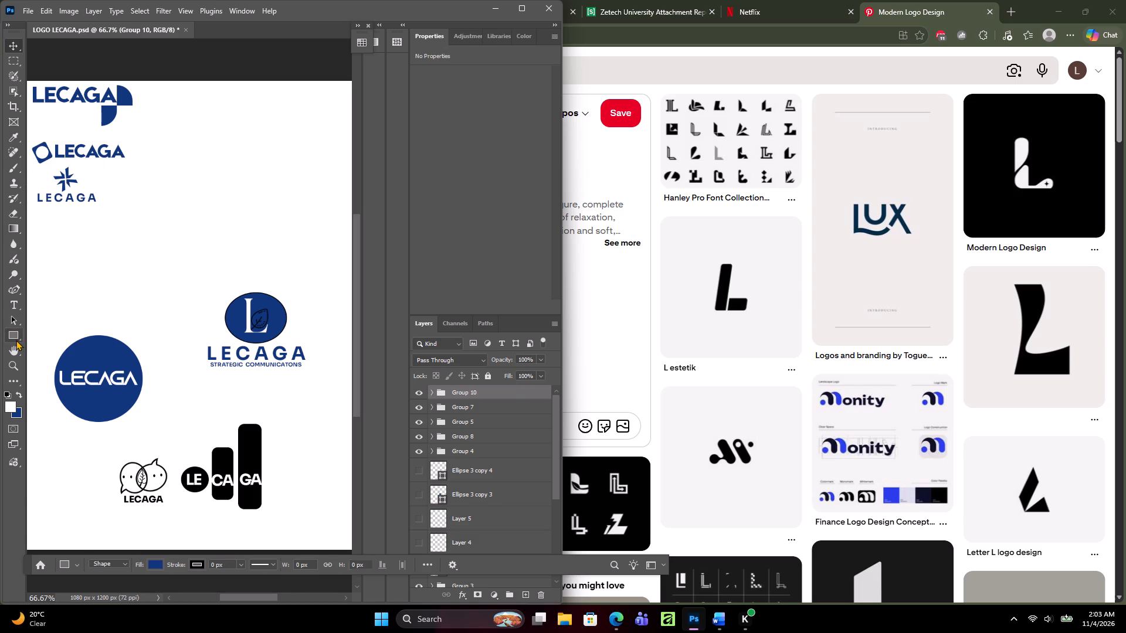
pyautogui.moveTo(242, 115); pyautogui.dragTo(259, 154)
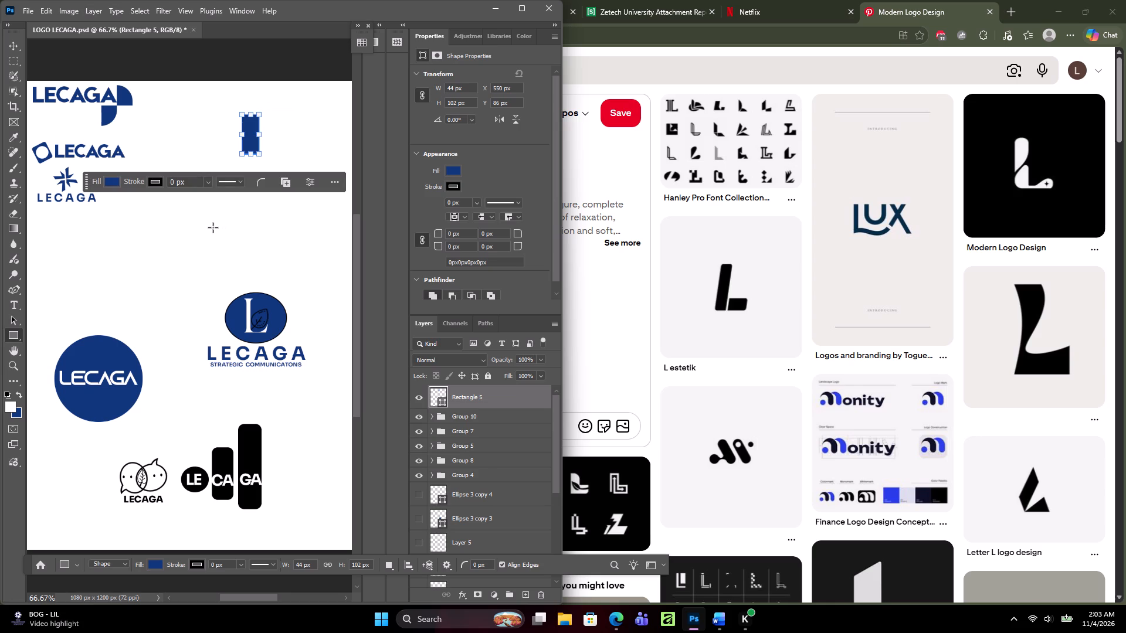
# Round the two top corners of the blue vertical rectangle to 21 px each, keeping its bottom corners square.
pyautogui.click(259, 185)
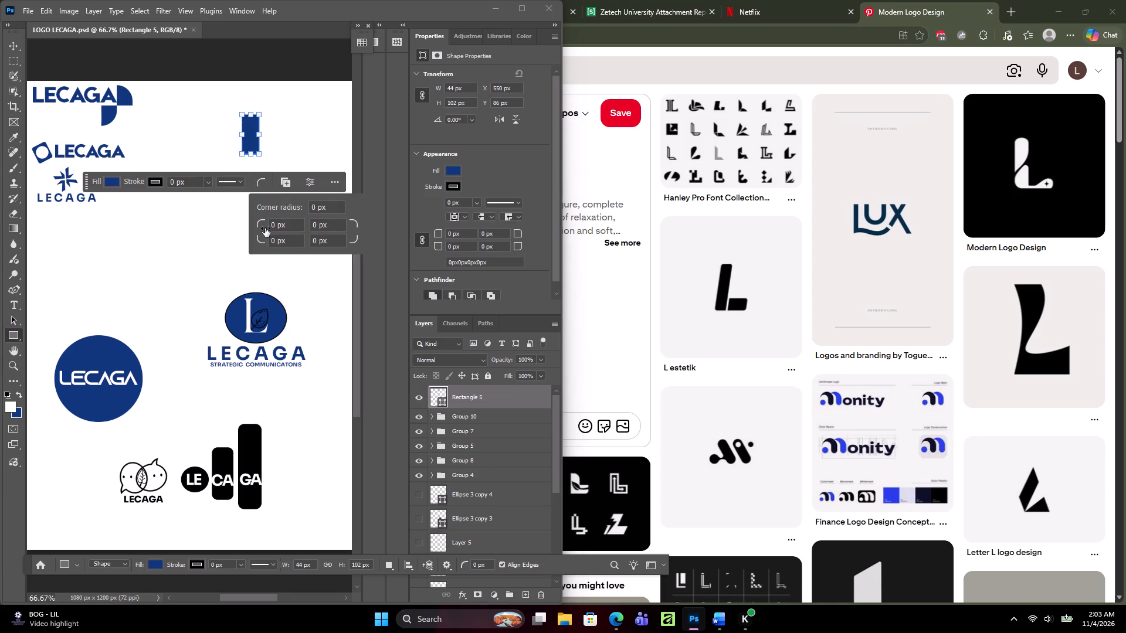
pyautogui.click(263, 224)
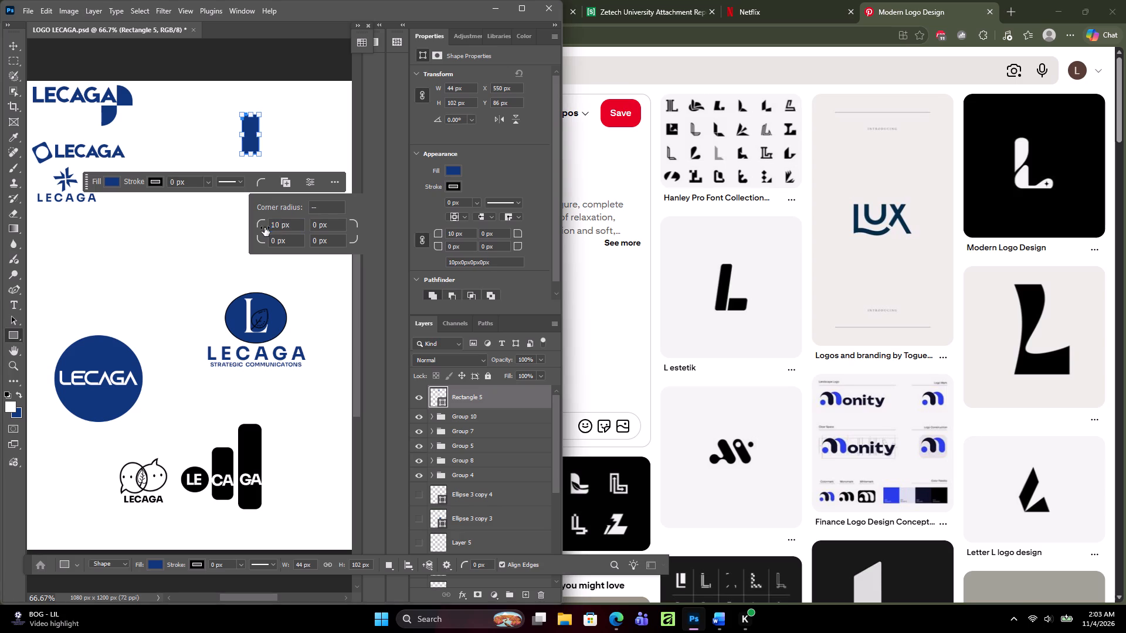
pyautogui.moveTo(260, 224); pyautogui.dragTo(262, 224)
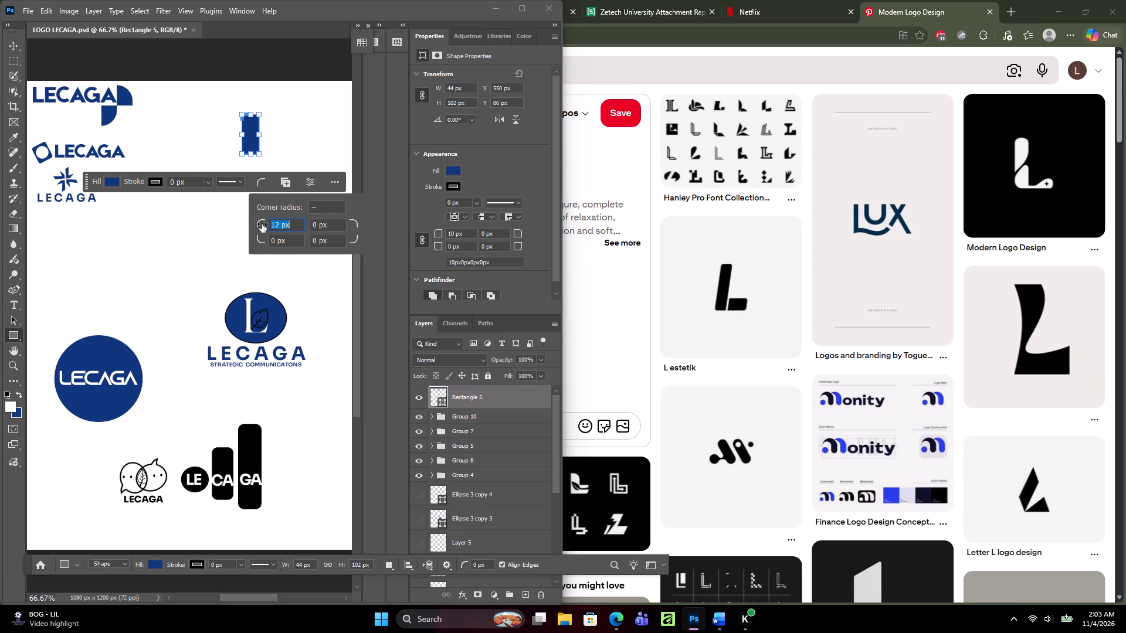
pyautogui.moveTo(262, 224); pyautogui.dragTo(267, 224)
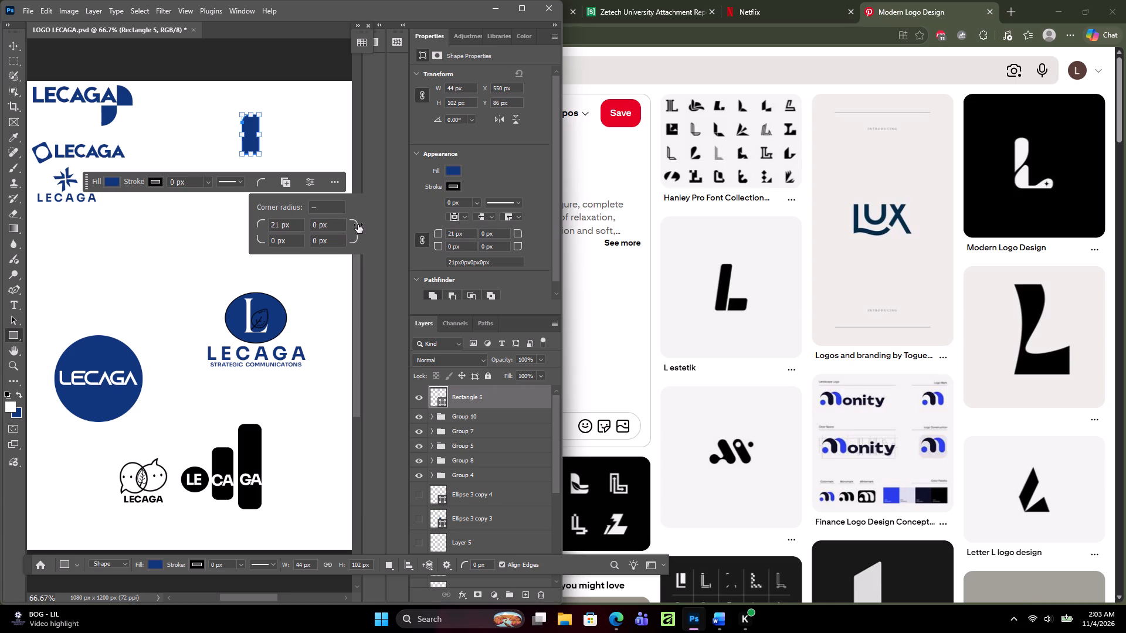
pyautogui.moveTo(353, 225); pyautogui.dragTo(364, 226)
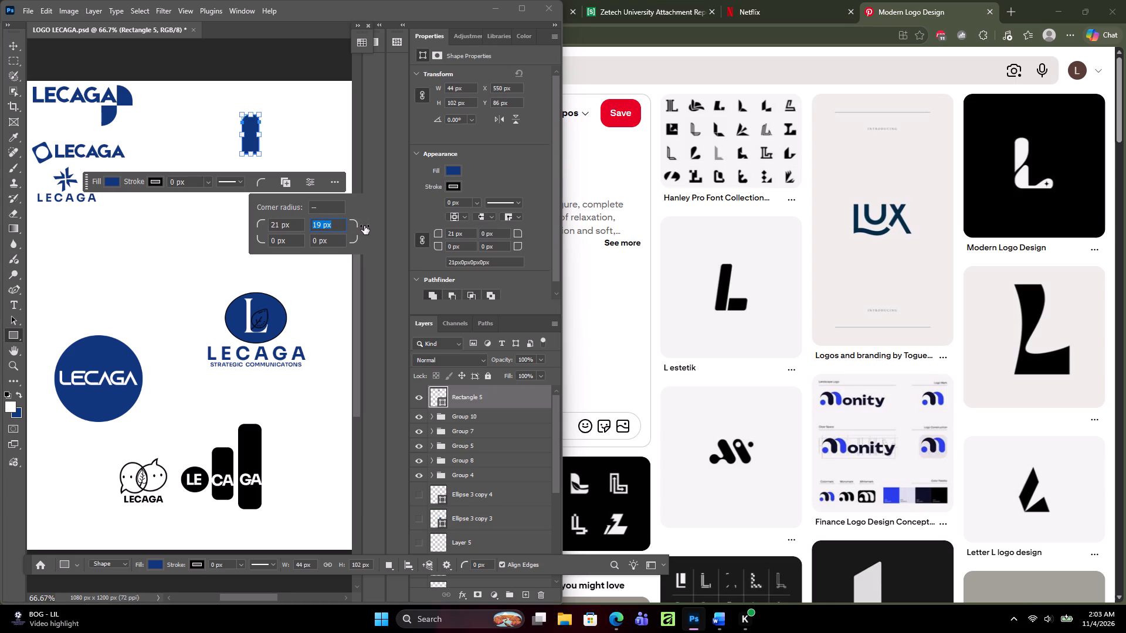
pyautogui.moveTo(364, 226); pyautogui.dragTo(364, 227)
pyautogui.moveTo(364, 227); pyautogui.dragTo(365, 228)
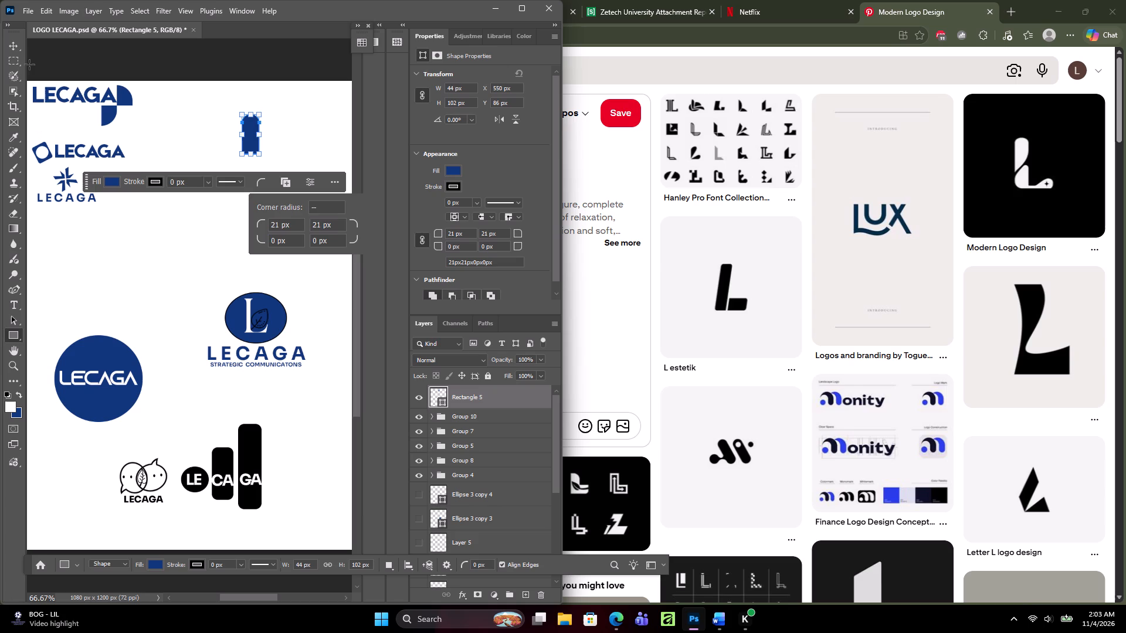
pyautogui.click(15, 46)
pyautogui.click(300, 225)
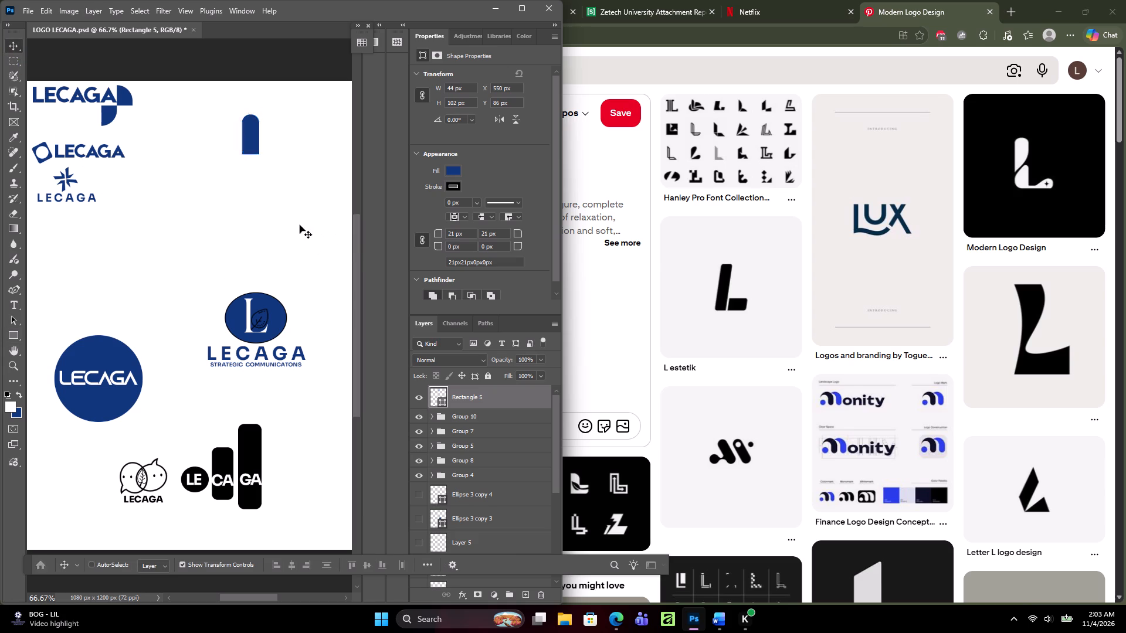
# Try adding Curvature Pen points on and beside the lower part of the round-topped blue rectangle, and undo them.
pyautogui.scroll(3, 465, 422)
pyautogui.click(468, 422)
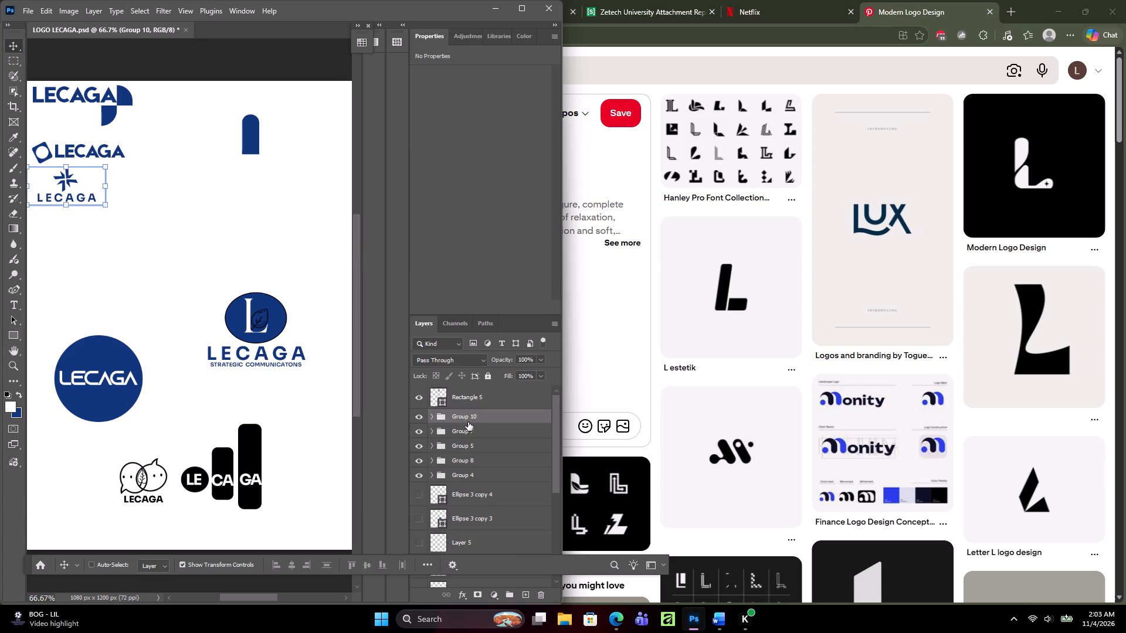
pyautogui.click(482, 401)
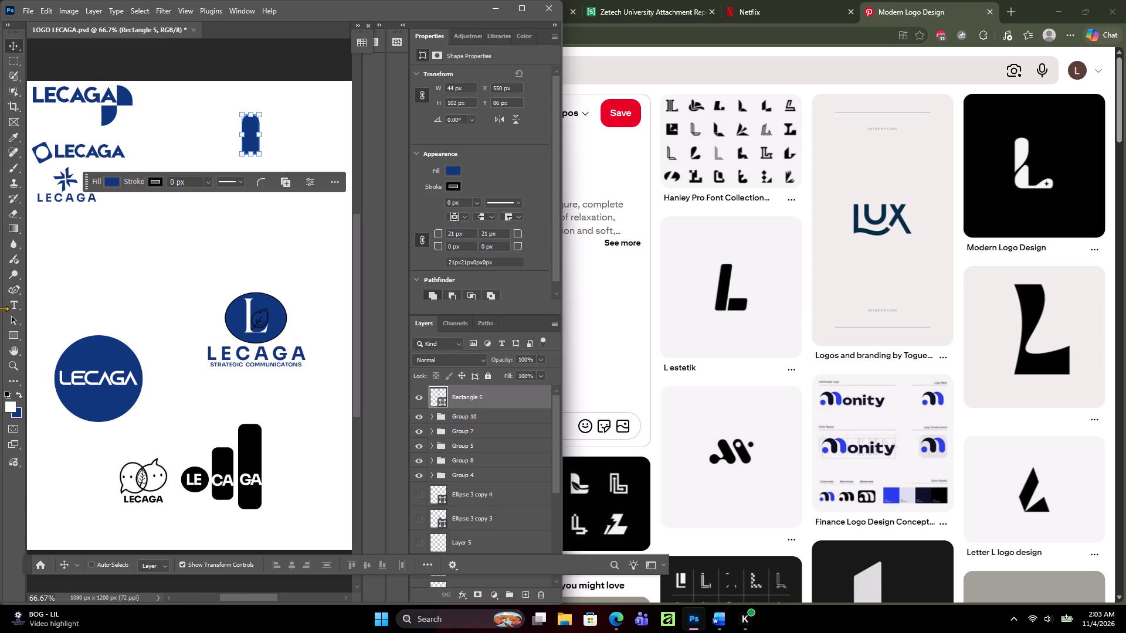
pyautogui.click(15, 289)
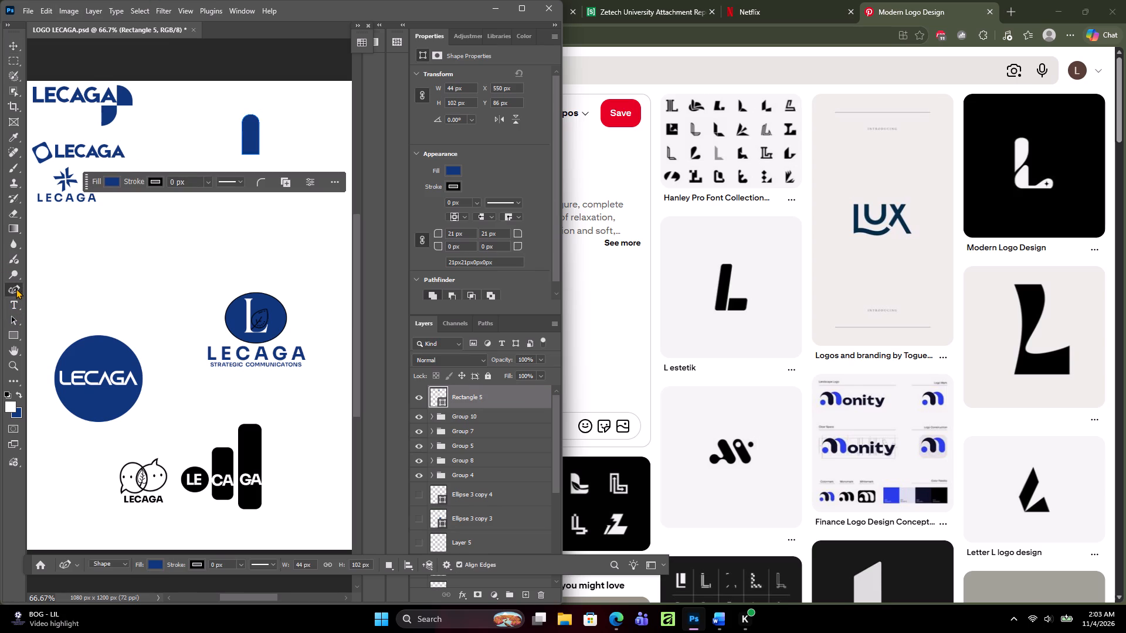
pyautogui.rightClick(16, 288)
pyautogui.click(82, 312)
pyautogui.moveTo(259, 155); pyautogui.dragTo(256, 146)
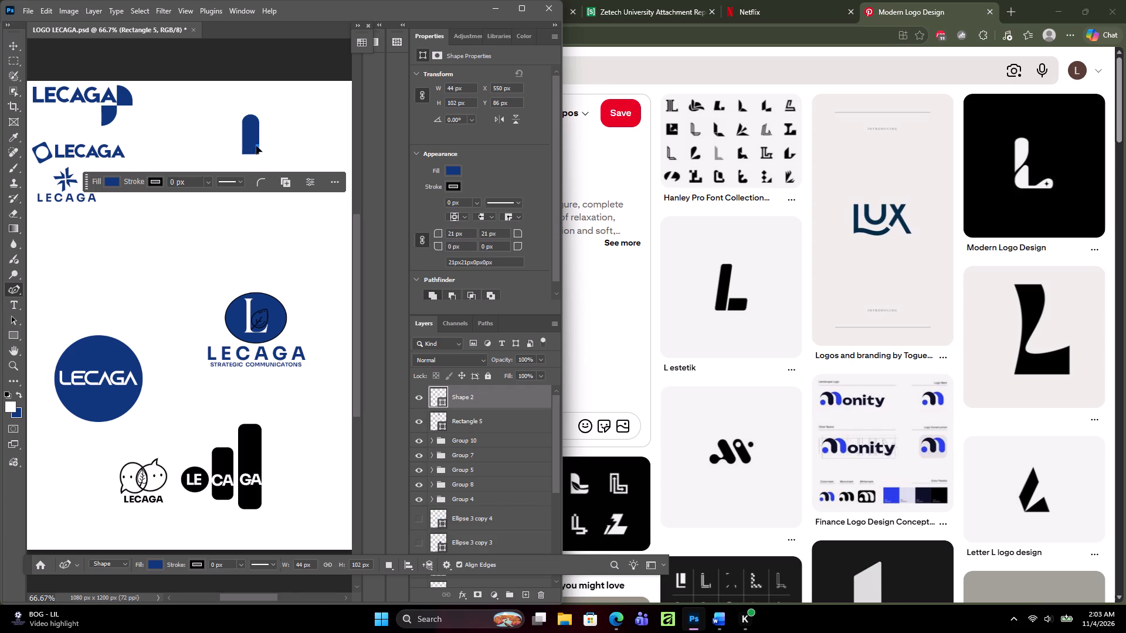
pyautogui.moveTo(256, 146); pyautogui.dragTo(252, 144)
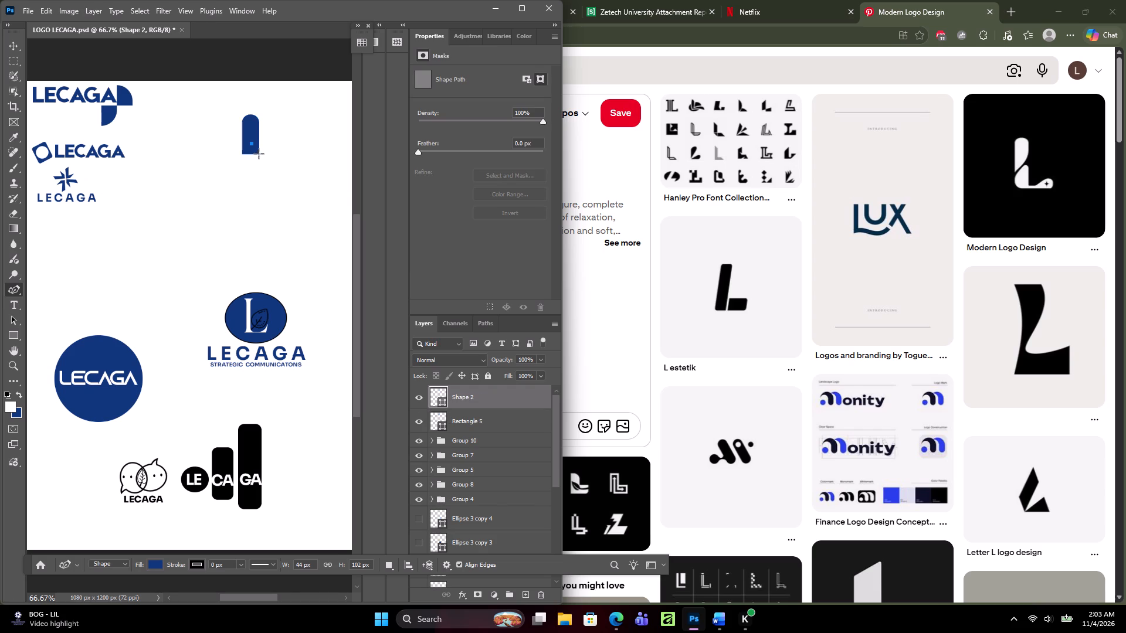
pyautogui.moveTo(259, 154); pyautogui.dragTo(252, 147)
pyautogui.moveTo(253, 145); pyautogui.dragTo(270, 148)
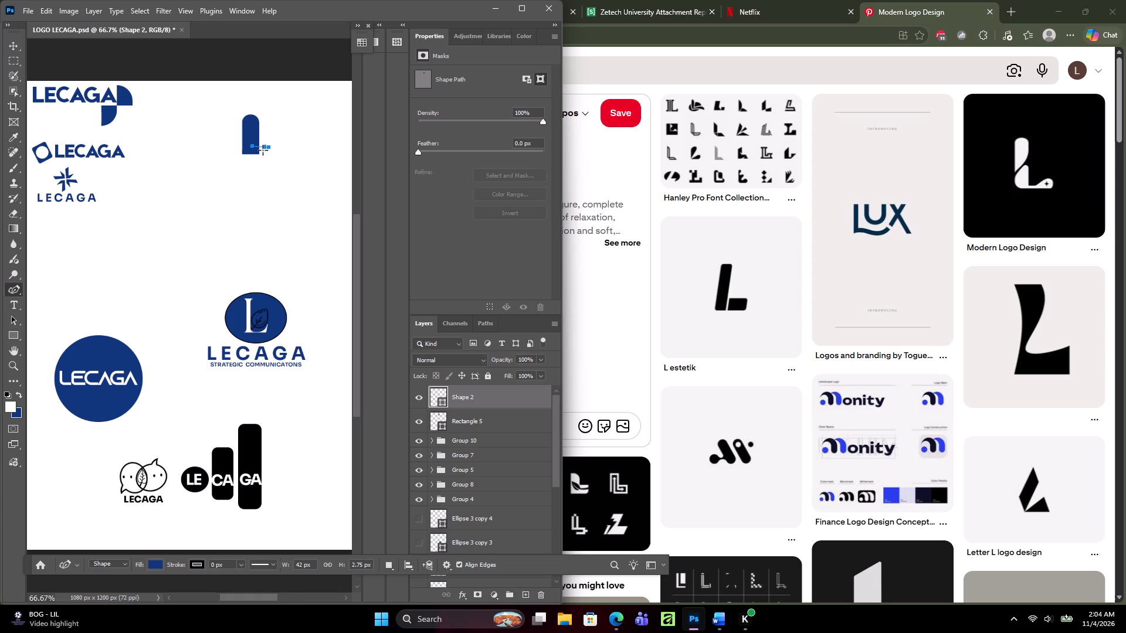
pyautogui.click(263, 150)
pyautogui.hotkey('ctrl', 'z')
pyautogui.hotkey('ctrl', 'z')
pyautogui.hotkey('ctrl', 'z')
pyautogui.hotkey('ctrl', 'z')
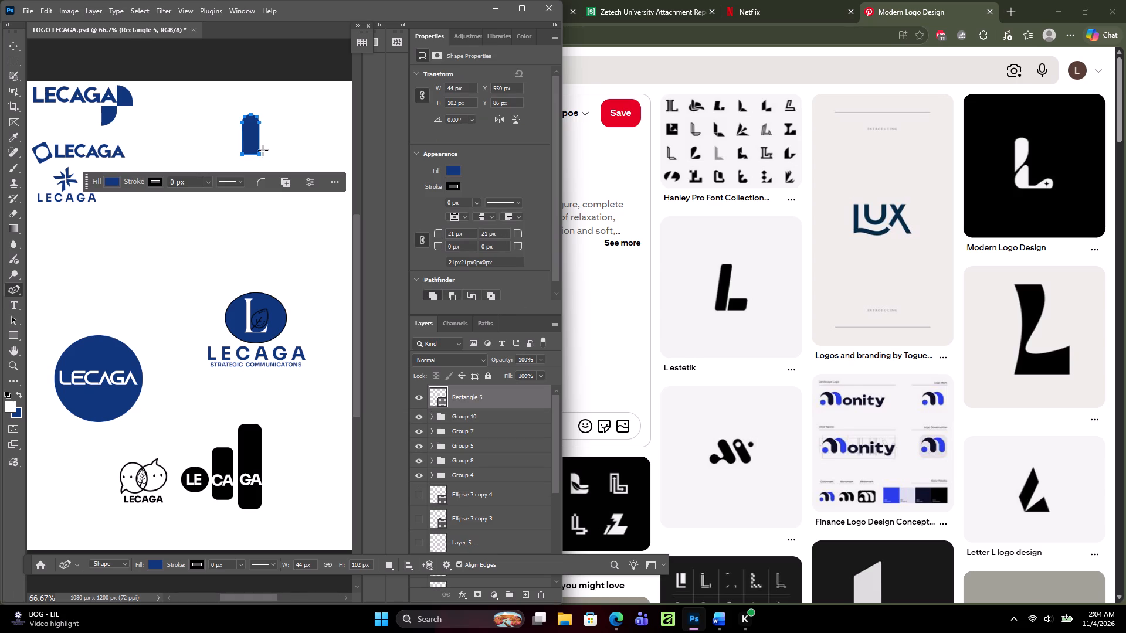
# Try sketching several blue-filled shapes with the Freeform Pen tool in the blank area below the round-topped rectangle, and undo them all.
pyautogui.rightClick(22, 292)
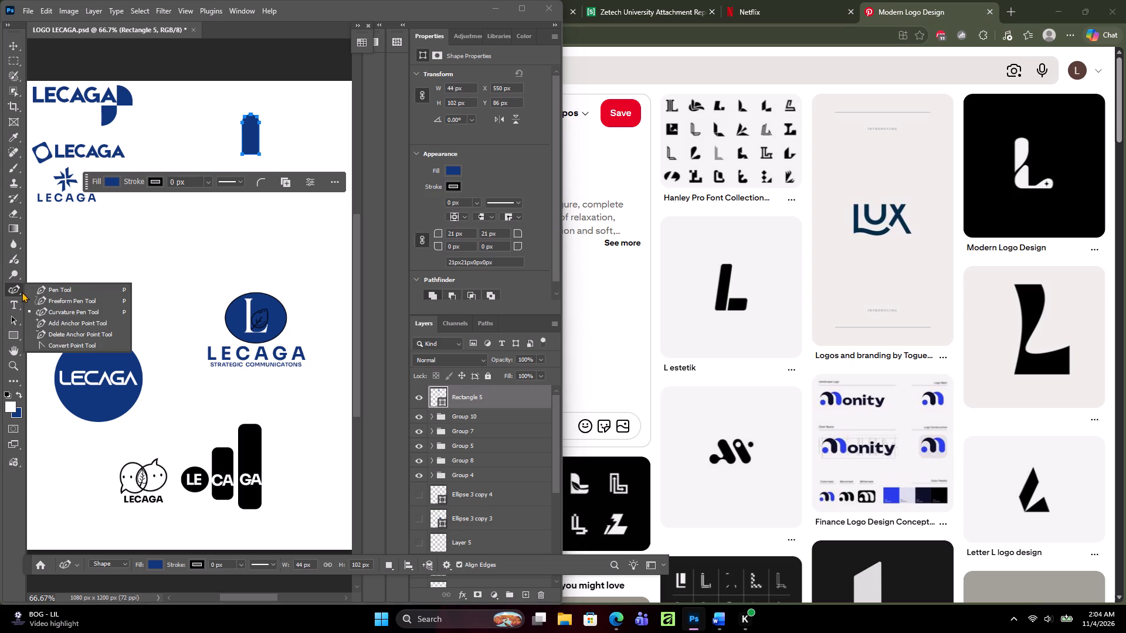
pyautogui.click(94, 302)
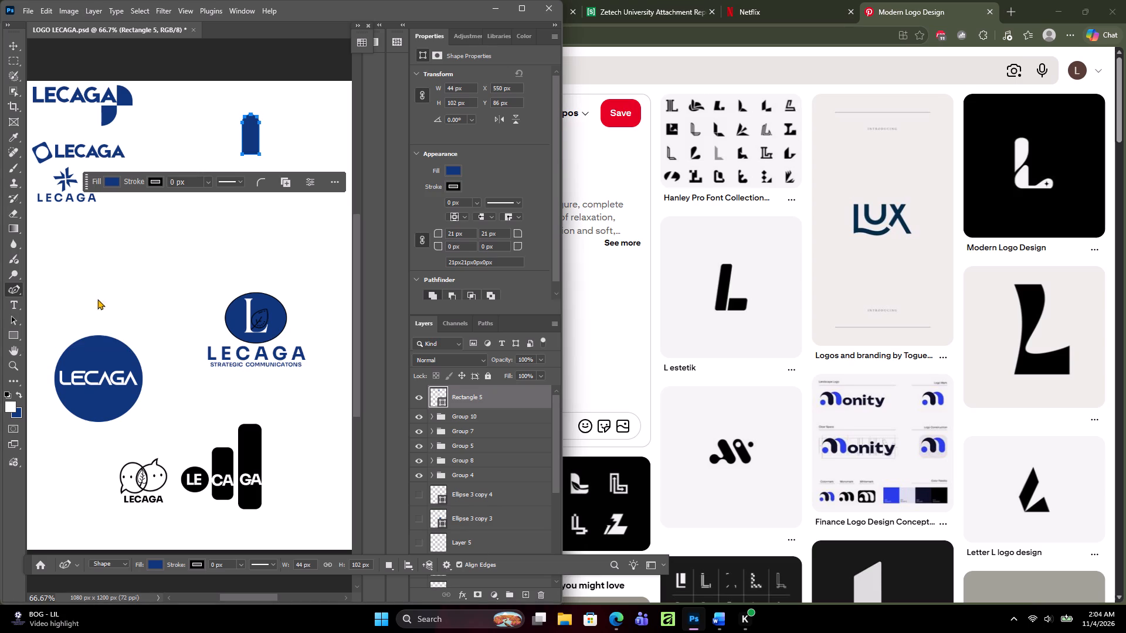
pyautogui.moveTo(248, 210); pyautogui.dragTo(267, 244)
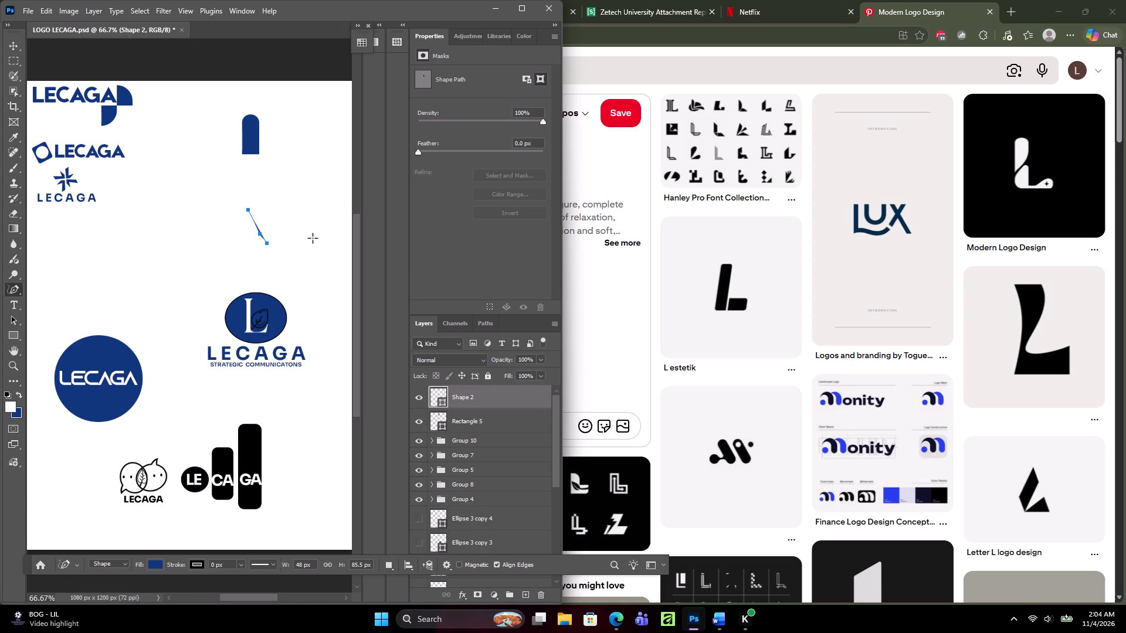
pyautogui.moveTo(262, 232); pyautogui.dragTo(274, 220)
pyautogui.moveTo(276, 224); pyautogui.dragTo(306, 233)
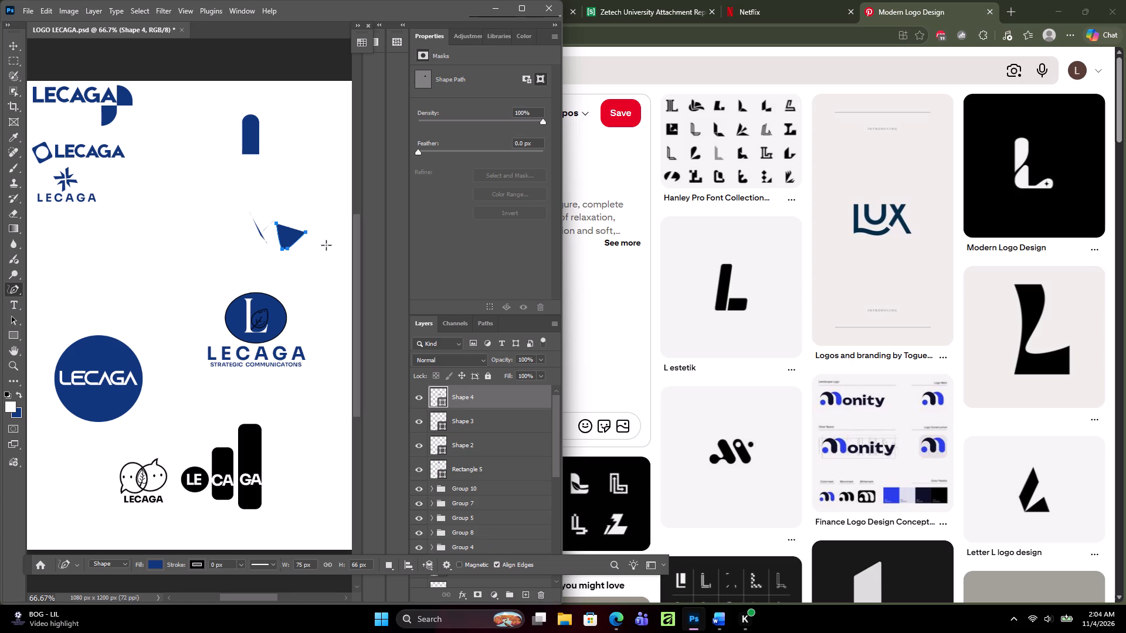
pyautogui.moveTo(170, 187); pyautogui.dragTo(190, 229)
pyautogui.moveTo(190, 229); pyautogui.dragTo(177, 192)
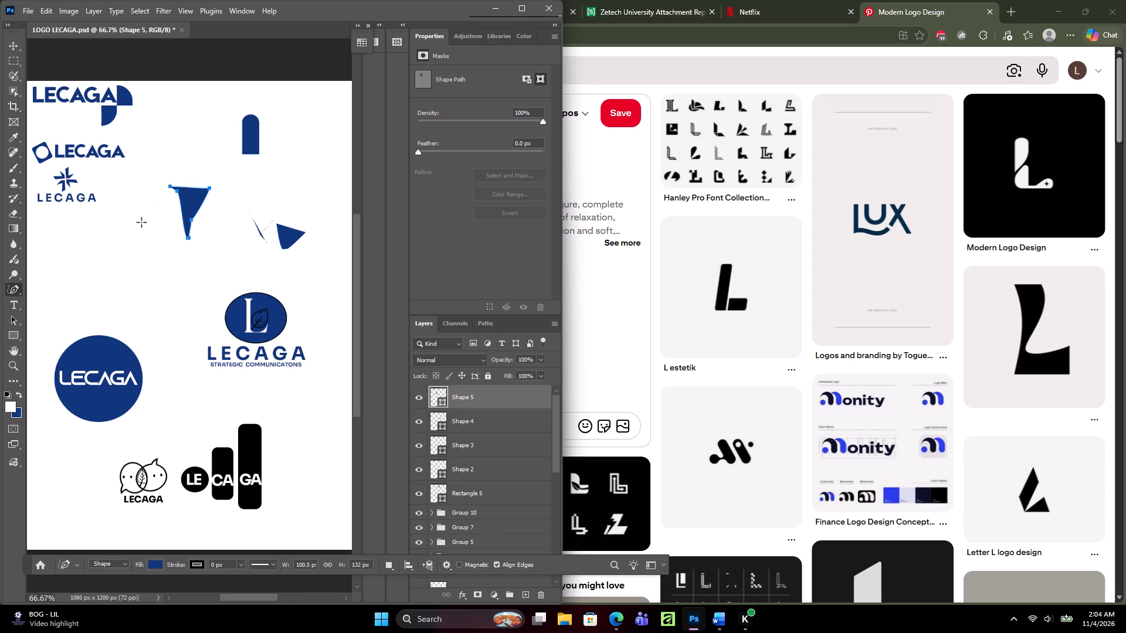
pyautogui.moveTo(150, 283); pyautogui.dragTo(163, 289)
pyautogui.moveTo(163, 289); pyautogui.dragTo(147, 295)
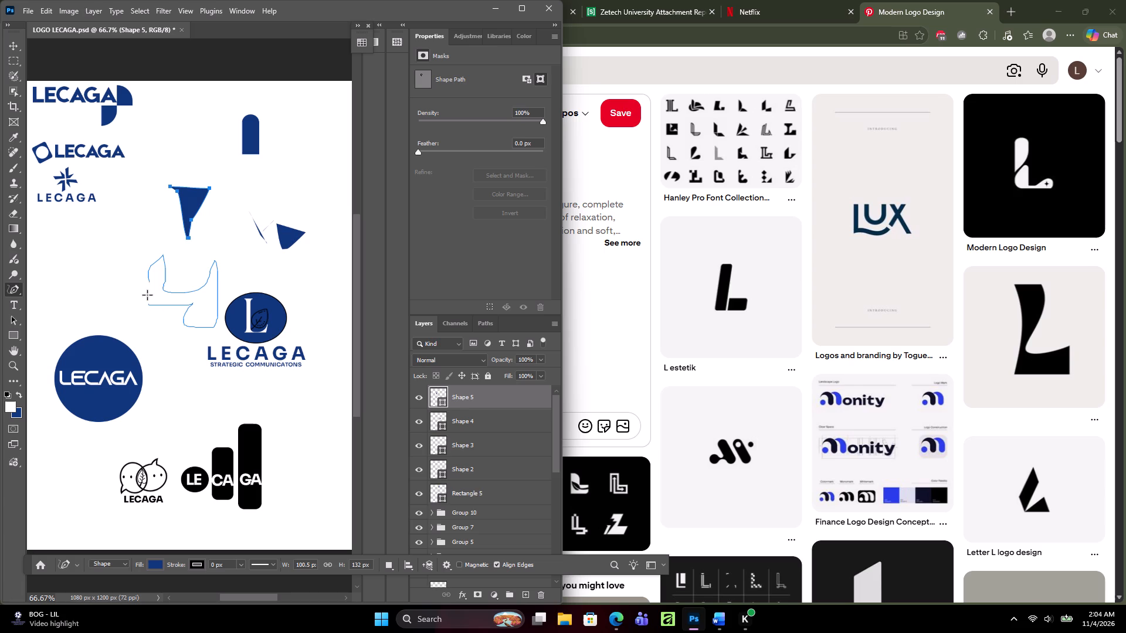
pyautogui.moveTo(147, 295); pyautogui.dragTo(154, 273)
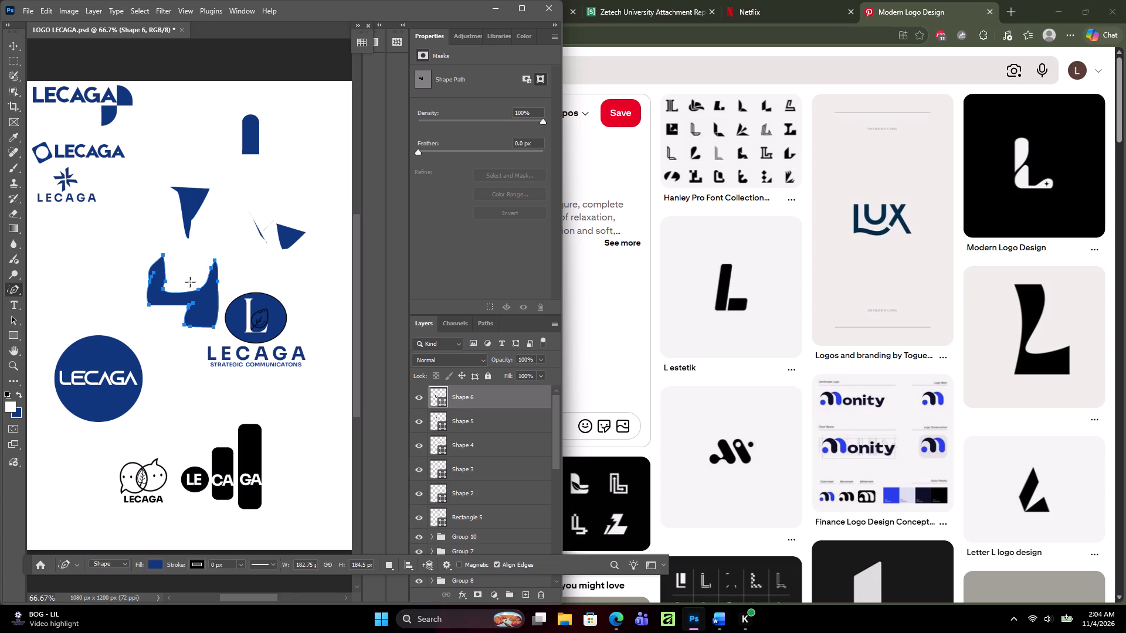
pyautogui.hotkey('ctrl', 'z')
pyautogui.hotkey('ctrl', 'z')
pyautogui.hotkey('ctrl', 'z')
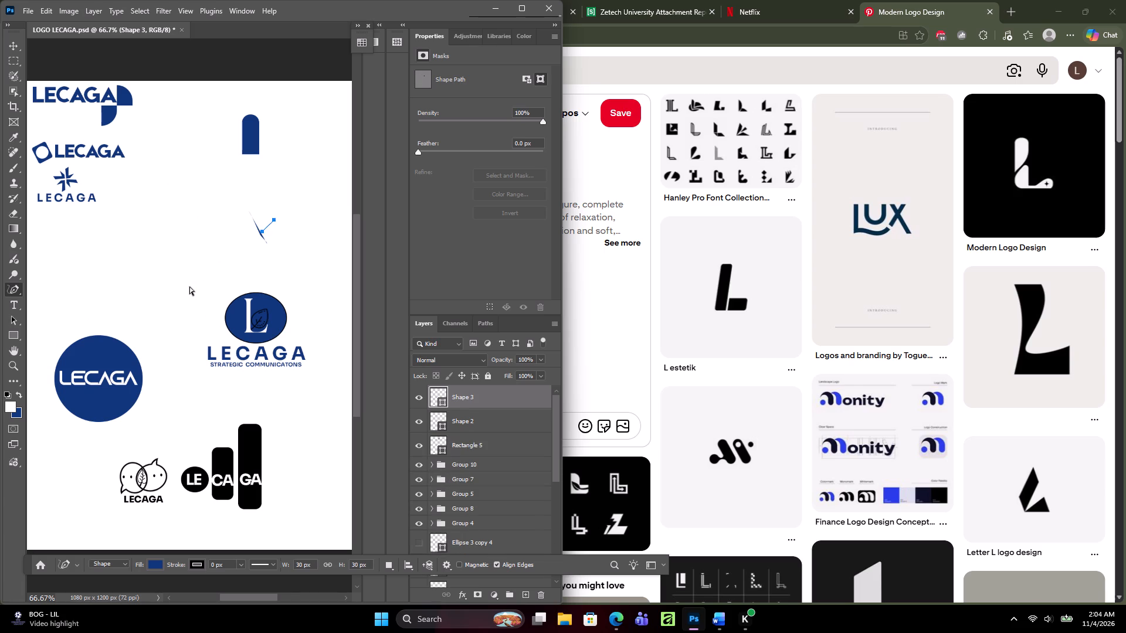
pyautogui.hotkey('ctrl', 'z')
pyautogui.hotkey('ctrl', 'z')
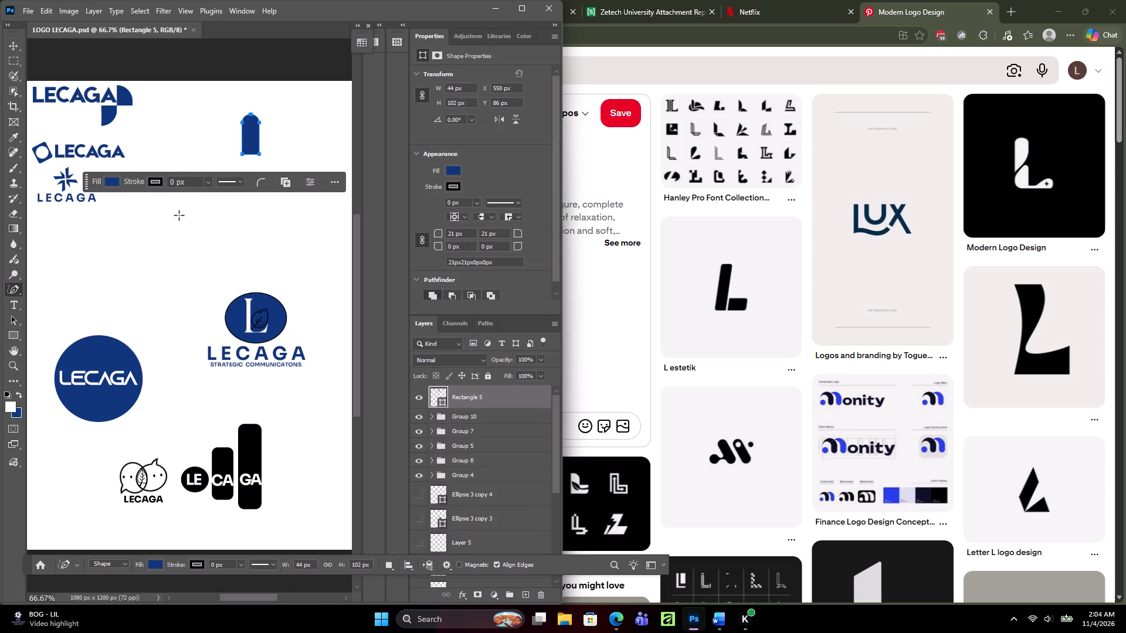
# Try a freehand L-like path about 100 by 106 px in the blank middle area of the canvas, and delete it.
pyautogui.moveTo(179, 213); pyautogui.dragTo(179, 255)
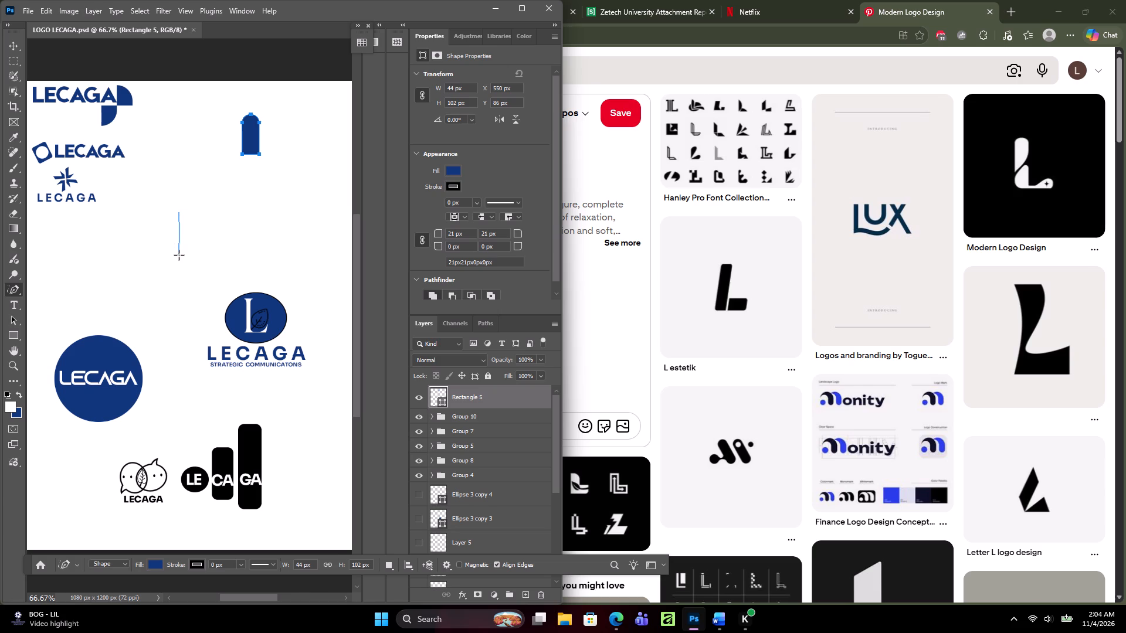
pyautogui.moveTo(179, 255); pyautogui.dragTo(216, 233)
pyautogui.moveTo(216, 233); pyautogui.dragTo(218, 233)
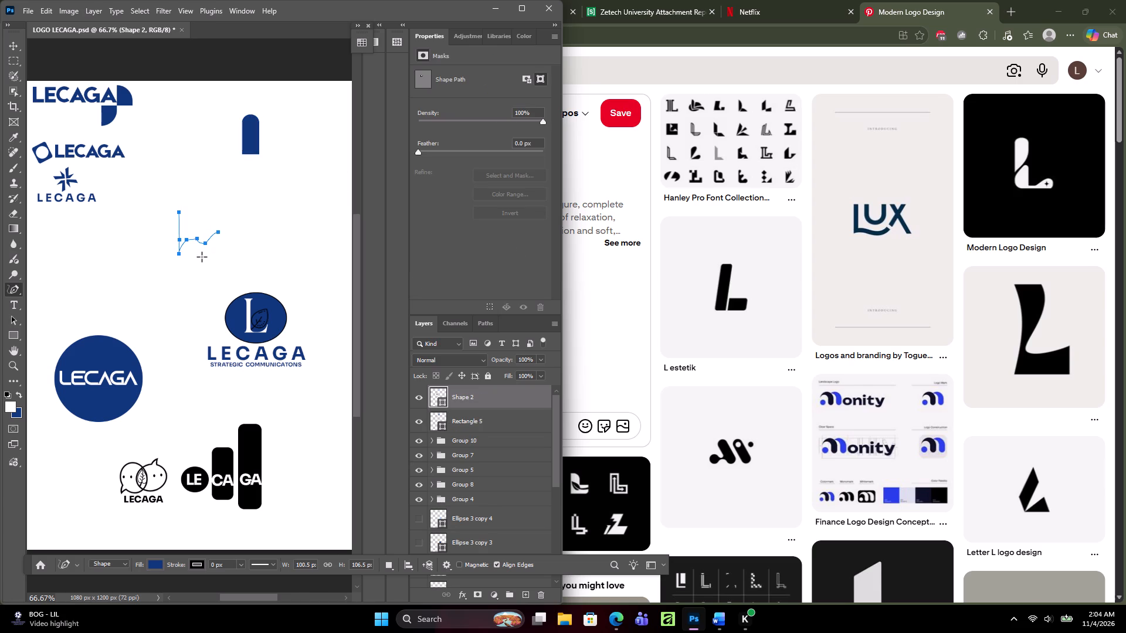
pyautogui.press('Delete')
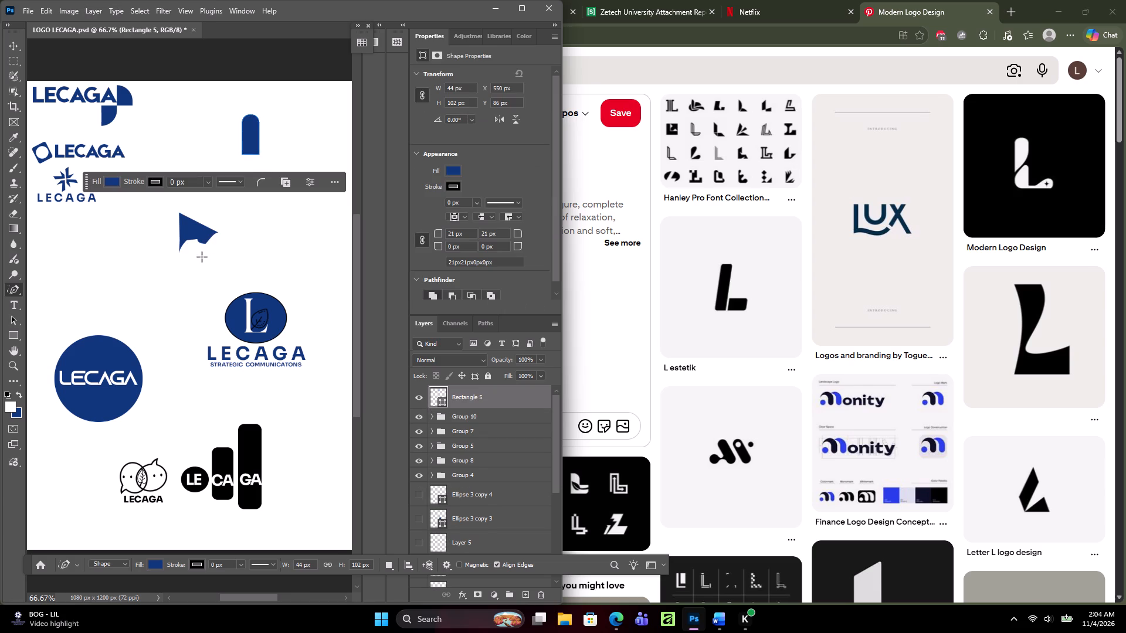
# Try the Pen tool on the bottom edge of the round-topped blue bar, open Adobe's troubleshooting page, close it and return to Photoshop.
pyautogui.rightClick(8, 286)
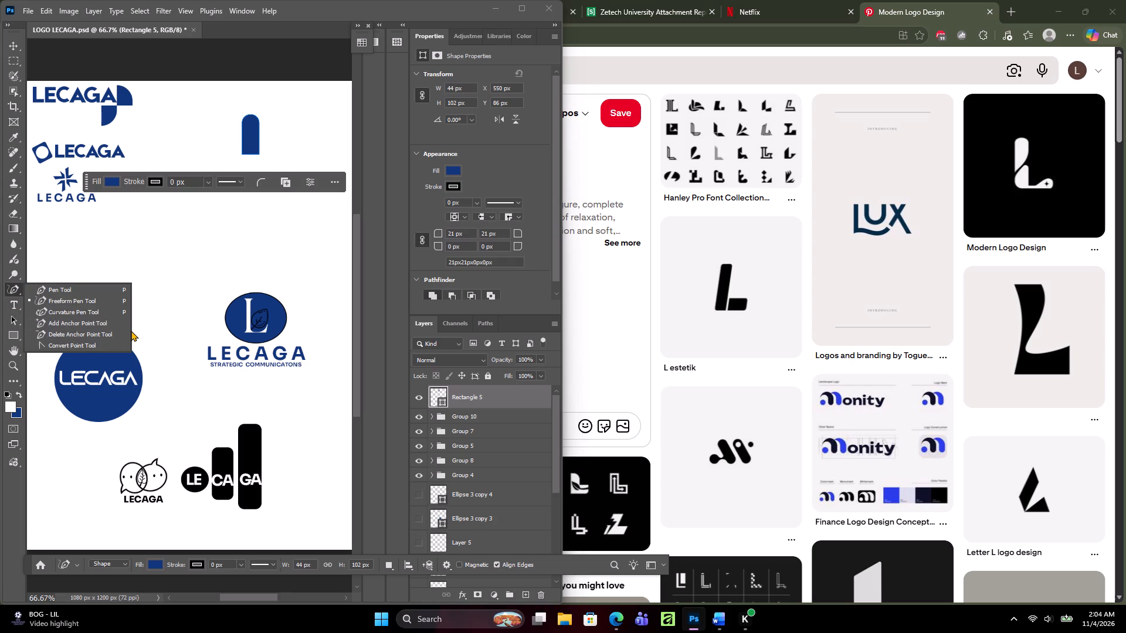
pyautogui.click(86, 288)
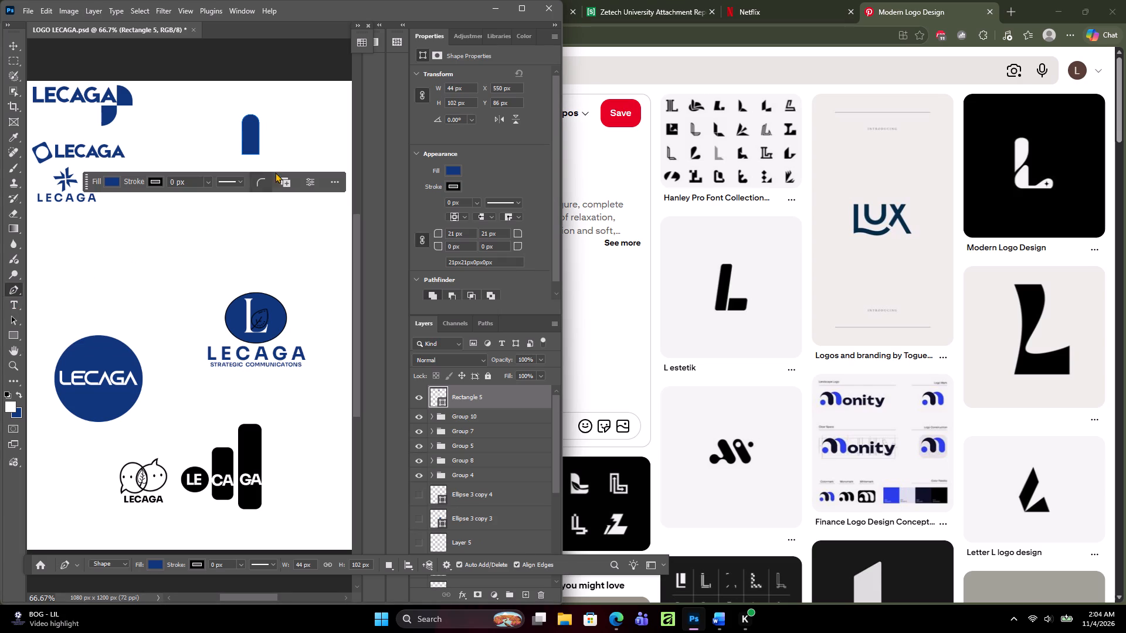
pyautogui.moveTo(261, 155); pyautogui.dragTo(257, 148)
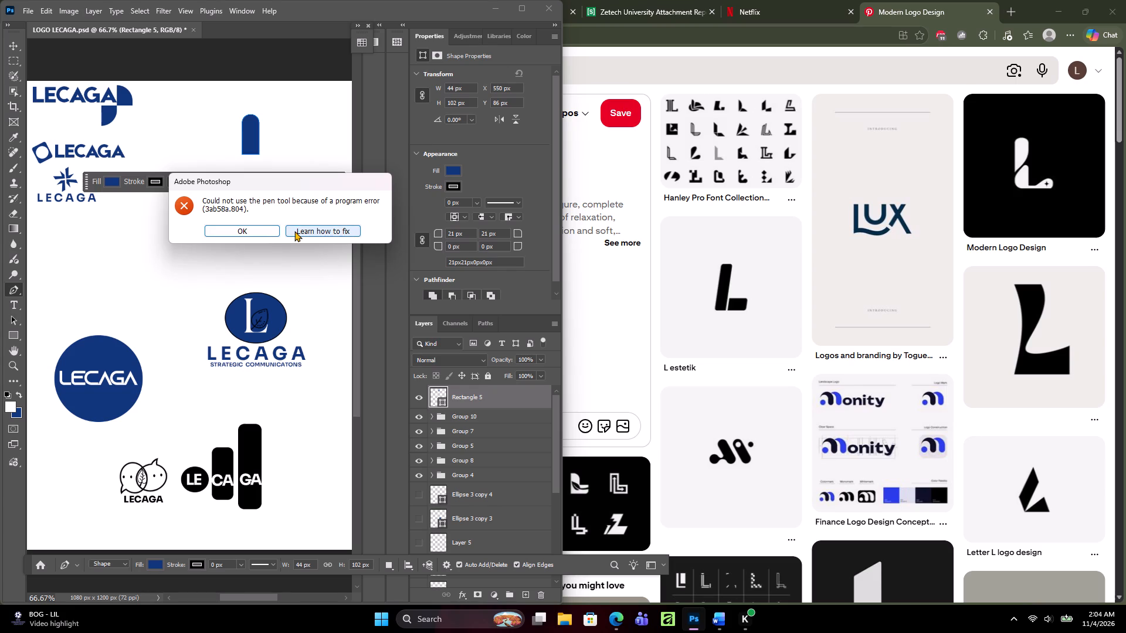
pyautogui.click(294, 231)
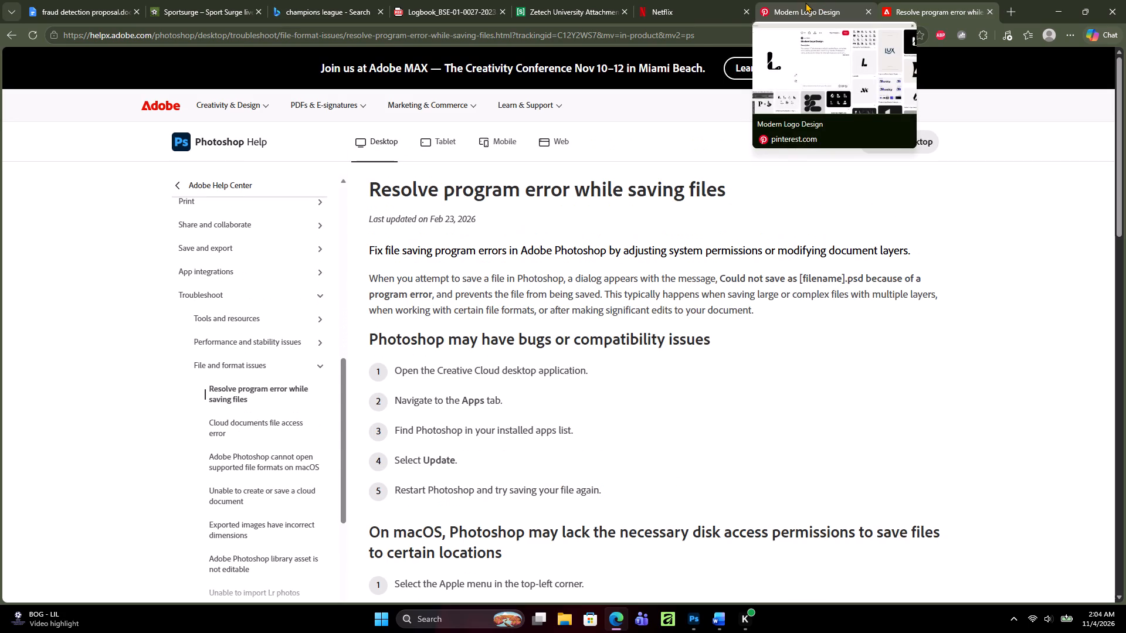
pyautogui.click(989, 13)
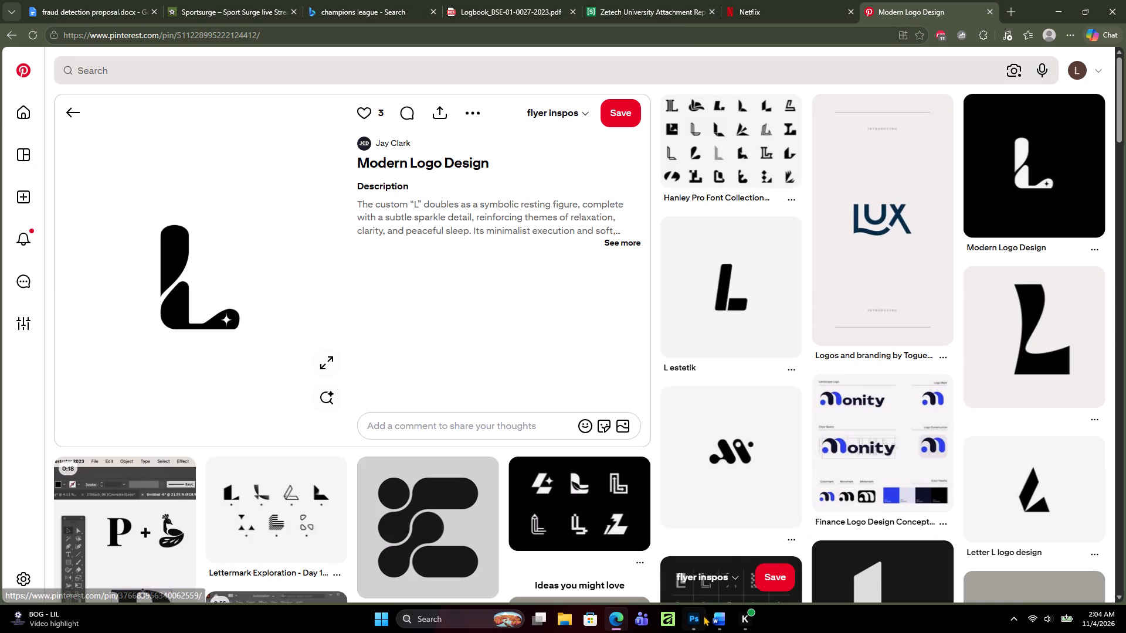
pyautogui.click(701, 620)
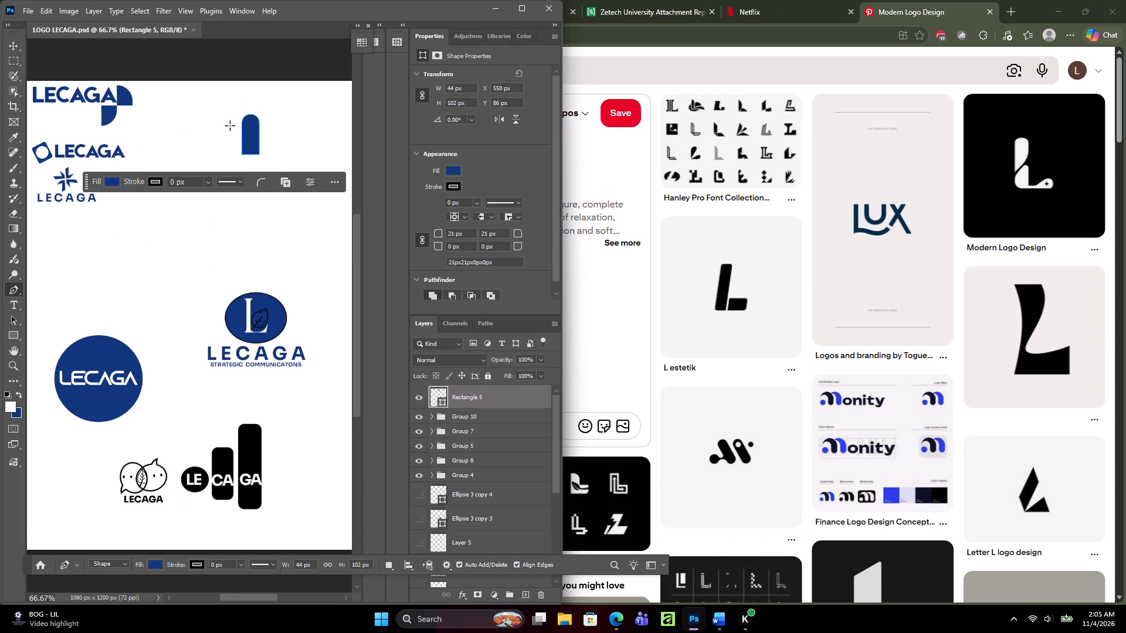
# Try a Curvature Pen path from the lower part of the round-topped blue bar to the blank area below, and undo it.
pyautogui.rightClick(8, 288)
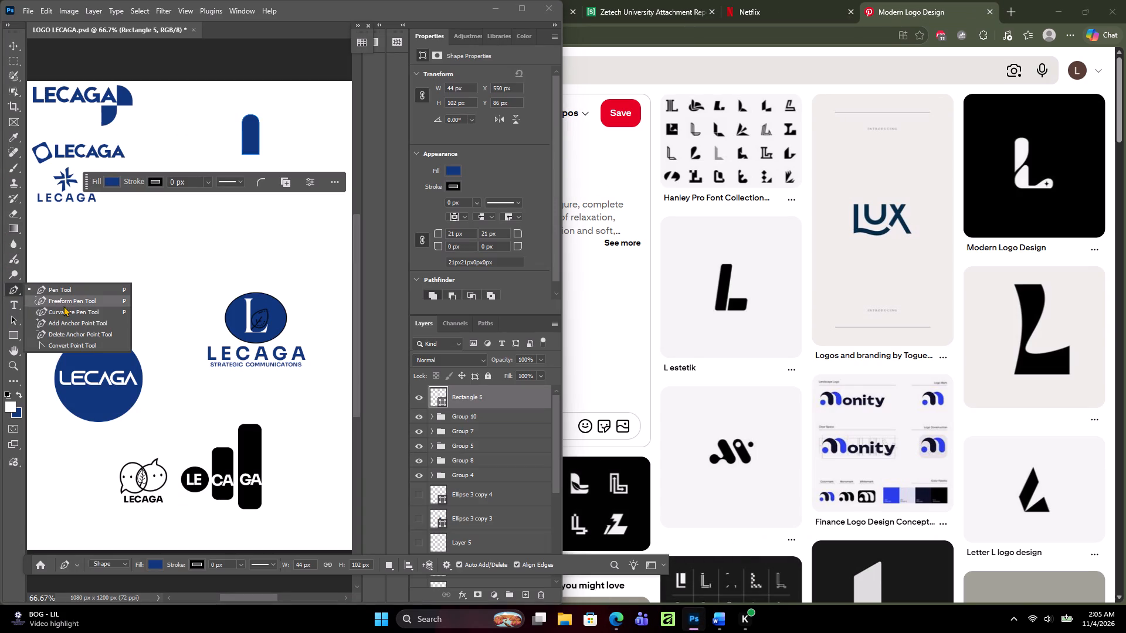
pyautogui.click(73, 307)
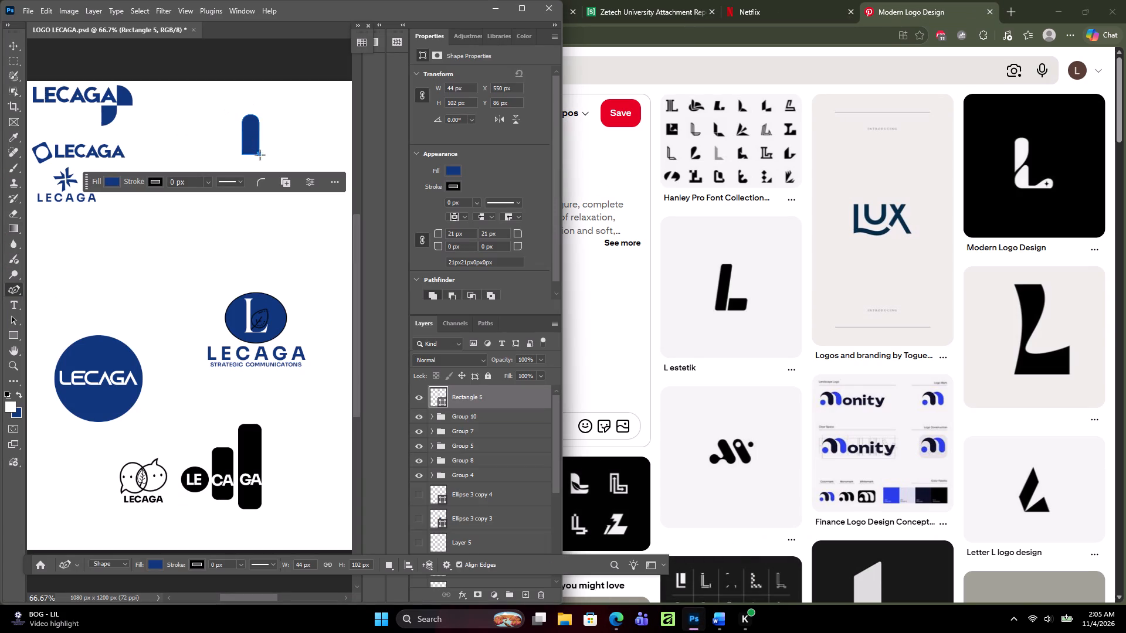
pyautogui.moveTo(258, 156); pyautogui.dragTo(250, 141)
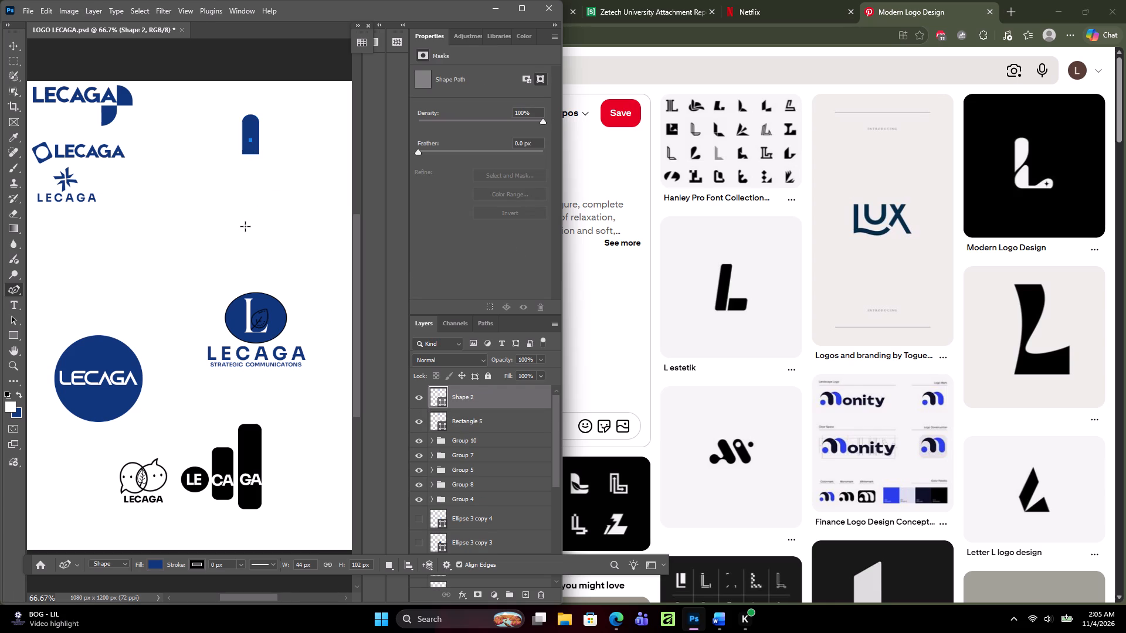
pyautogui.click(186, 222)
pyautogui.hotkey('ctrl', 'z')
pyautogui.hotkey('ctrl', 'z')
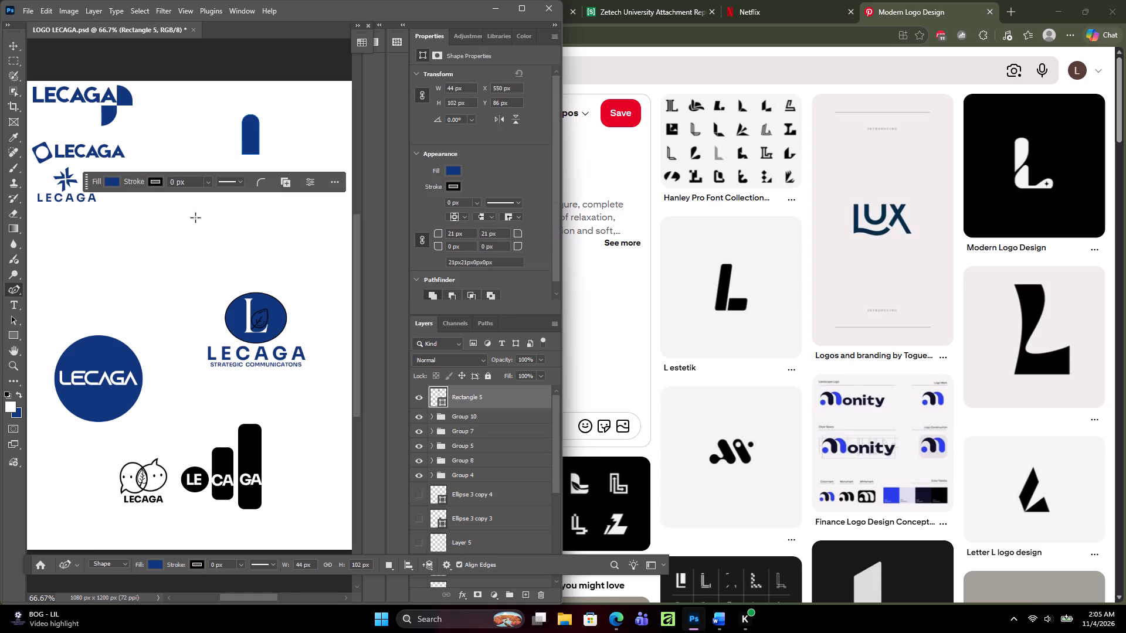
# Draw a blue curved shape about 51 by 81 px with the Curvature Pen in the blank area below the round-topped bar.
pyautogui.click(195, 217)
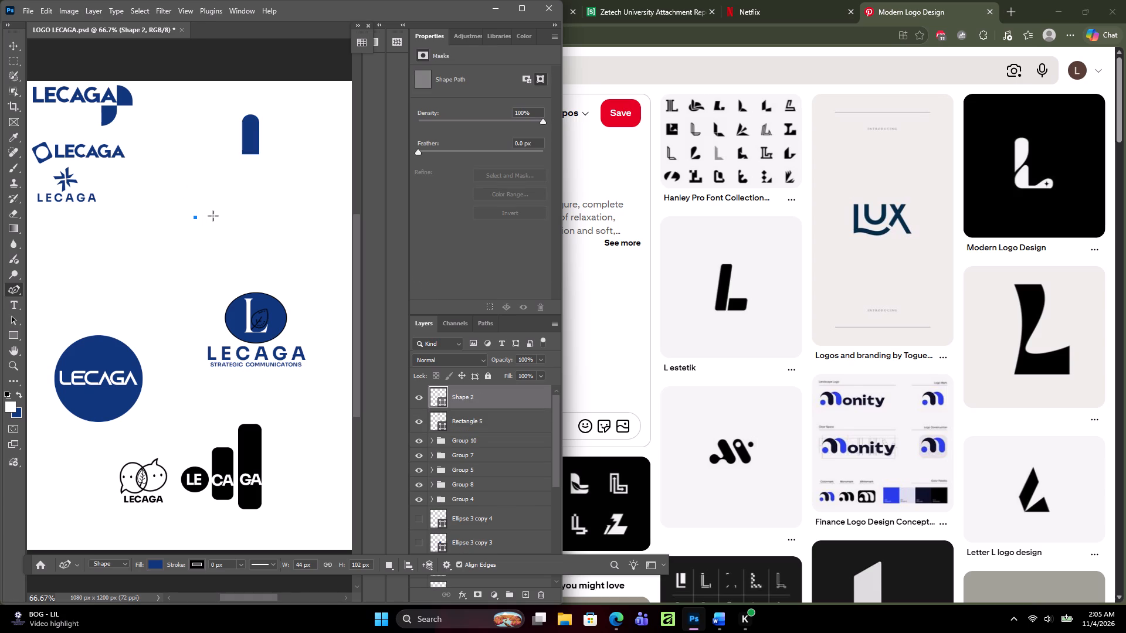
pyautogui.click(210, 217)
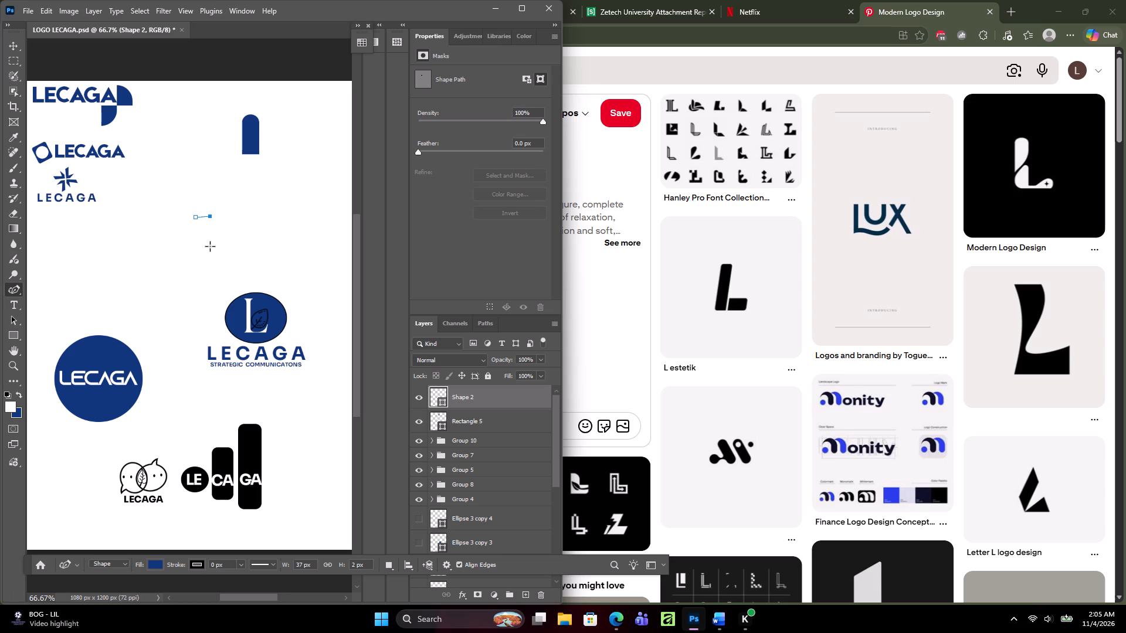
pyautogui.click(210, 247)
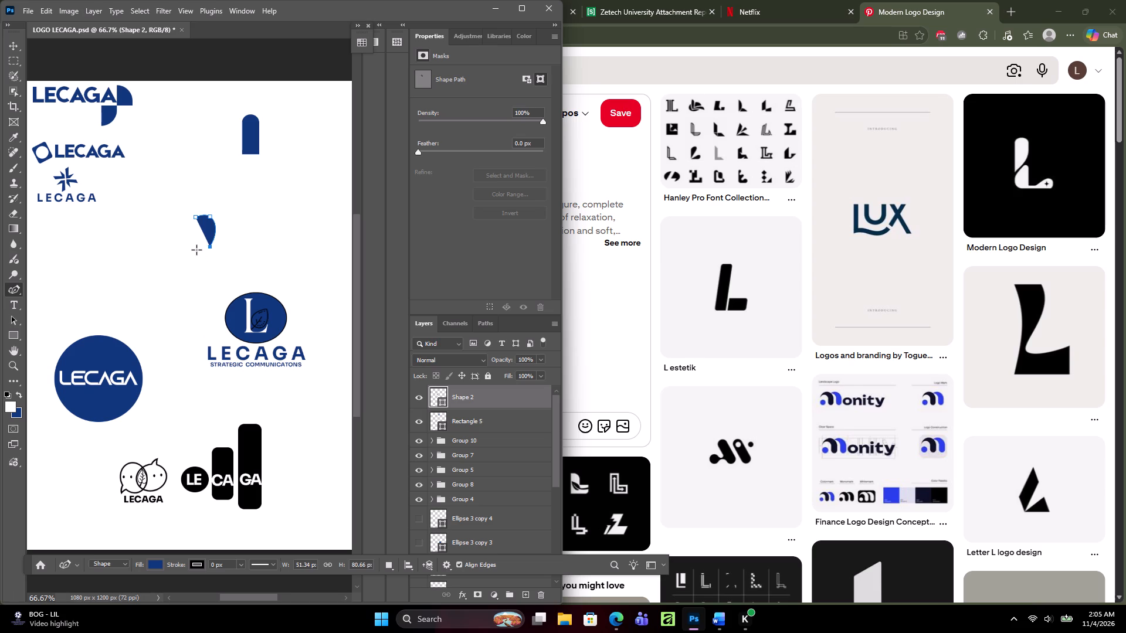
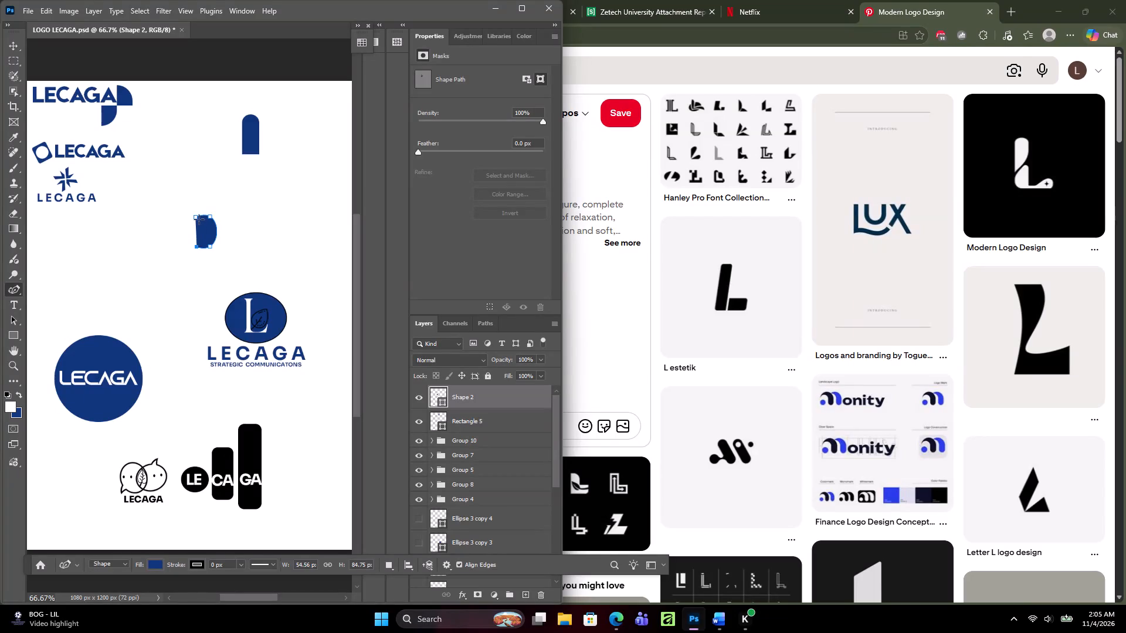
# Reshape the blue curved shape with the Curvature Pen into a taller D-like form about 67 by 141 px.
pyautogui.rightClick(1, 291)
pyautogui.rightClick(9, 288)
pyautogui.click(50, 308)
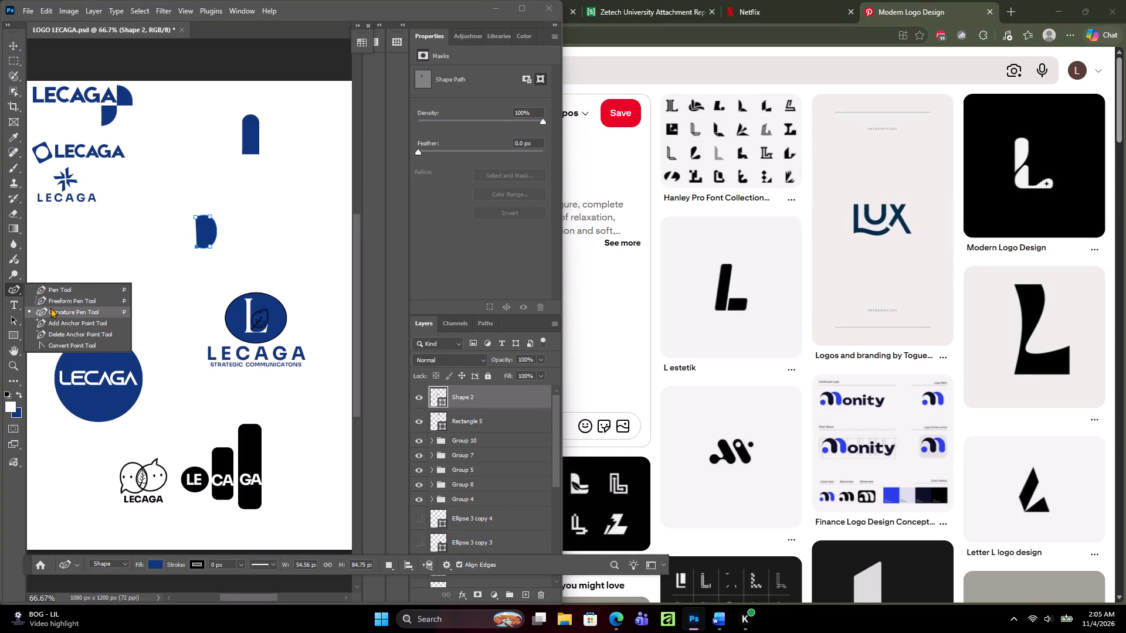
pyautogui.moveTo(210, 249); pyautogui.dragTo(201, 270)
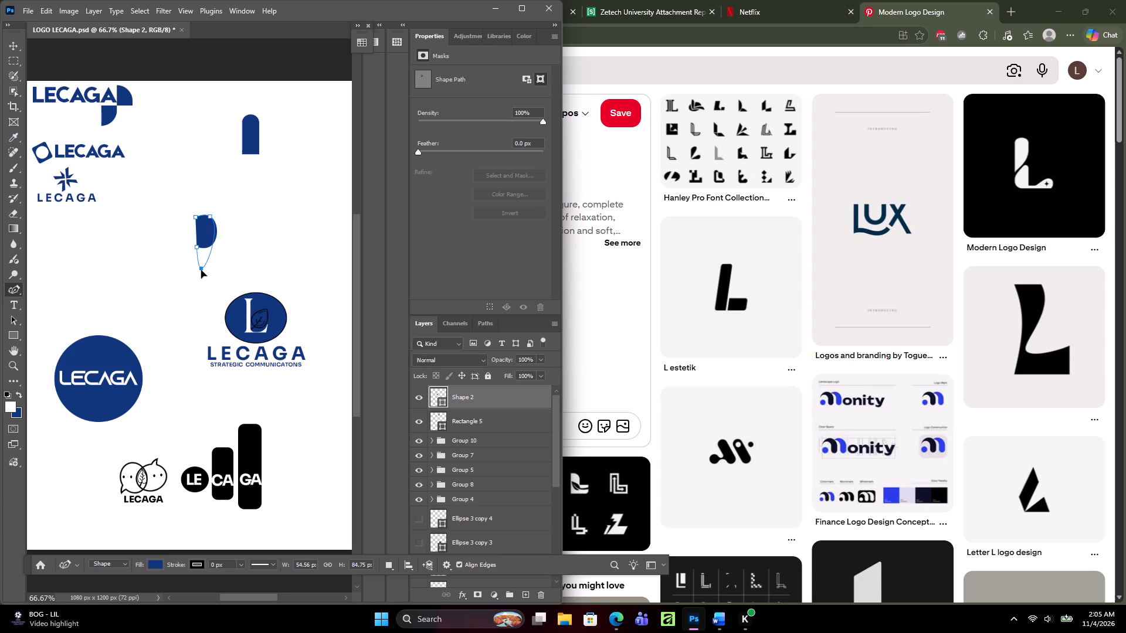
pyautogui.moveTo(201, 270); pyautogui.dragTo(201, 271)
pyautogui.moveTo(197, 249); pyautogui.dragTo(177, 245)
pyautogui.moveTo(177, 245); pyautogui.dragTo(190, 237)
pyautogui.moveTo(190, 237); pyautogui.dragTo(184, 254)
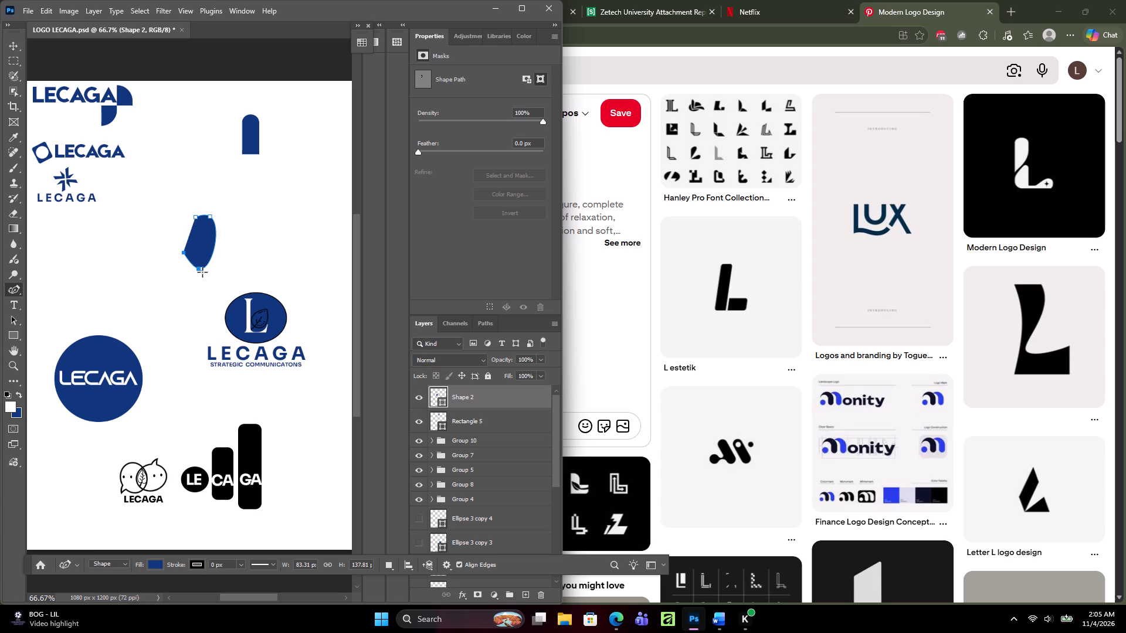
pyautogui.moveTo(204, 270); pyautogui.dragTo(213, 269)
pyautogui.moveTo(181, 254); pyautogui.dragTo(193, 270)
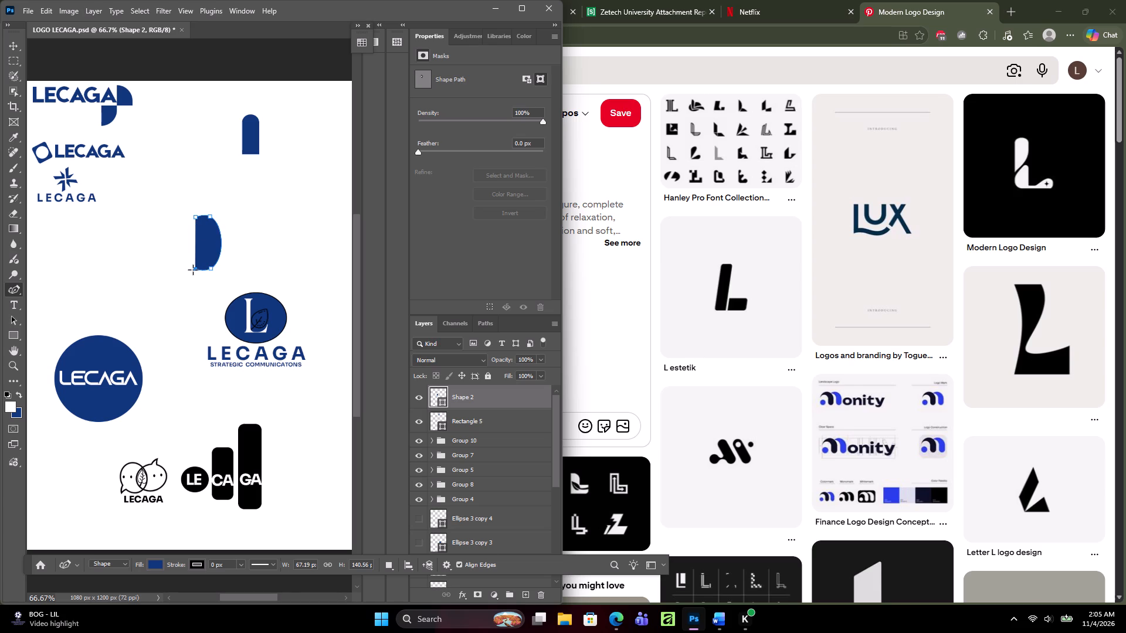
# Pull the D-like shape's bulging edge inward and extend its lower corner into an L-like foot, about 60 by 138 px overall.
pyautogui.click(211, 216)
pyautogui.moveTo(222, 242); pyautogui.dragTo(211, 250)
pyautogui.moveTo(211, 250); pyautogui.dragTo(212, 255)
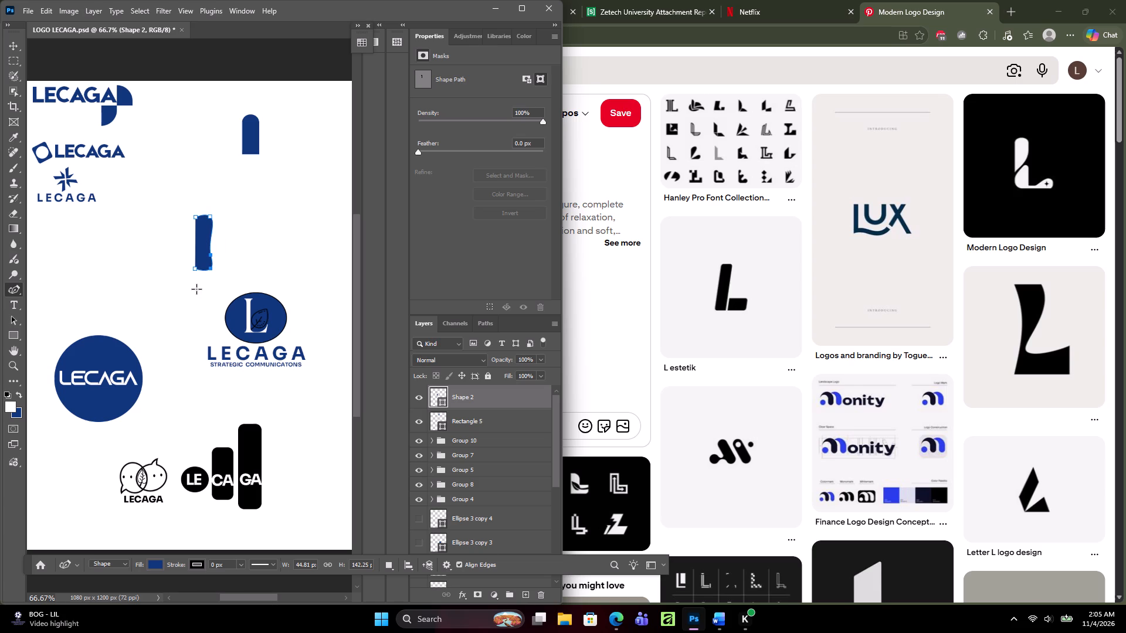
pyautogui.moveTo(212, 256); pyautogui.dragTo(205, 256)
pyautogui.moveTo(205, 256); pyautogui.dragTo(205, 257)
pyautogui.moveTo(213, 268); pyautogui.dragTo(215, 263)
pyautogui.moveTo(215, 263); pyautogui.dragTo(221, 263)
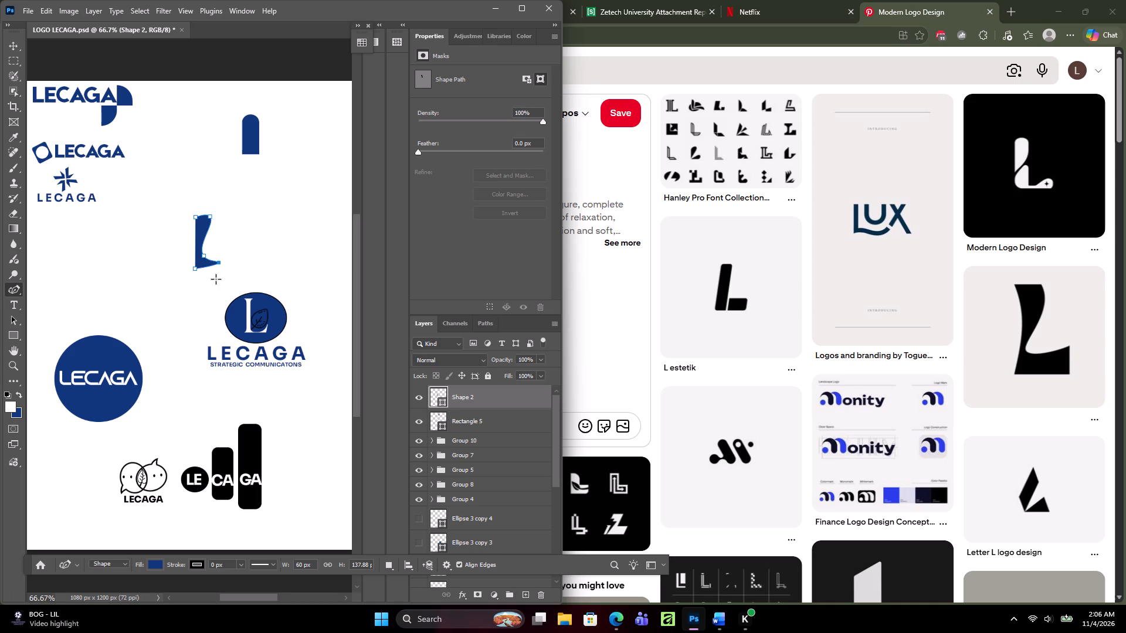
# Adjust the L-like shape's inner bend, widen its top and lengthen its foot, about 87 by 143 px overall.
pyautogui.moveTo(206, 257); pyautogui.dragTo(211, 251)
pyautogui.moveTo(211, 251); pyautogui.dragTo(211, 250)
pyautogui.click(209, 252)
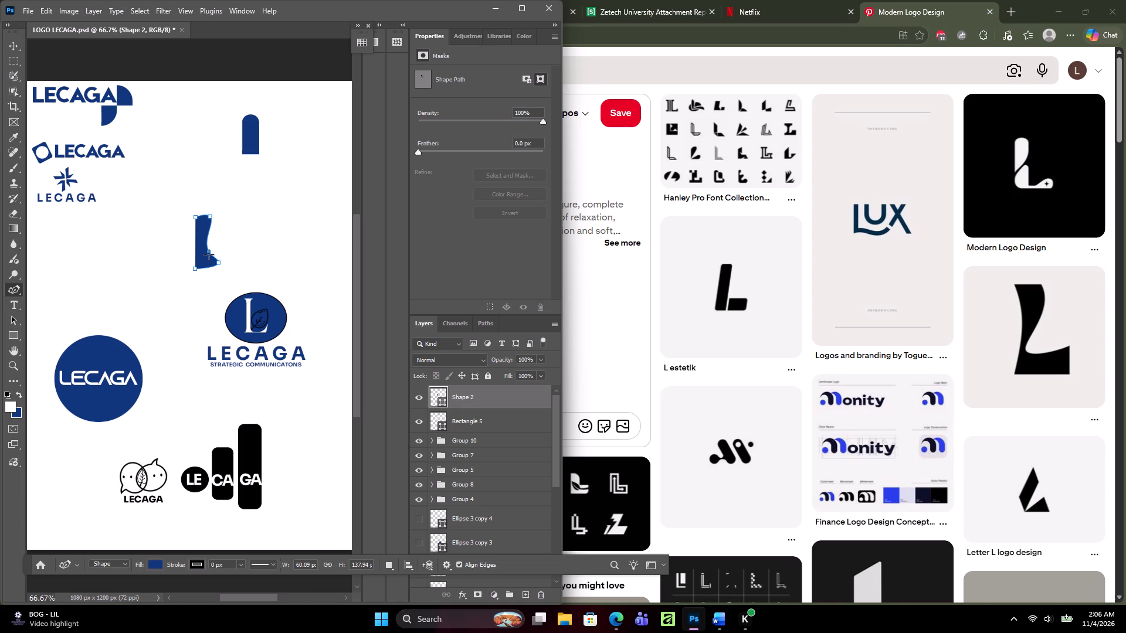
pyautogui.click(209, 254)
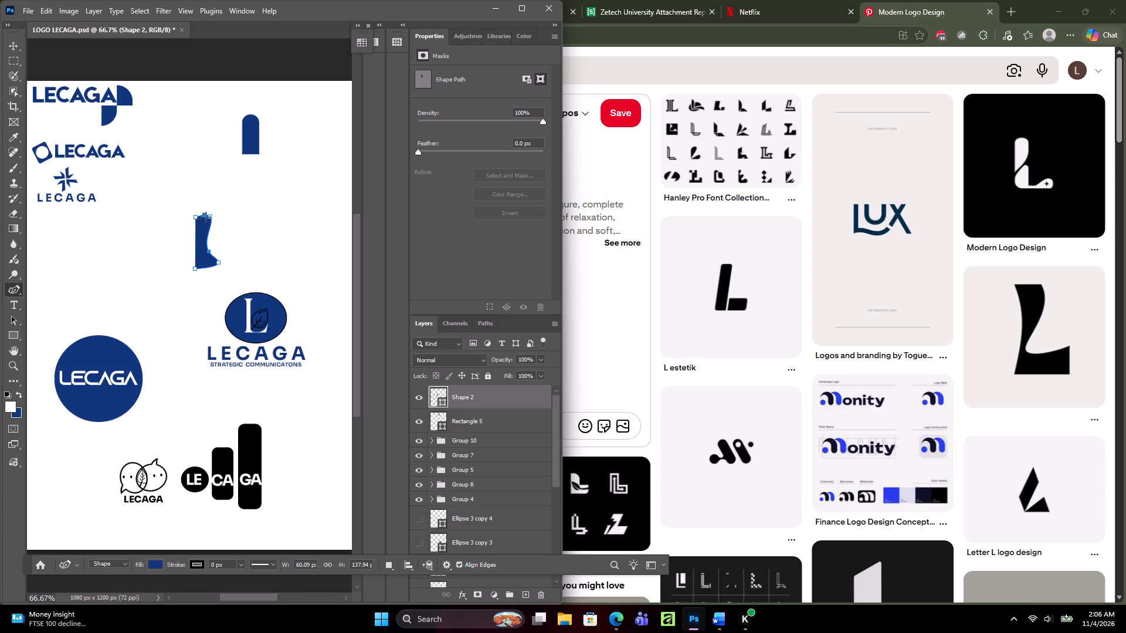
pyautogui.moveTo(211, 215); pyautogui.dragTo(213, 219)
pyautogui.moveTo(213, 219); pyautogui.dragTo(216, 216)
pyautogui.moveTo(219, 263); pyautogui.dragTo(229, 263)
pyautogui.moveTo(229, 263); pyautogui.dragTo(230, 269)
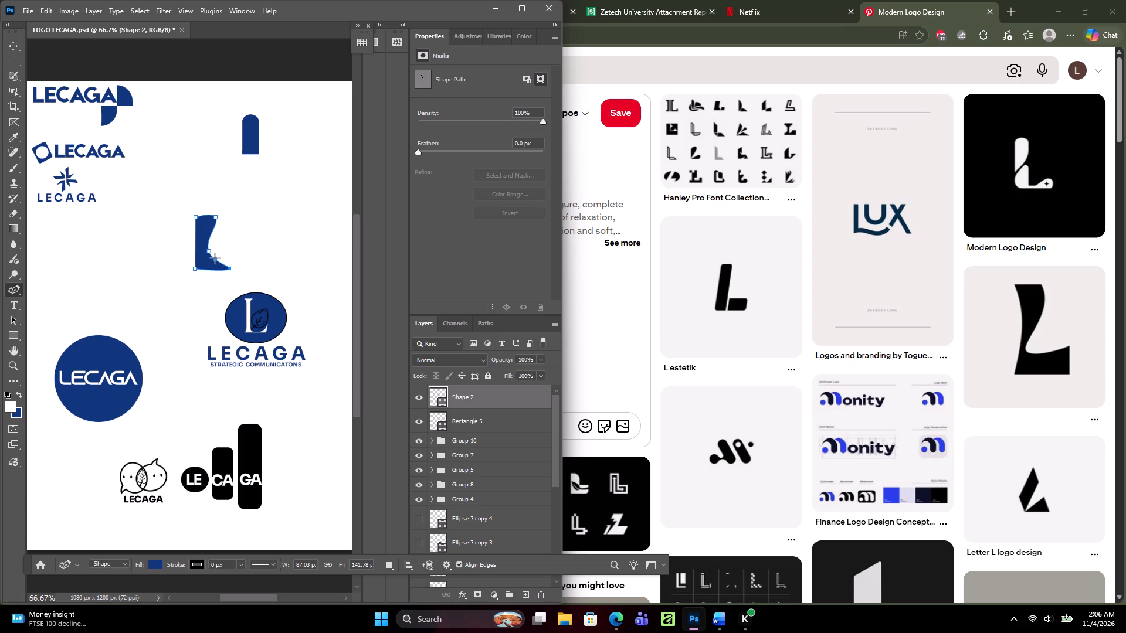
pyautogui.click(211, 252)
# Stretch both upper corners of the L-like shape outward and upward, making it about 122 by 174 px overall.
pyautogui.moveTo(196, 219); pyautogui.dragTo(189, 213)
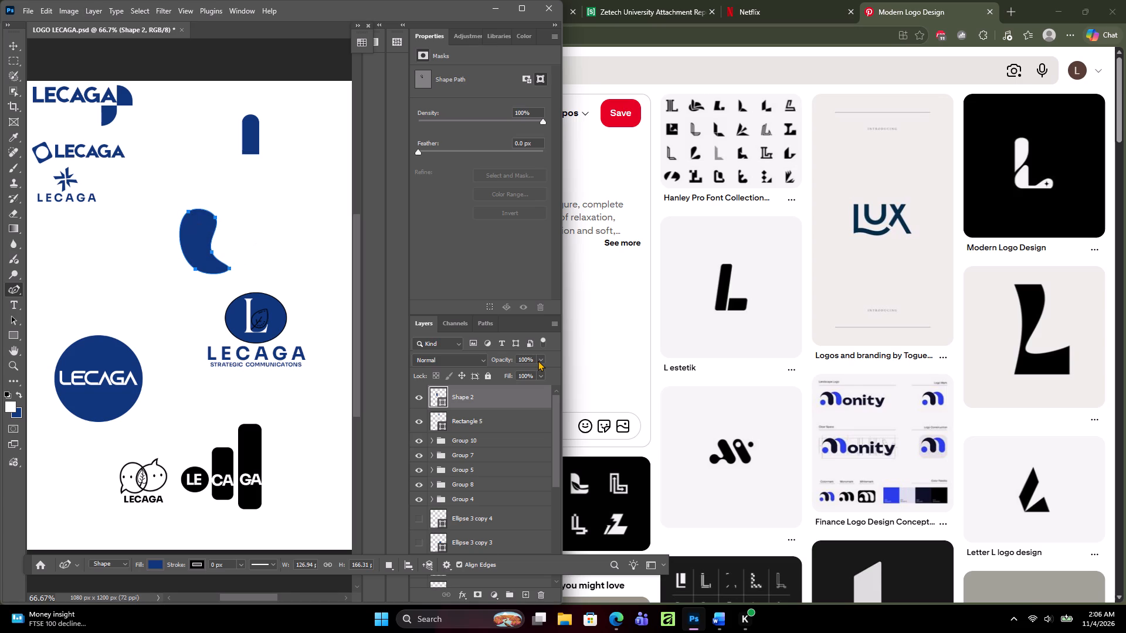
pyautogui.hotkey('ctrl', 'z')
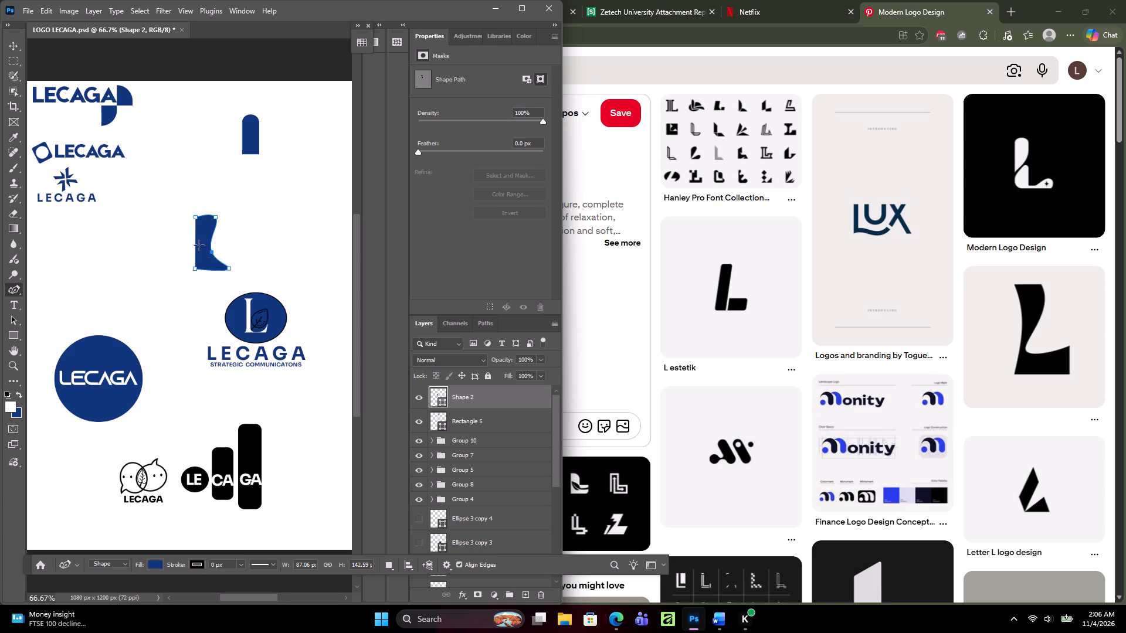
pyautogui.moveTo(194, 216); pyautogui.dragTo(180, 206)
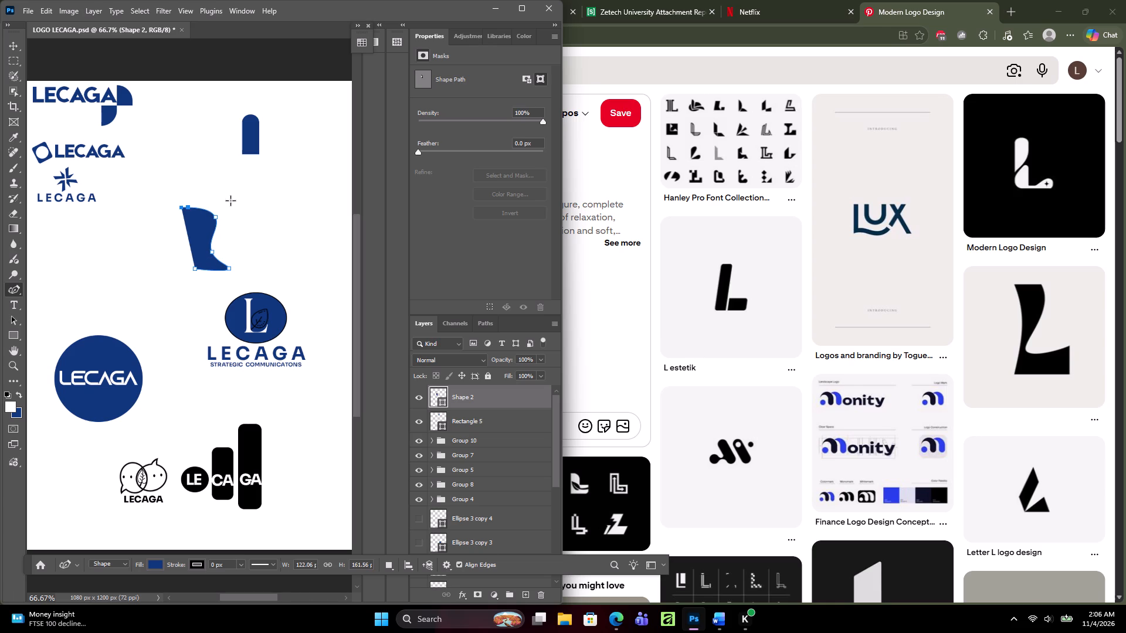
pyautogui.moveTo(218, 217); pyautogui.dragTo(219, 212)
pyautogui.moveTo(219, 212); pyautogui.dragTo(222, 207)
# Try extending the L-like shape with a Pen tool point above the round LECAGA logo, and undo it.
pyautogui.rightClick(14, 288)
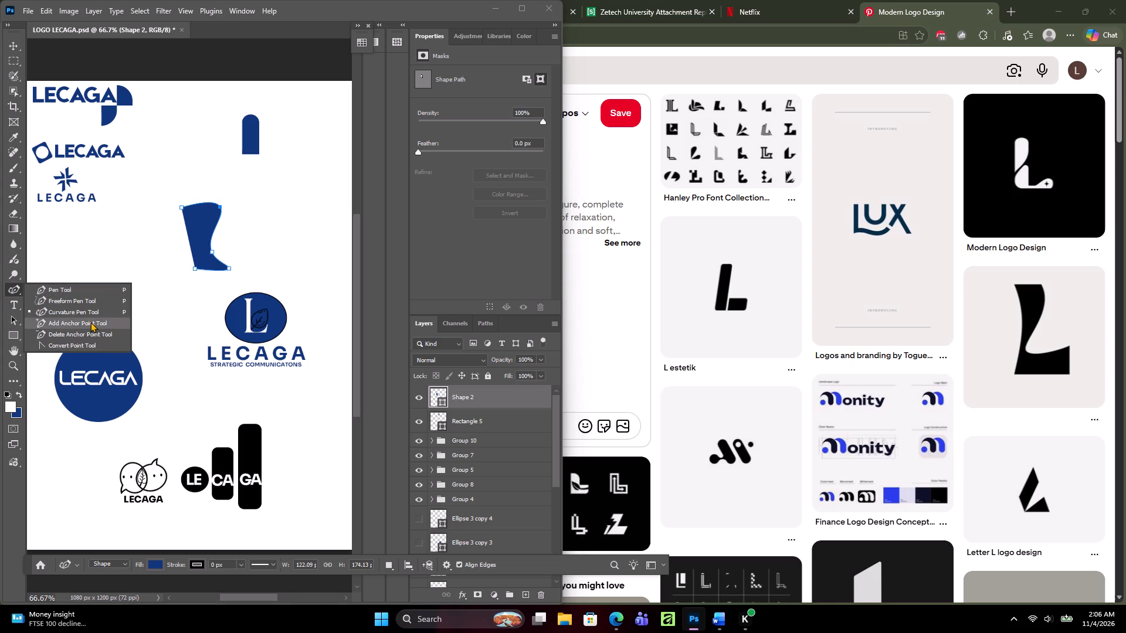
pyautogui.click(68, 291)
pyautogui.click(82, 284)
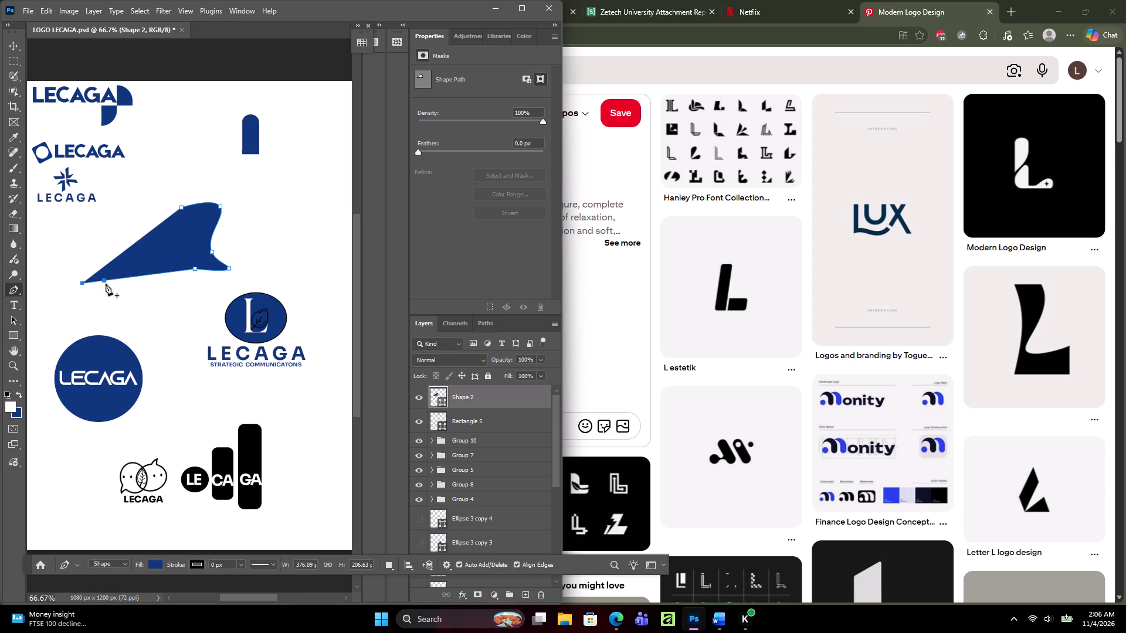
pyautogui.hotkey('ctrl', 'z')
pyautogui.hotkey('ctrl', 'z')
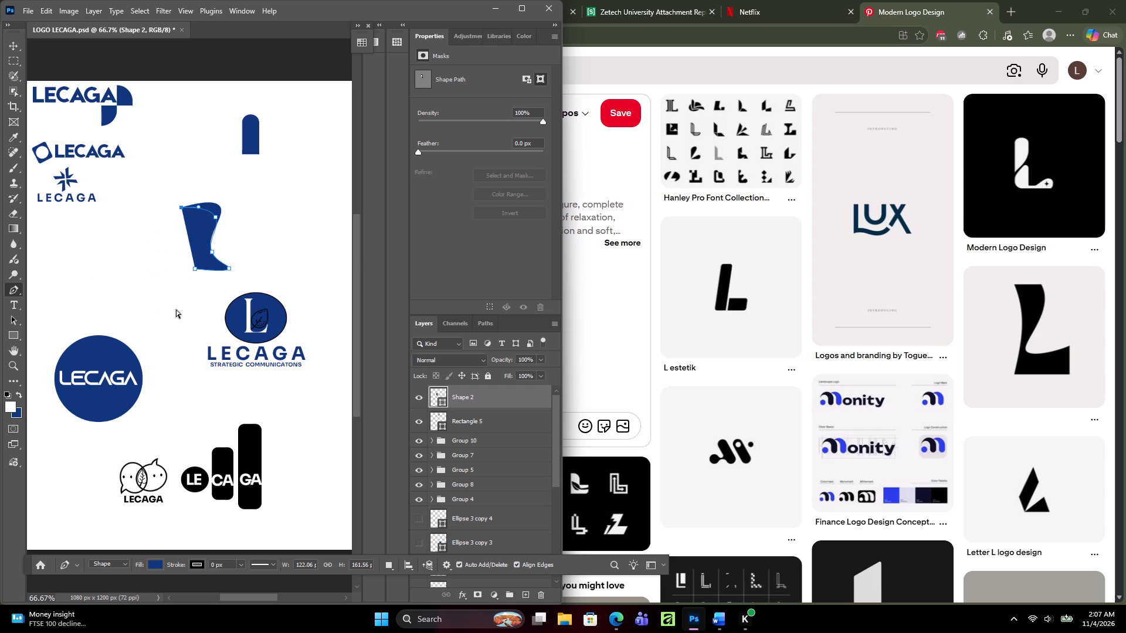
# Delete the blue L-like shape from the blank middle area of the canvas.
pyautogui.press('Delete')
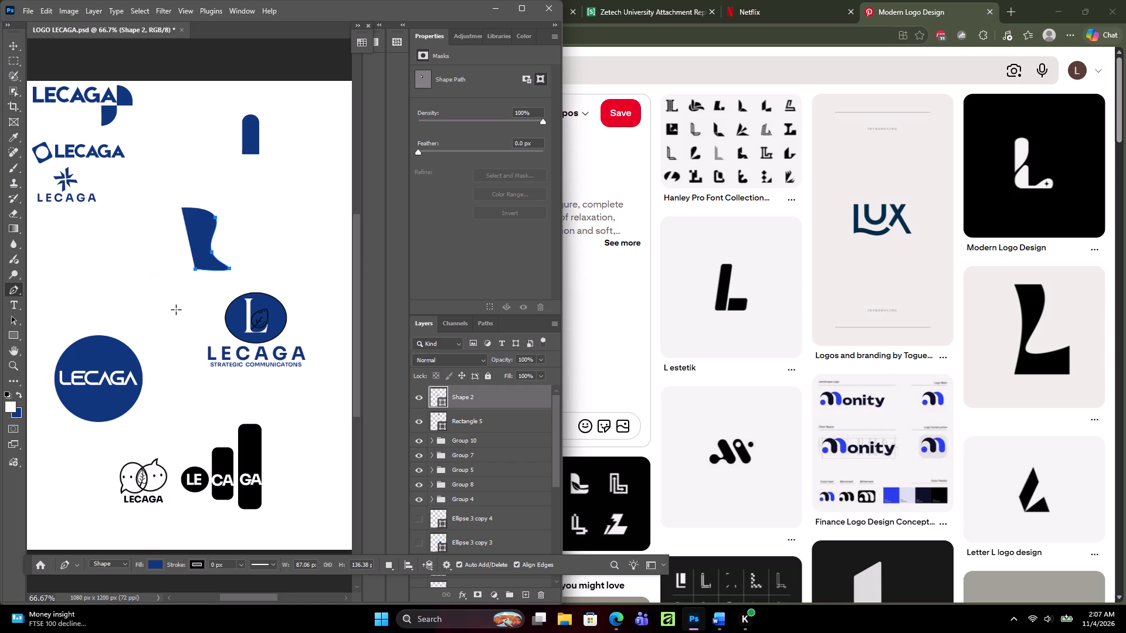
pyautogui.press('Delete')
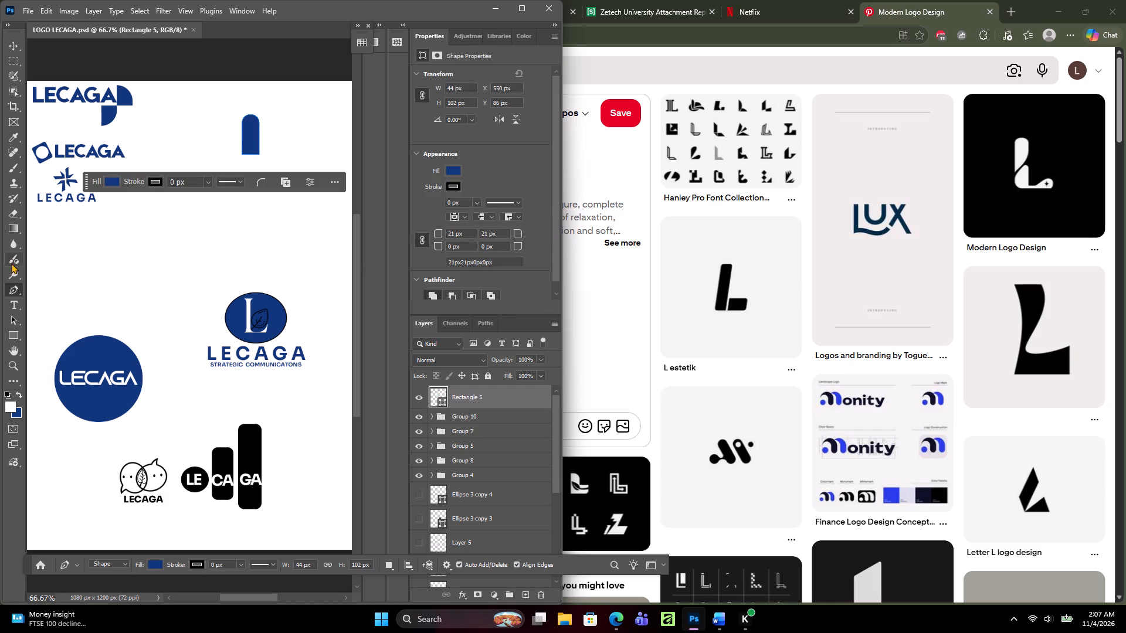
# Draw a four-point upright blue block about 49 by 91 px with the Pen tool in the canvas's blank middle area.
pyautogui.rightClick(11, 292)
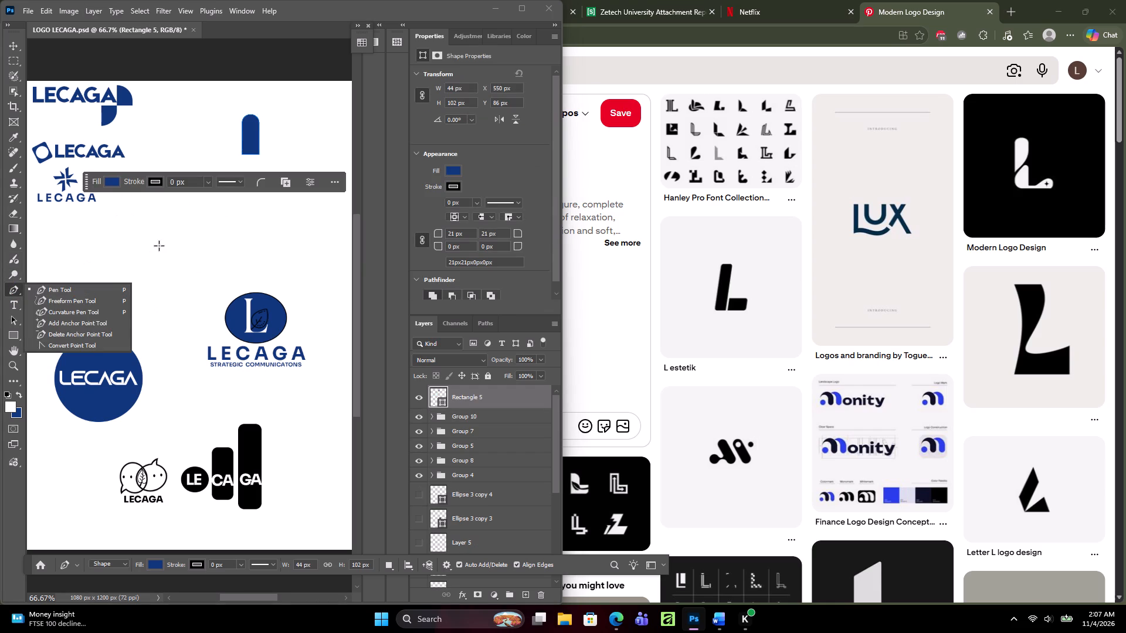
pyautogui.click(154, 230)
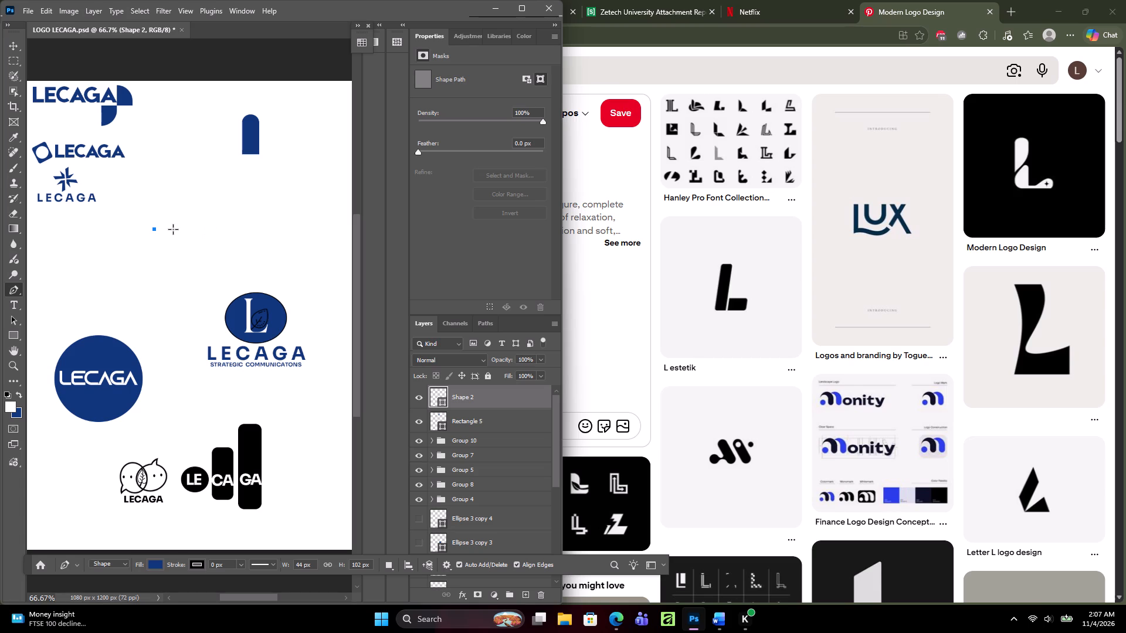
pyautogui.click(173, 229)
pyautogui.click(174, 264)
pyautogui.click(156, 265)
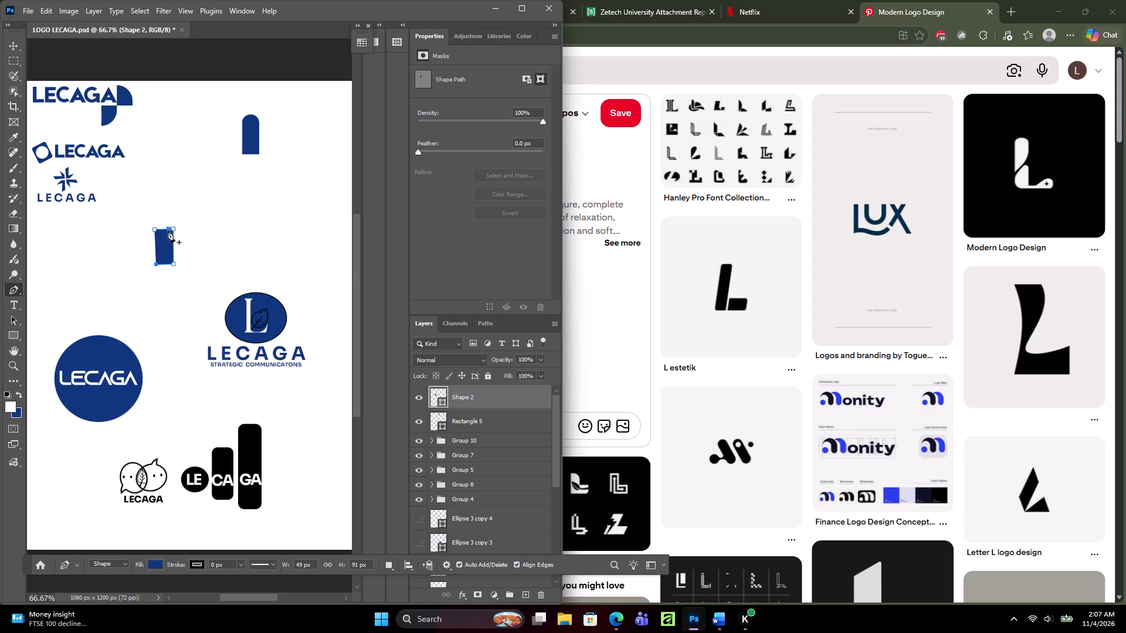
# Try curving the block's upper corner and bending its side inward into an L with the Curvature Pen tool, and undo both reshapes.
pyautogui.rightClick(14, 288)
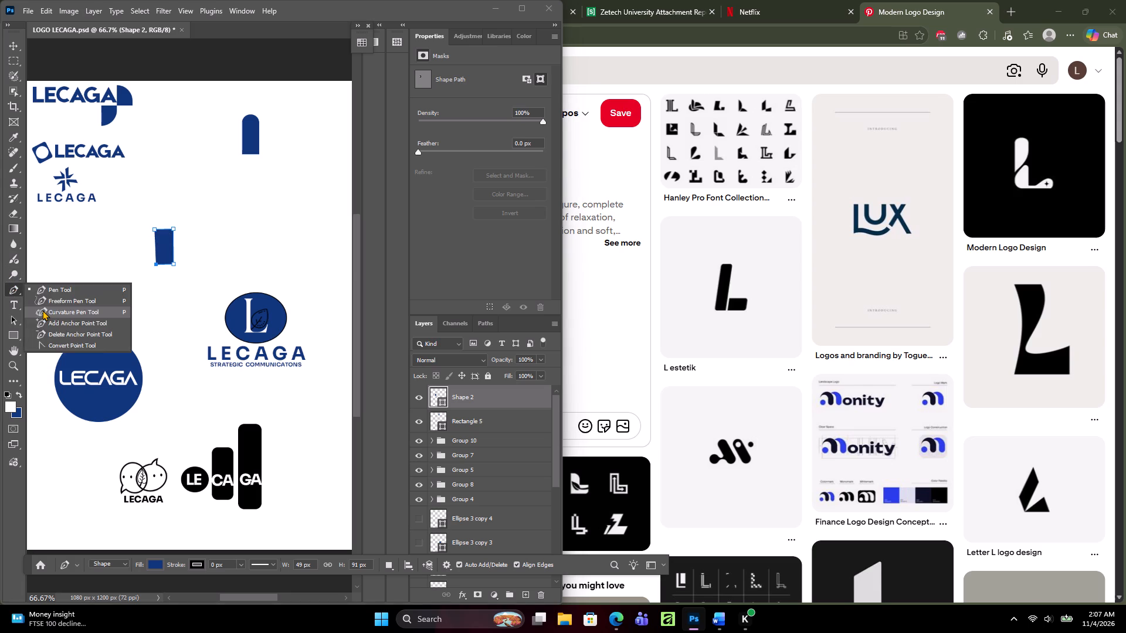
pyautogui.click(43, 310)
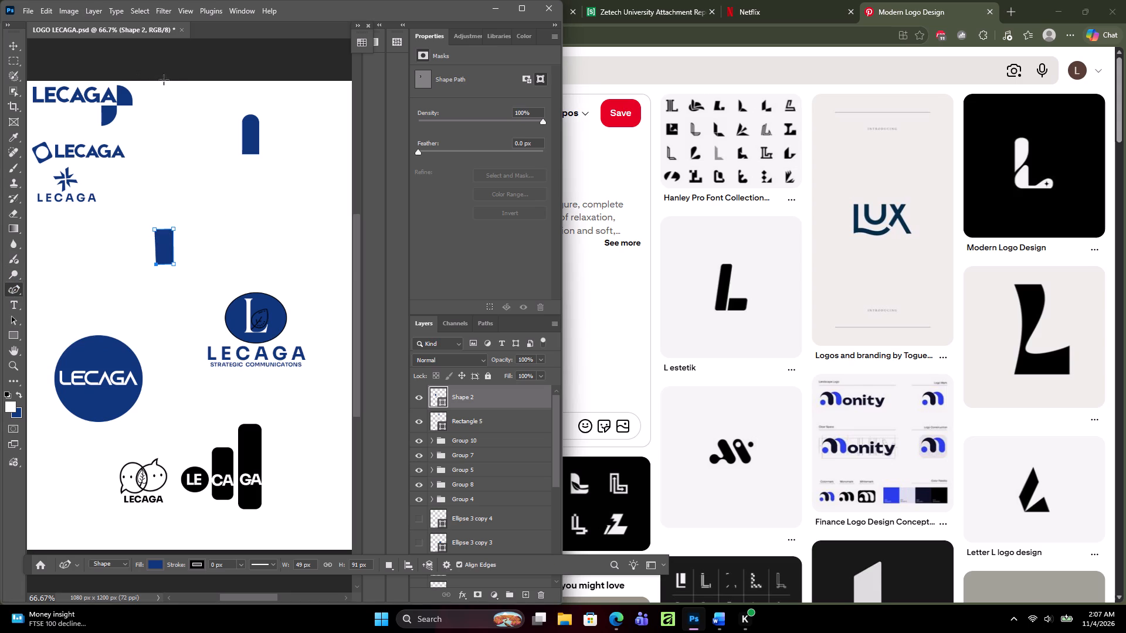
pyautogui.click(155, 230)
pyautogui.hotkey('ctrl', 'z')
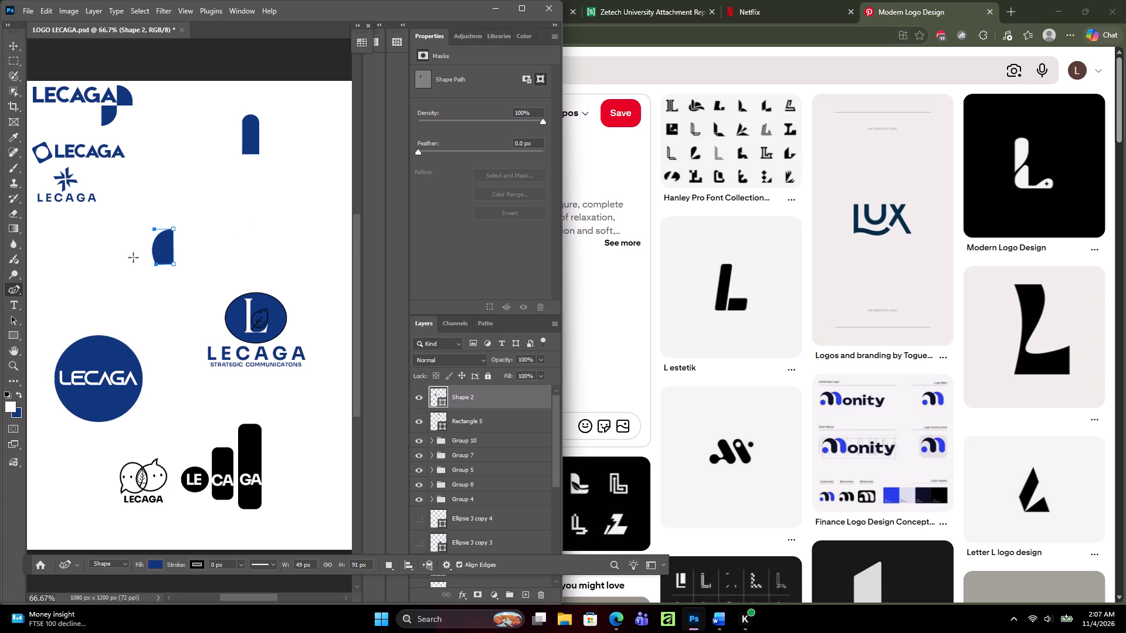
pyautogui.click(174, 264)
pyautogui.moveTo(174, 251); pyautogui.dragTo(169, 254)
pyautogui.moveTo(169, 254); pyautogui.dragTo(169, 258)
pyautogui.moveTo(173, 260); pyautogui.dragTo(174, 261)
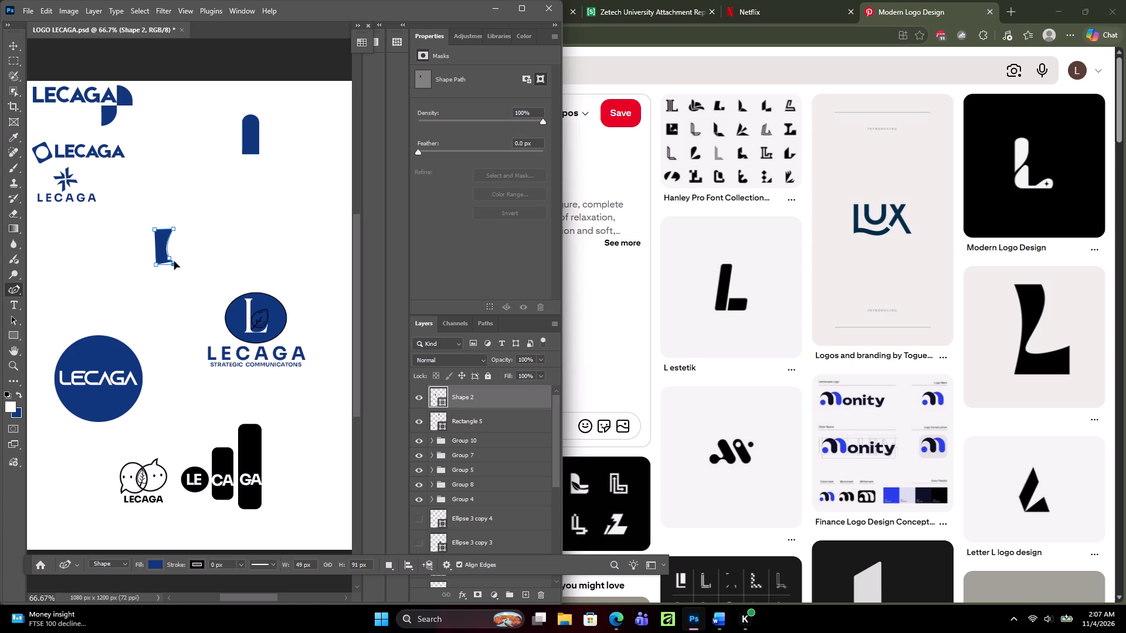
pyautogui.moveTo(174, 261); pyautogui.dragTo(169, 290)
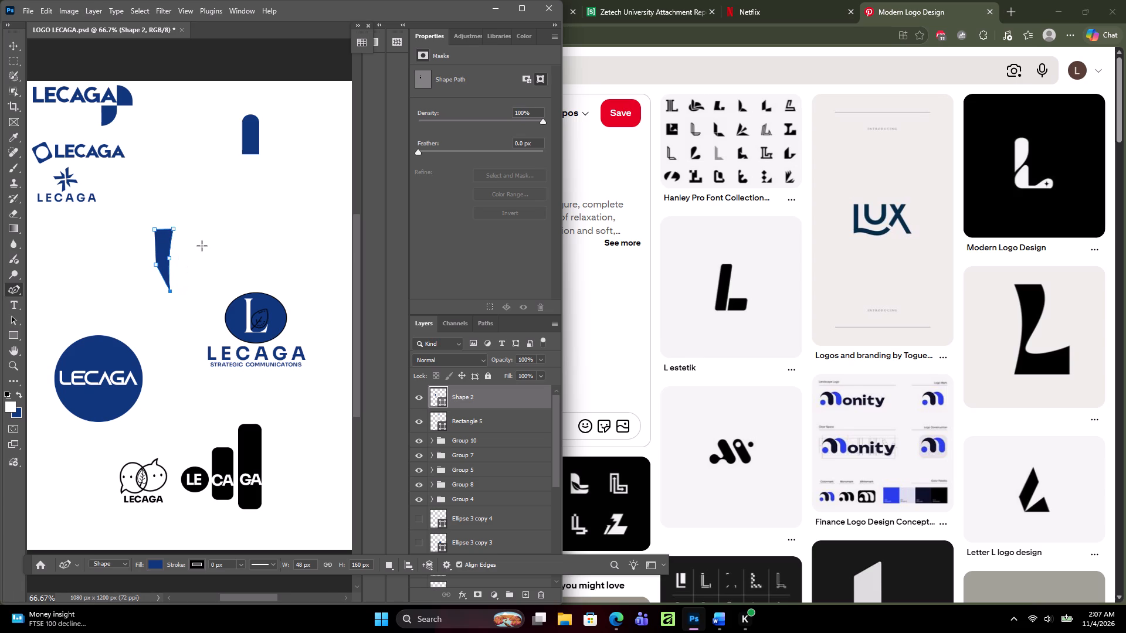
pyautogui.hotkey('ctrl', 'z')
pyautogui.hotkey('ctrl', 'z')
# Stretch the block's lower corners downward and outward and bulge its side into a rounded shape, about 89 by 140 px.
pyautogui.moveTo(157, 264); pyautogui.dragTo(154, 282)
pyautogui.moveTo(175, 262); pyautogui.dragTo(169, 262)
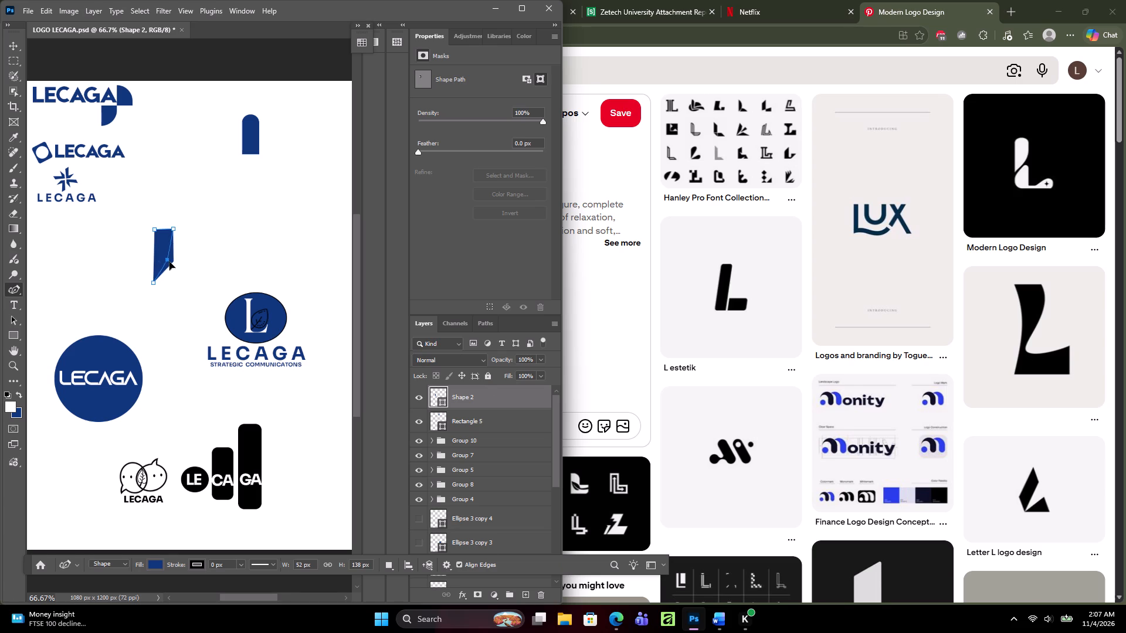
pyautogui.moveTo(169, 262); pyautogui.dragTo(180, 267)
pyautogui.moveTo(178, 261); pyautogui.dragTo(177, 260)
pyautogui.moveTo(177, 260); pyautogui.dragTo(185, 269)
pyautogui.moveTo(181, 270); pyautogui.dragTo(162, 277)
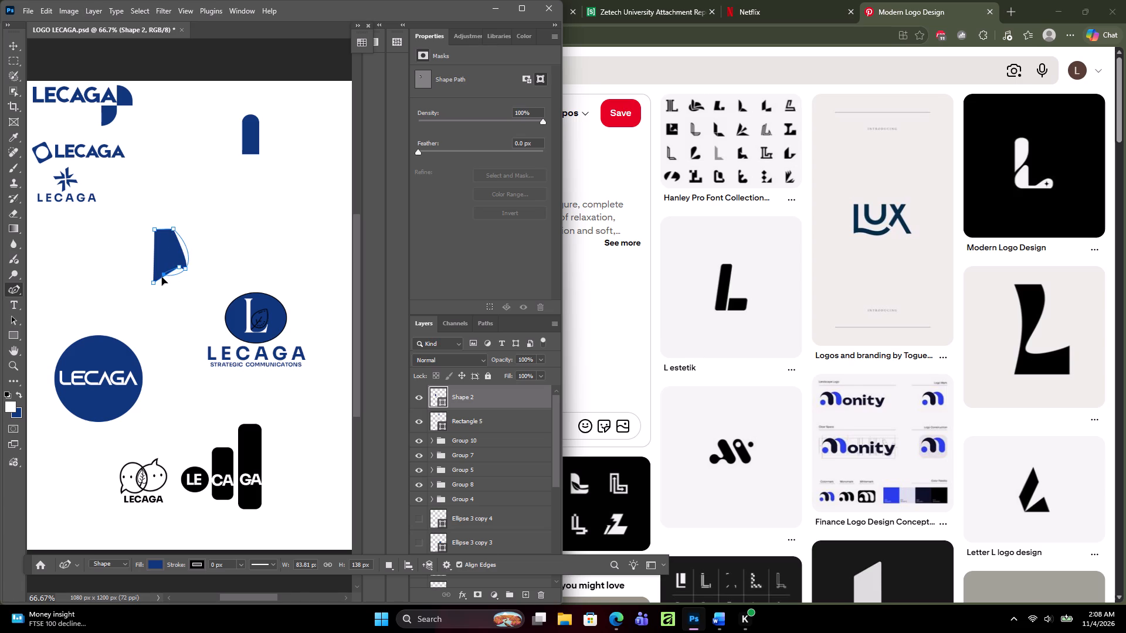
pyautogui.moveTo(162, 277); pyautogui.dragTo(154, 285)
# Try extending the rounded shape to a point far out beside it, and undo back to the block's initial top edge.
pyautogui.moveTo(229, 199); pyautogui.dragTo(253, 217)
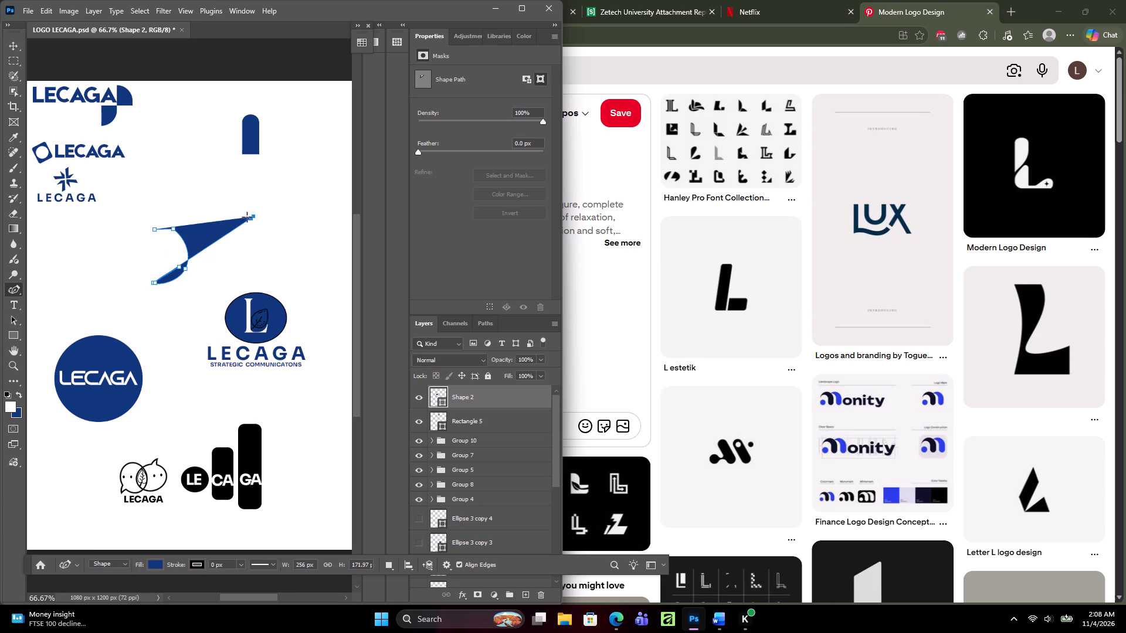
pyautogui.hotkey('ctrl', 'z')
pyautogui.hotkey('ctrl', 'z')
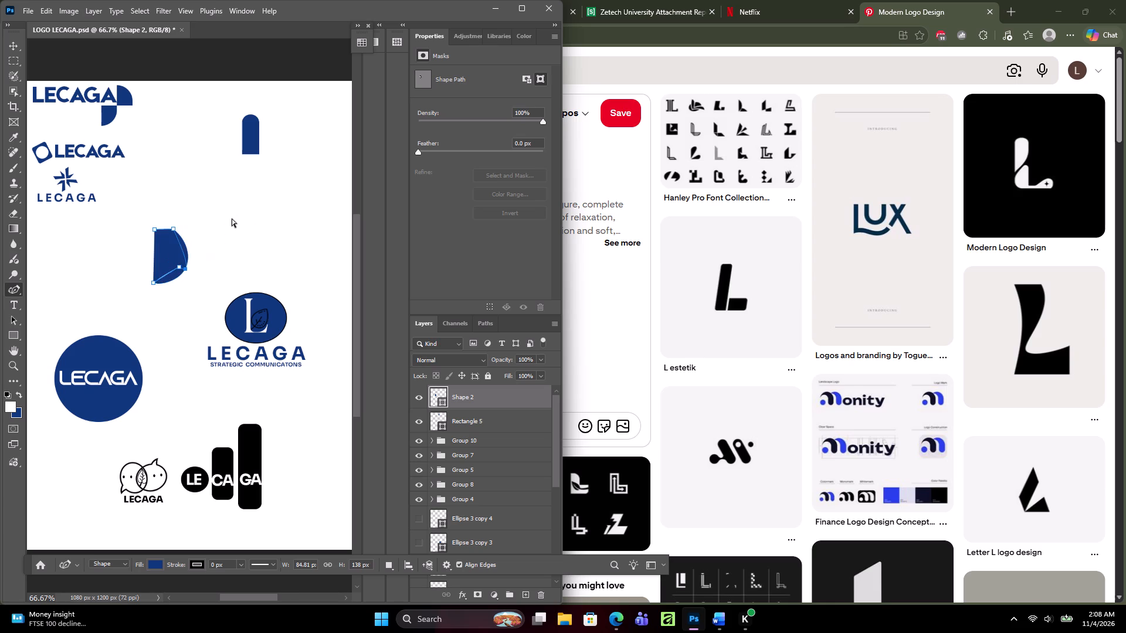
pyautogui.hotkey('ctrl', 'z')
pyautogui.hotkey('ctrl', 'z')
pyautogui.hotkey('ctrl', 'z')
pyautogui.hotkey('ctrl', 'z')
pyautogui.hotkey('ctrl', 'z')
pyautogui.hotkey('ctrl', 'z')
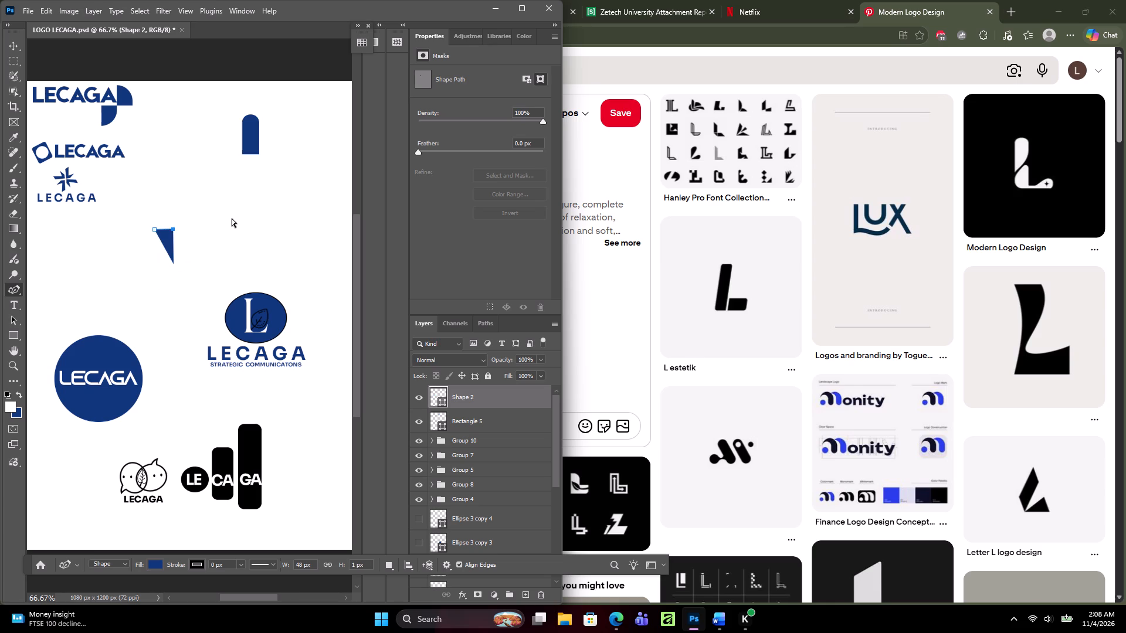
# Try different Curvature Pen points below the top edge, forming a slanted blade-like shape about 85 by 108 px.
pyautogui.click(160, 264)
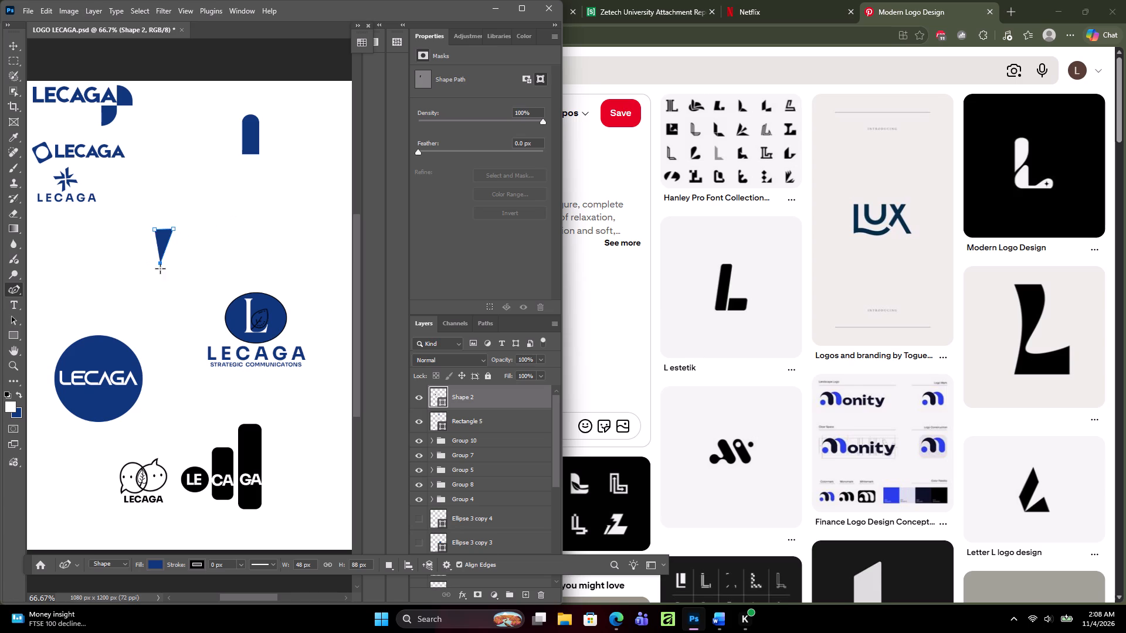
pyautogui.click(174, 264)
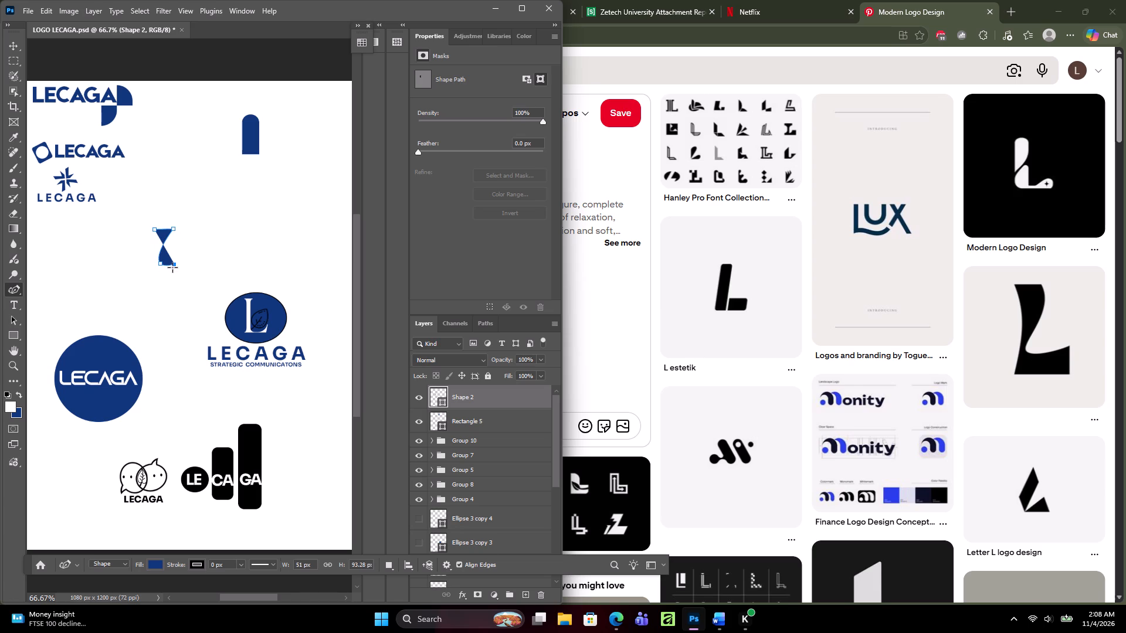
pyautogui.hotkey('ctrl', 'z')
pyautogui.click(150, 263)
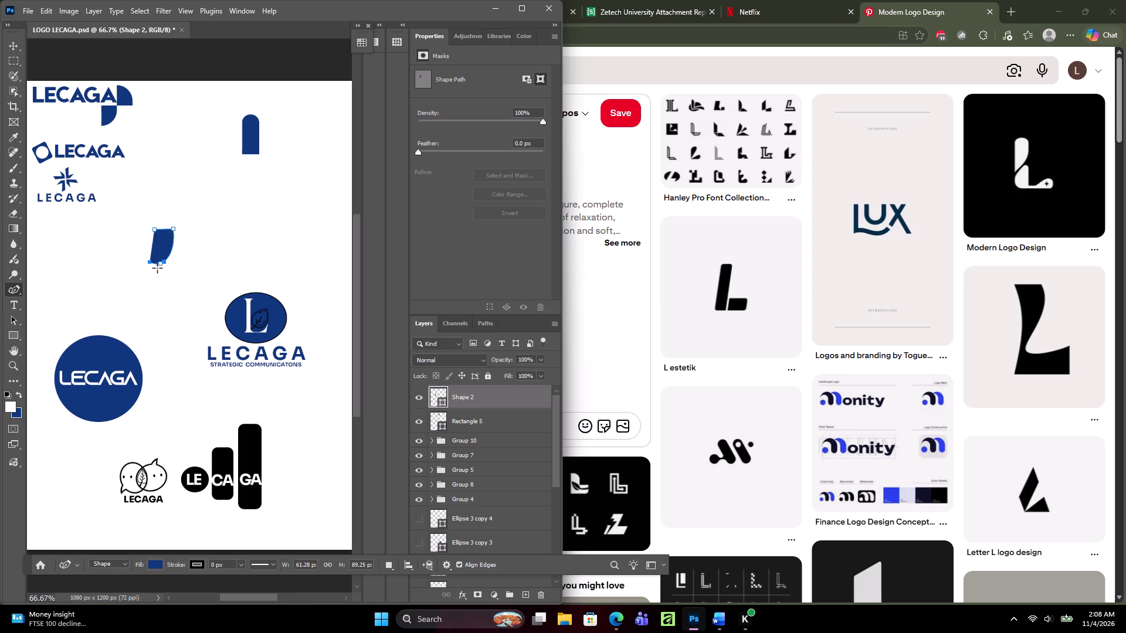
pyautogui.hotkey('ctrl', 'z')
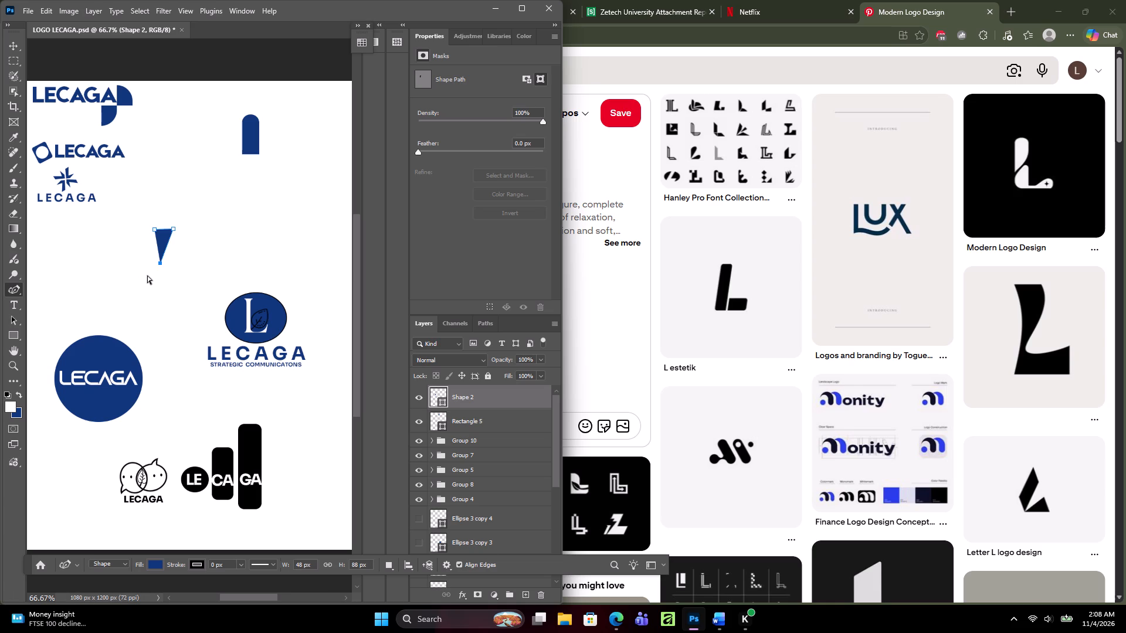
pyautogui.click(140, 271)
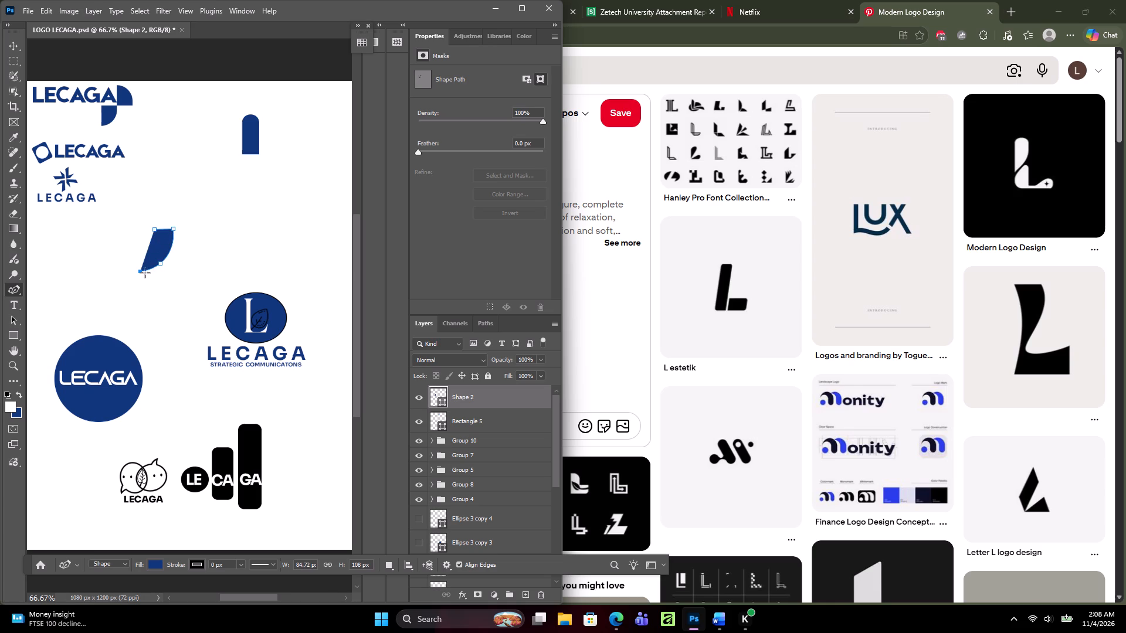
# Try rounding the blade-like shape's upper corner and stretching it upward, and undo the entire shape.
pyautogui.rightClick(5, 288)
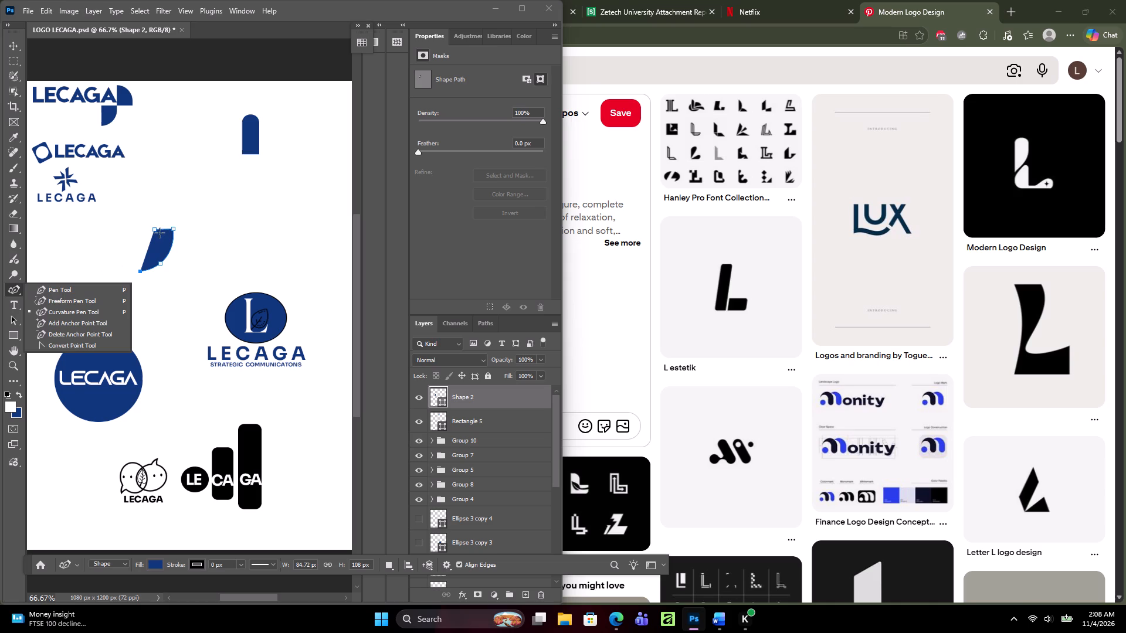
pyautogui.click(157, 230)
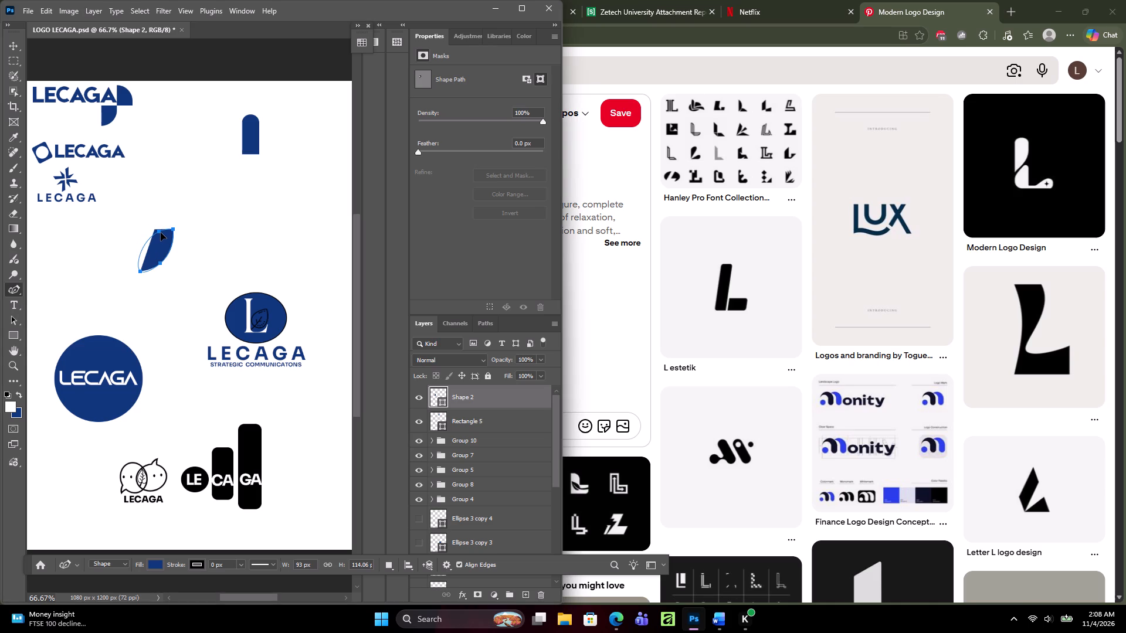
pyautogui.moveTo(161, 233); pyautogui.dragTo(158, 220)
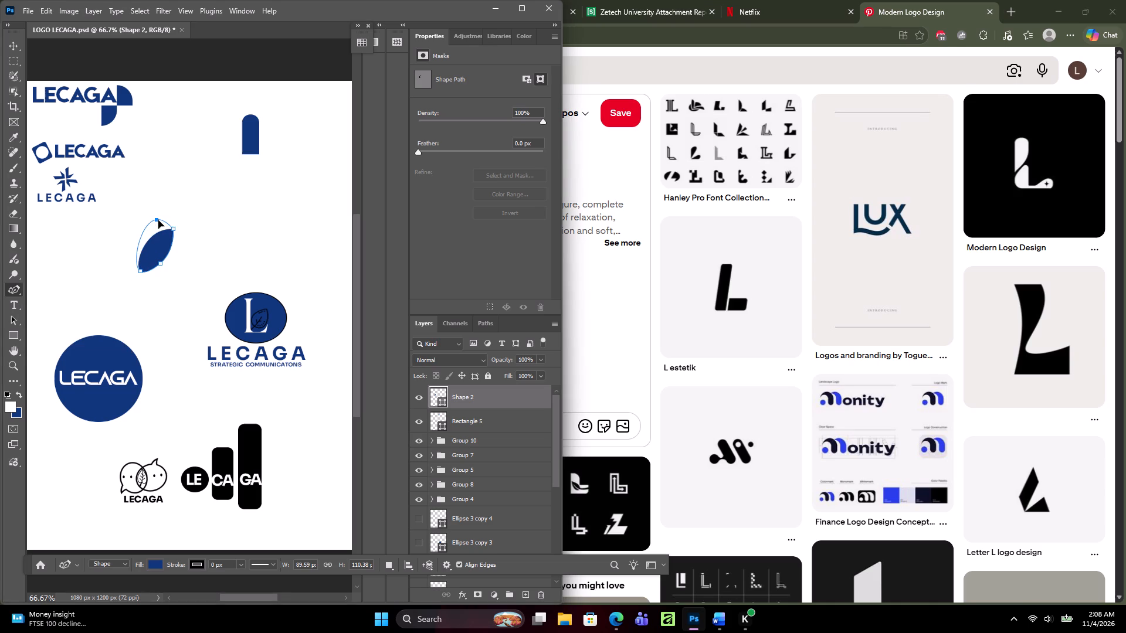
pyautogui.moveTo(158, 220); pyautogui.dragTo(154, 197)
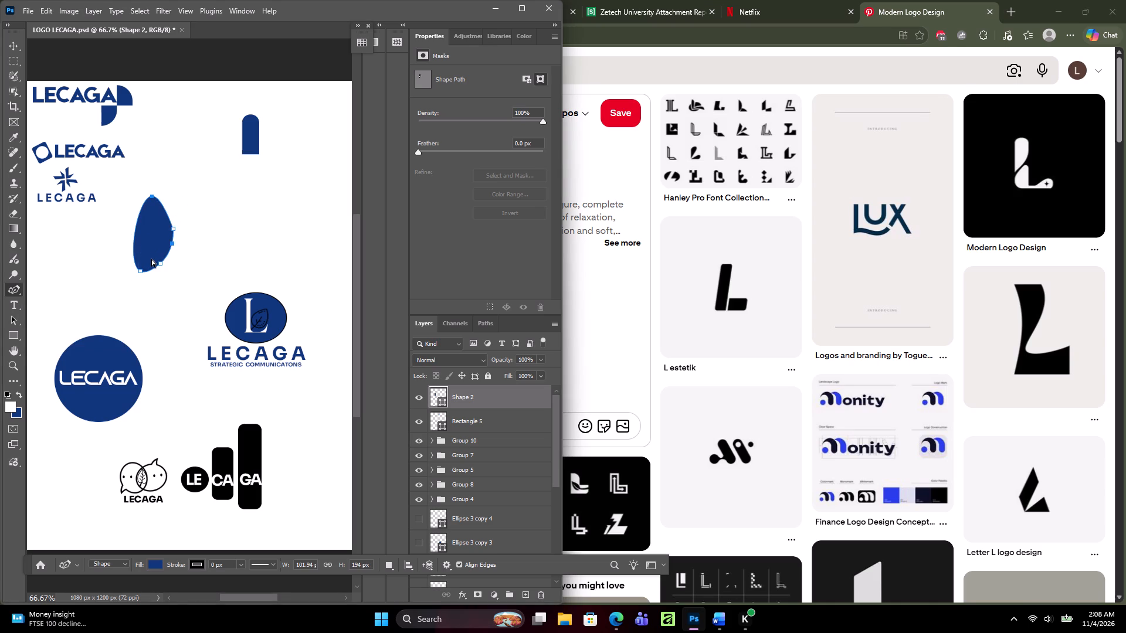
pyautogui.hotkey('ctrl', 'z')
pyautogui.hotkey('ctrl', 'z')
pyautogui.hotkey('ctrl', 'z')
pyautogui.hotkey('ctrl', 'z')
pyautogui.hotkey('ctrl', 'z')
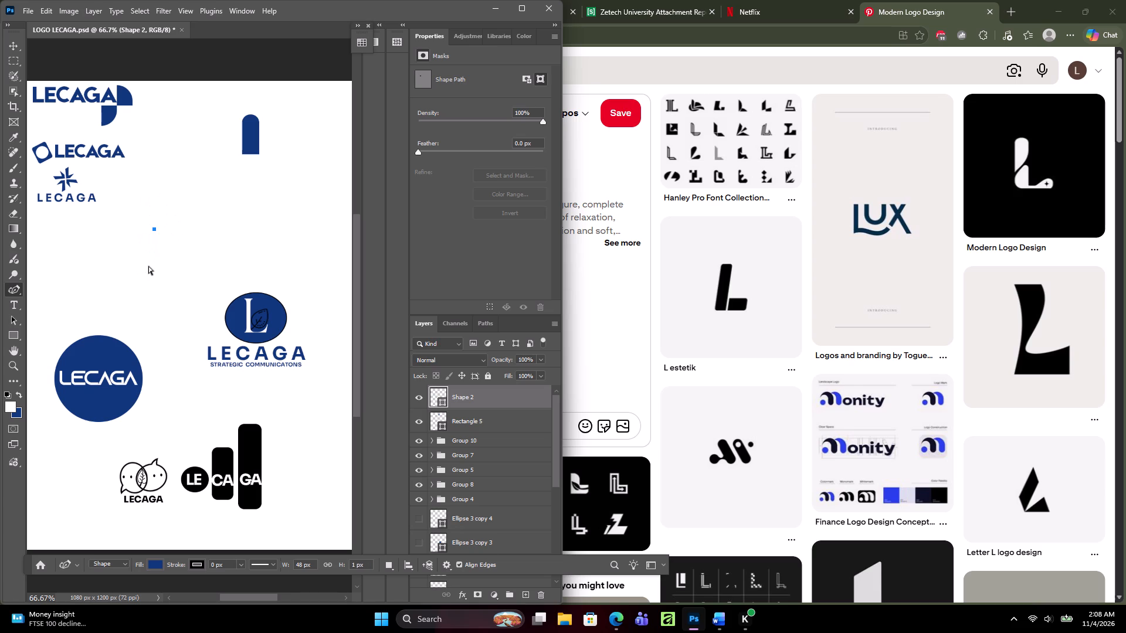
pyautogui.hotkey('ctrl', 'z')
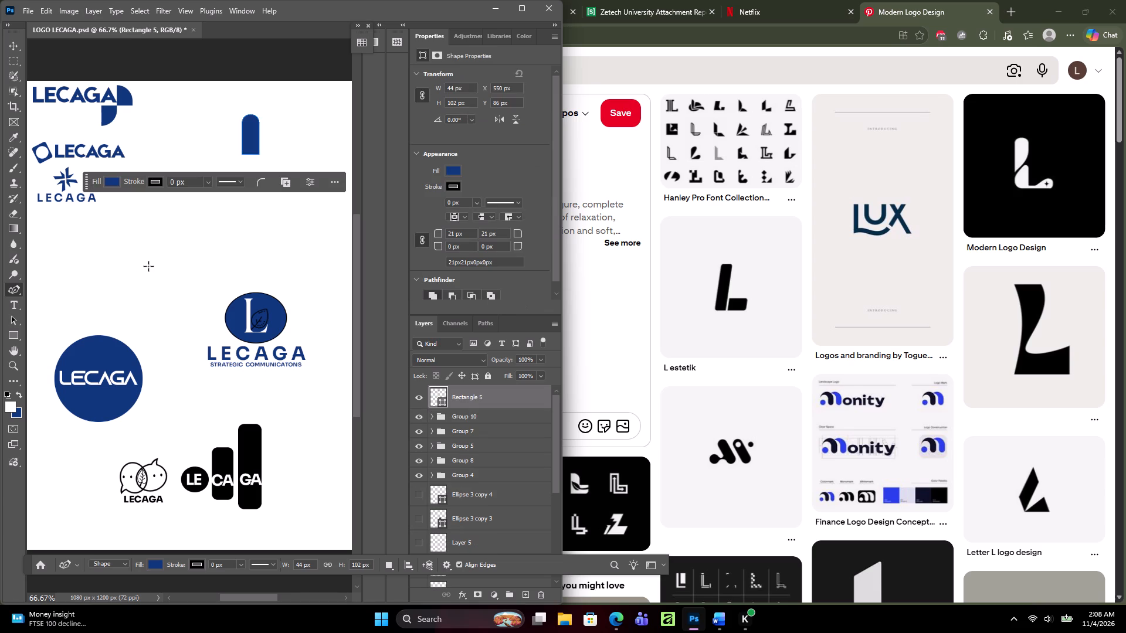
# Browse further L logo ideas on Pinterest and open the pin showing five numbered L lettermarks.
pyautogui.scroll(-5, 734, 271)
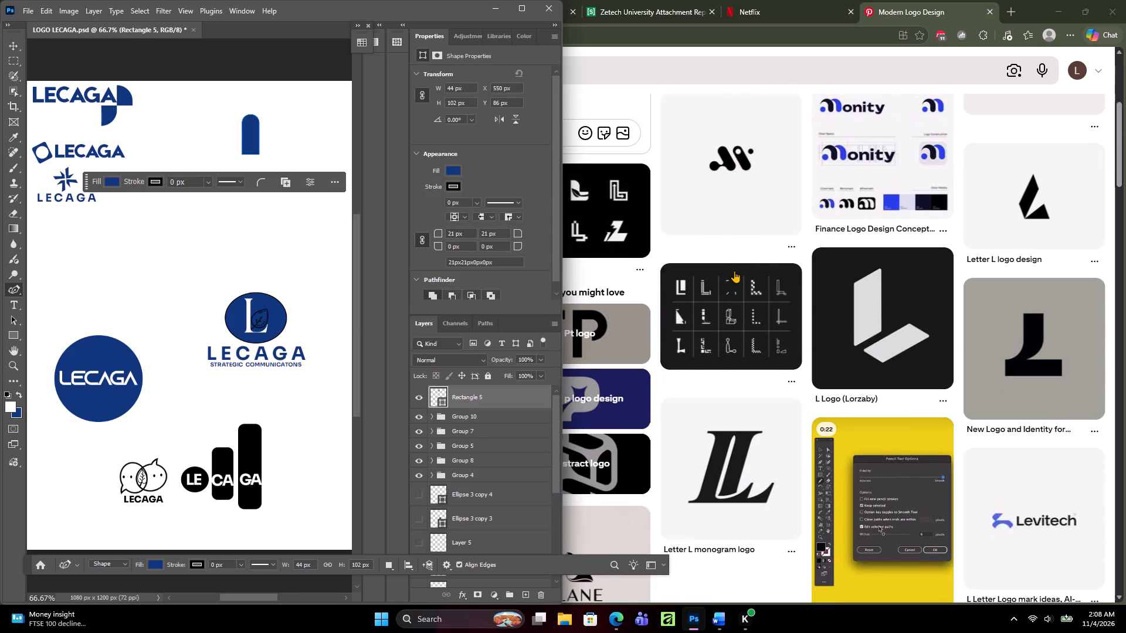
pyautogui.scroll(-9, 734, 271)
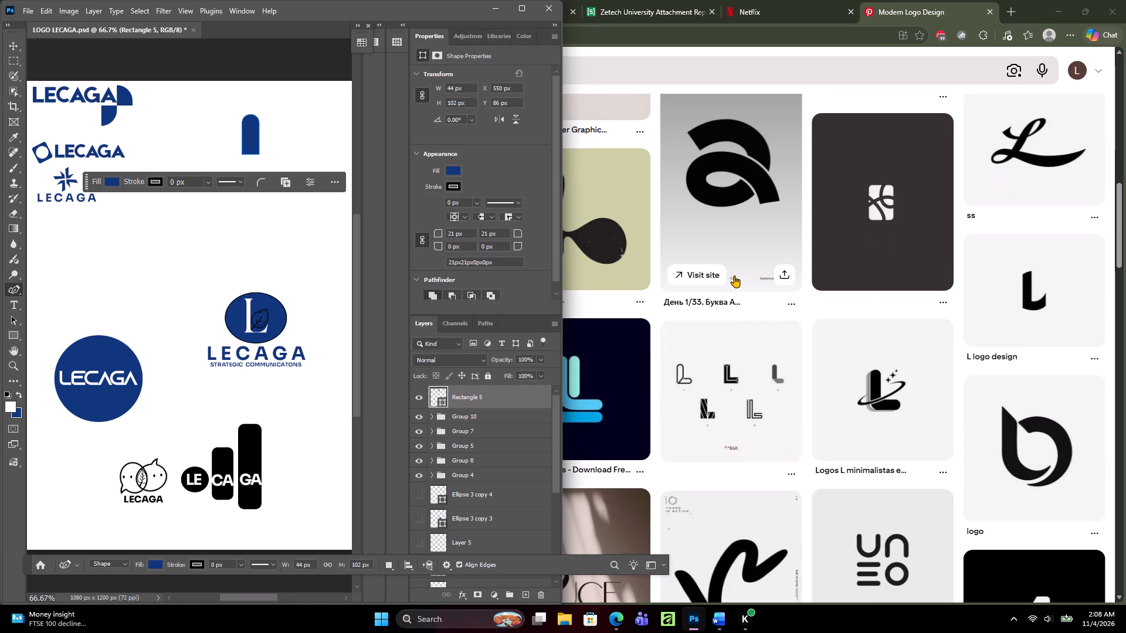
pyautogui.scroll(-3, 734, 275)
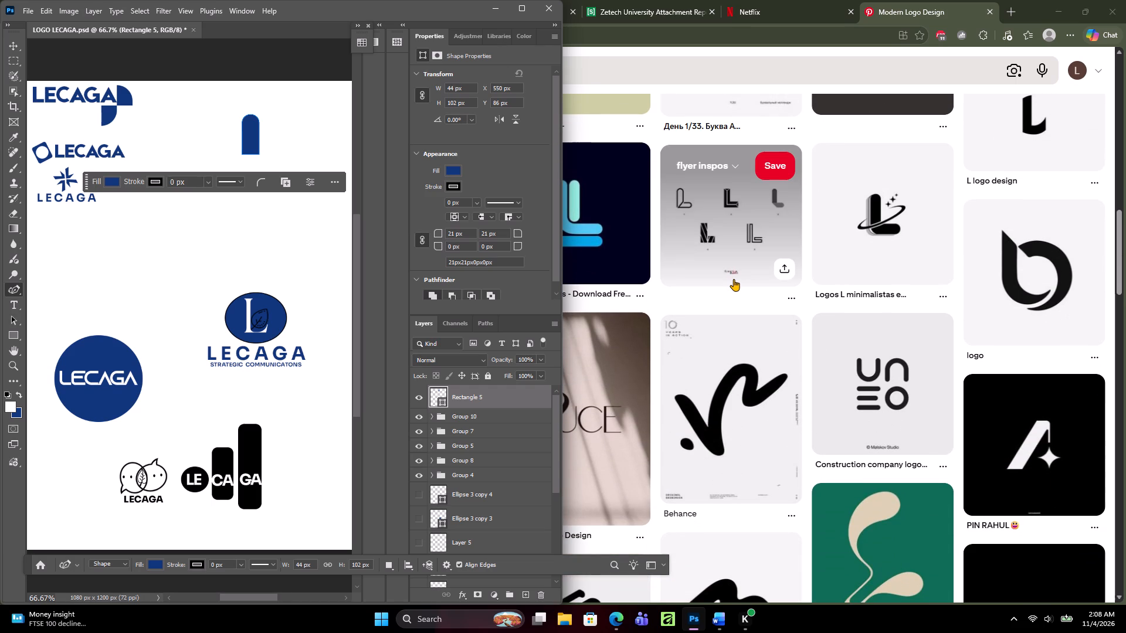
pyautogui.click(717, 257)
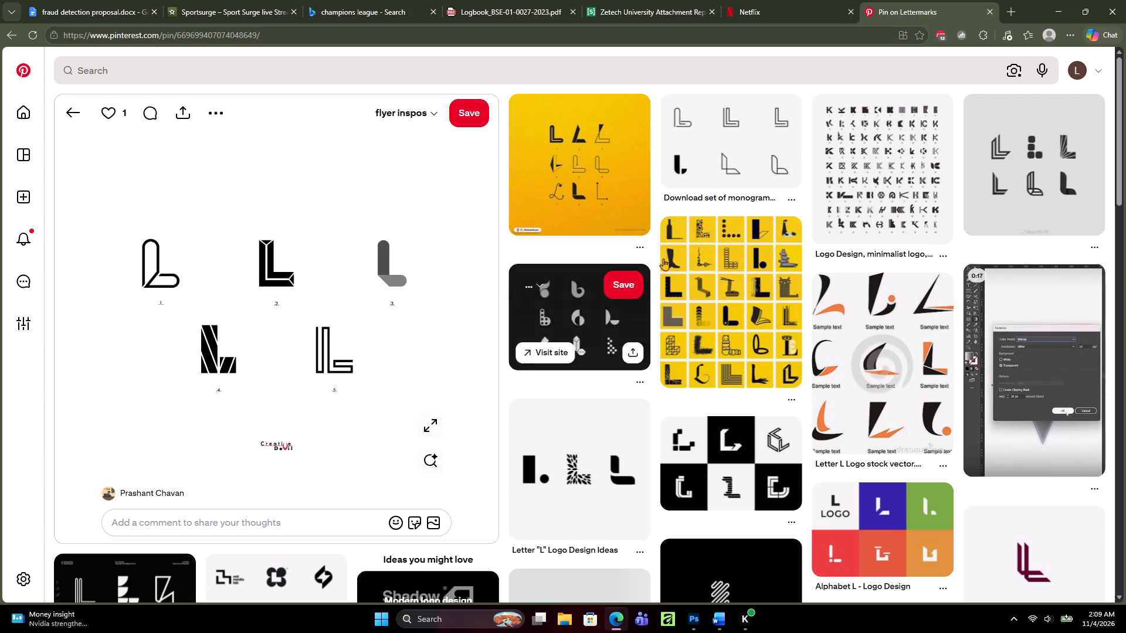
# Back in Photoshop, draw a blue square about 34 by 34 px with the Rectangle tool, in the empty area below the round-topped bar.
pyautogui.click(697, 626)
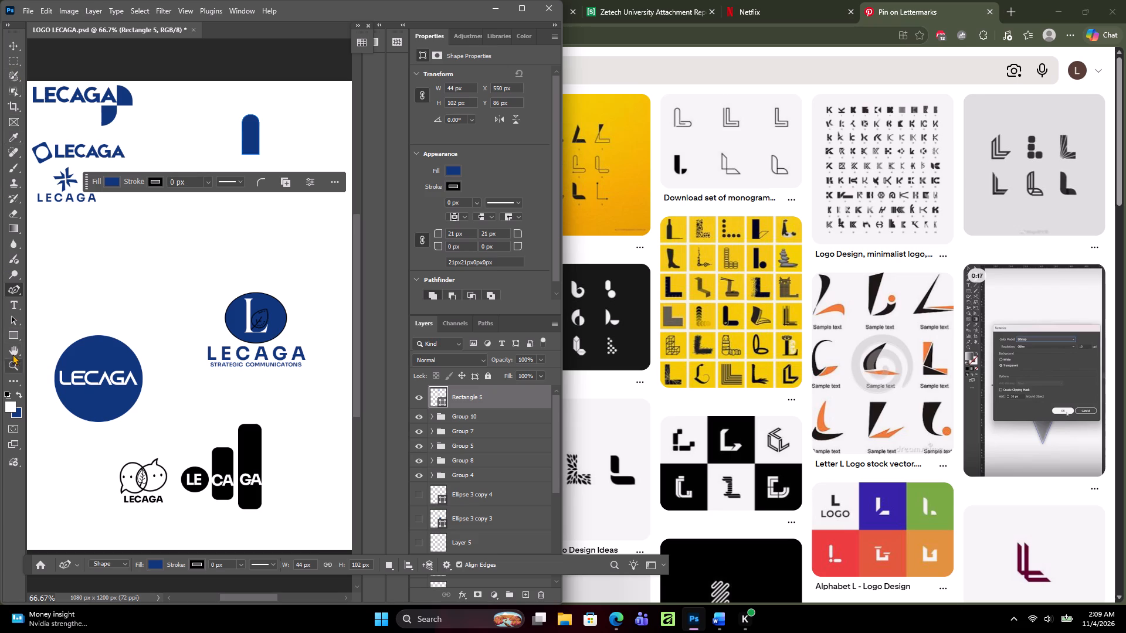
pyautogui.rightClick(12, 335)
pyautogui.click(12, 335)
pyautogui.rightClick(12, 335)
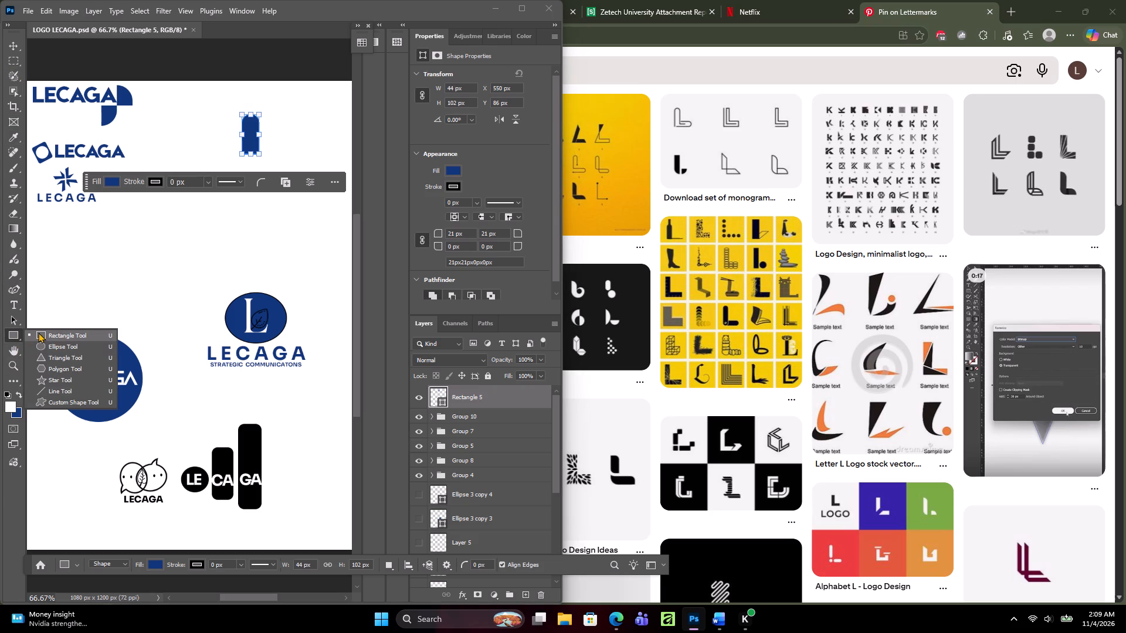
pyautogui.click(55, 336)
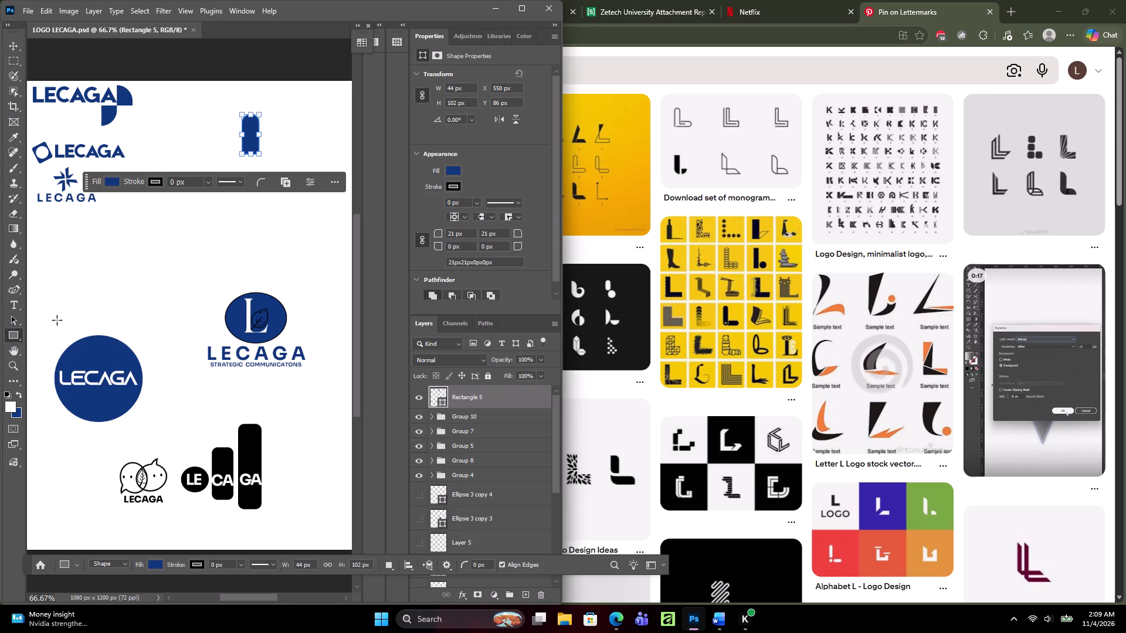
pyautogui.moveTo(160, 219); pyautogui.dragTo(177, 237)
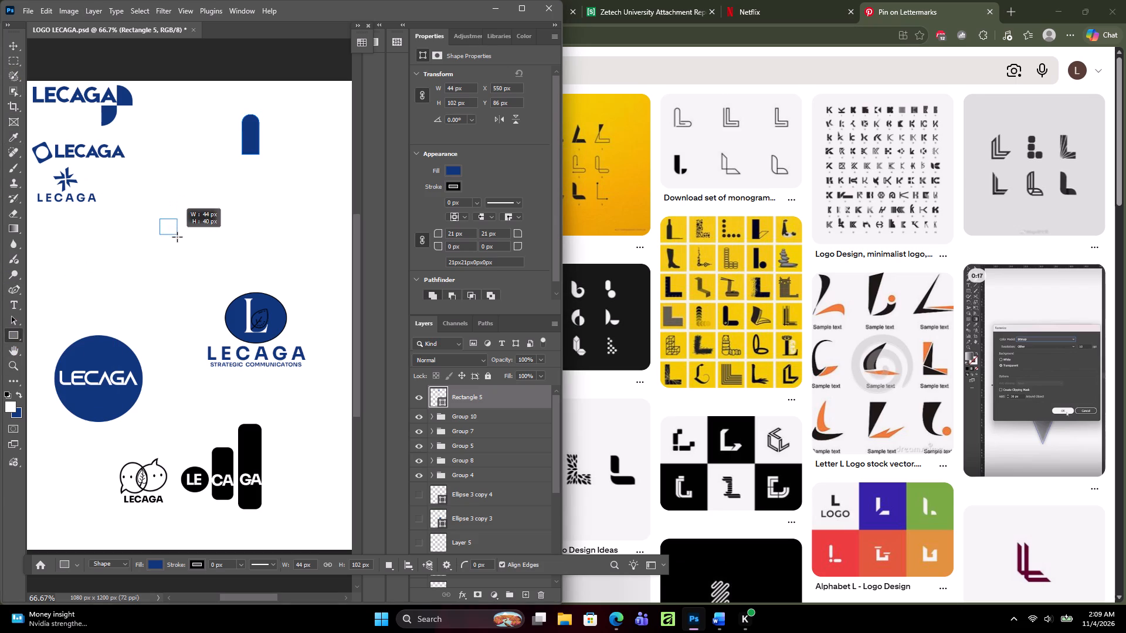
pyautogui.moveTo(177, 237); pyautogui.dragTo(171, 232)
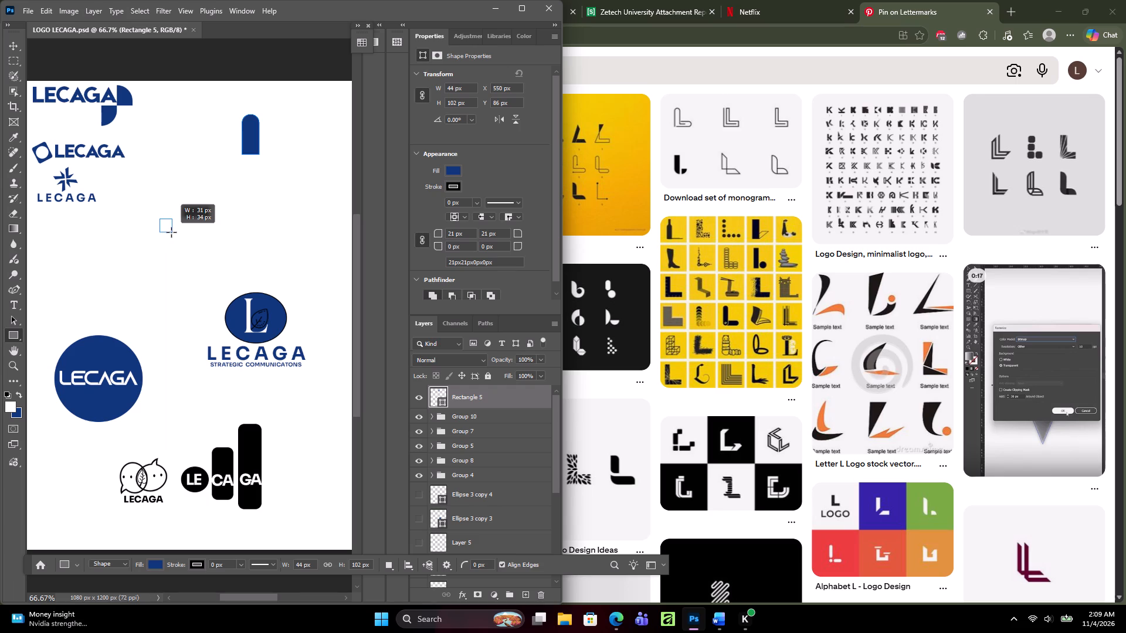
pyautogui.moveTo(171, 232); pyautogui.dragTo(172, 232)
pyautogui.moveTo(172, 232); pyautogui.dragTo(172, 232)
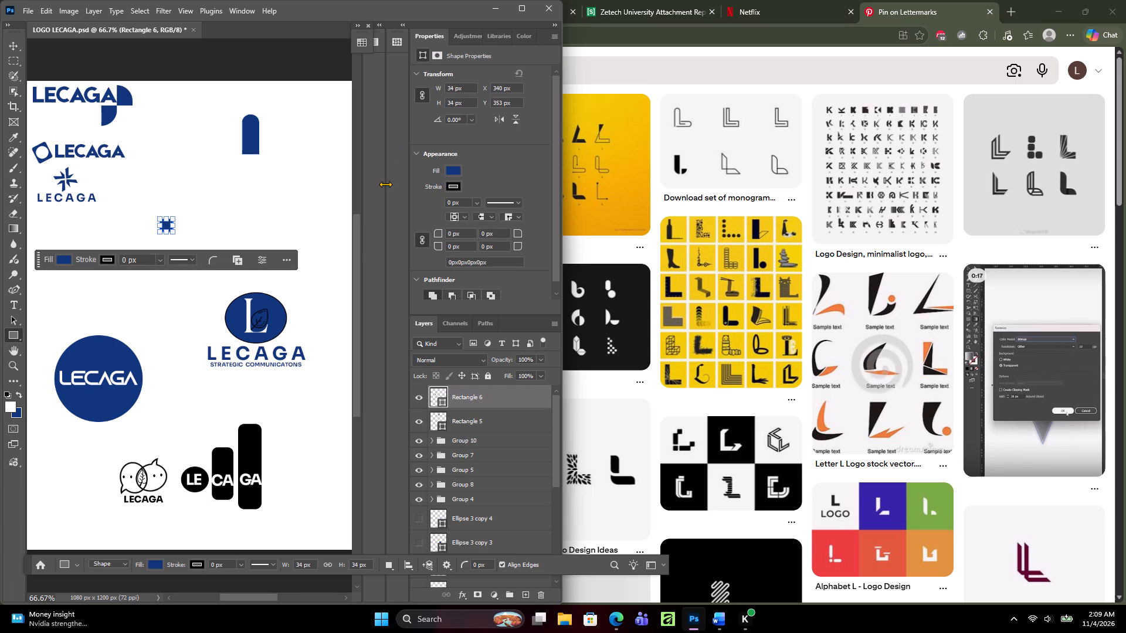
# Resize the new small square to about 38 by 42 px, keeping its upper-left corner in place.
pyautogui.scroll(2, 484, 418)
pyautogui.click(487, 418)
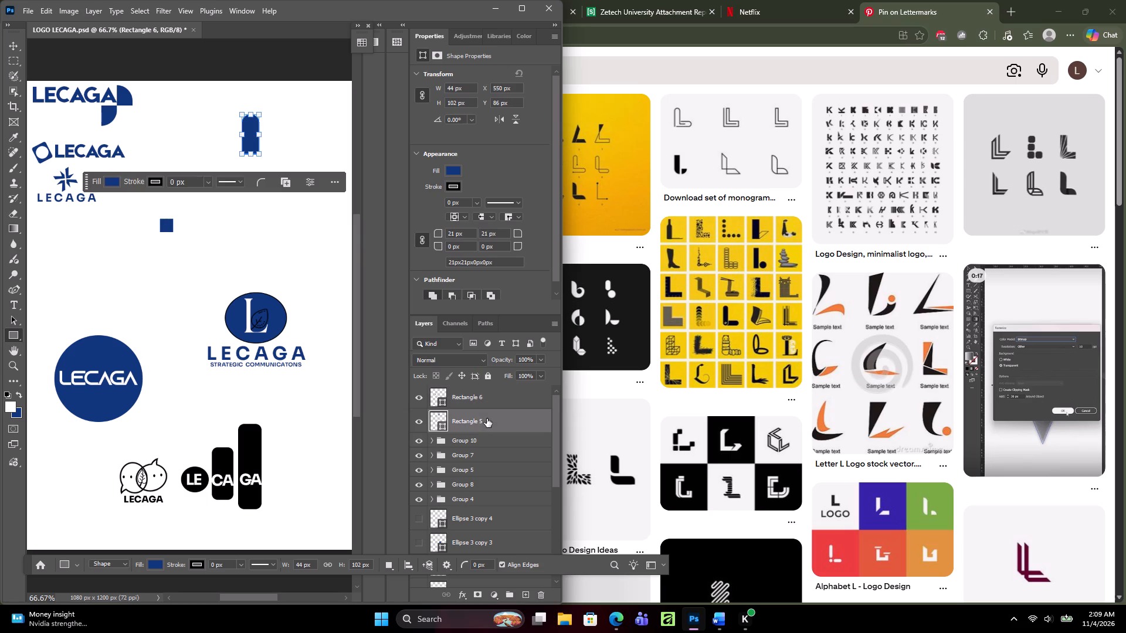
pyautogui.click(484, 405)
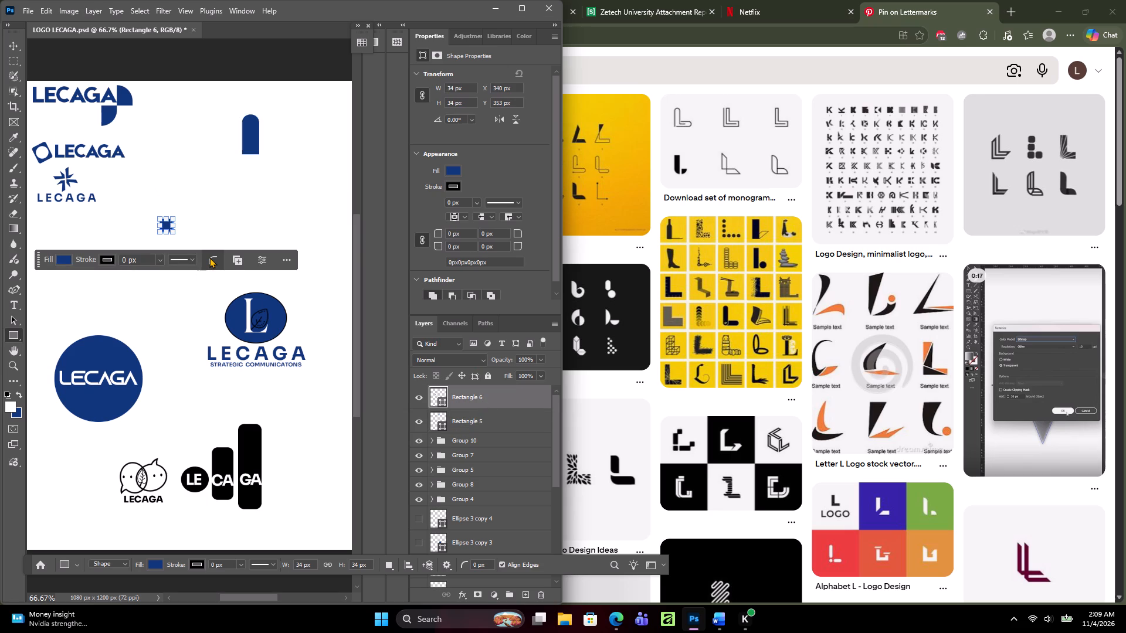
pyautogui.moveTo(173, 232); pyautogui.dragTo(179, 239)
pyautogui.click(179, 239)
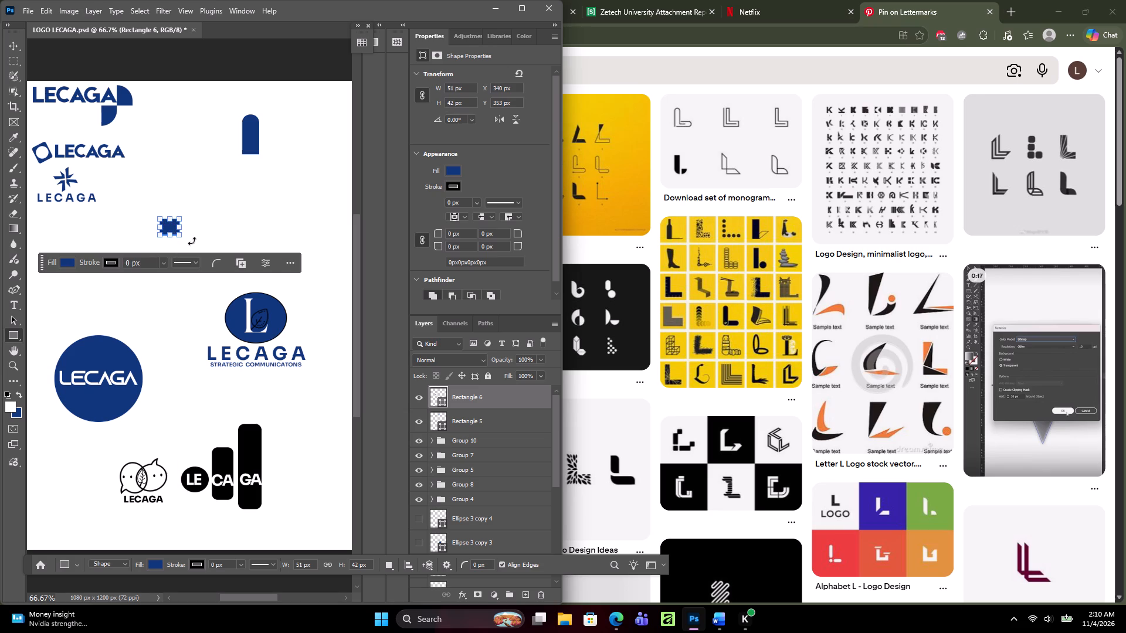
pyautogui.moveTo(179, 234); pyautogui.dragTo(174, 234)
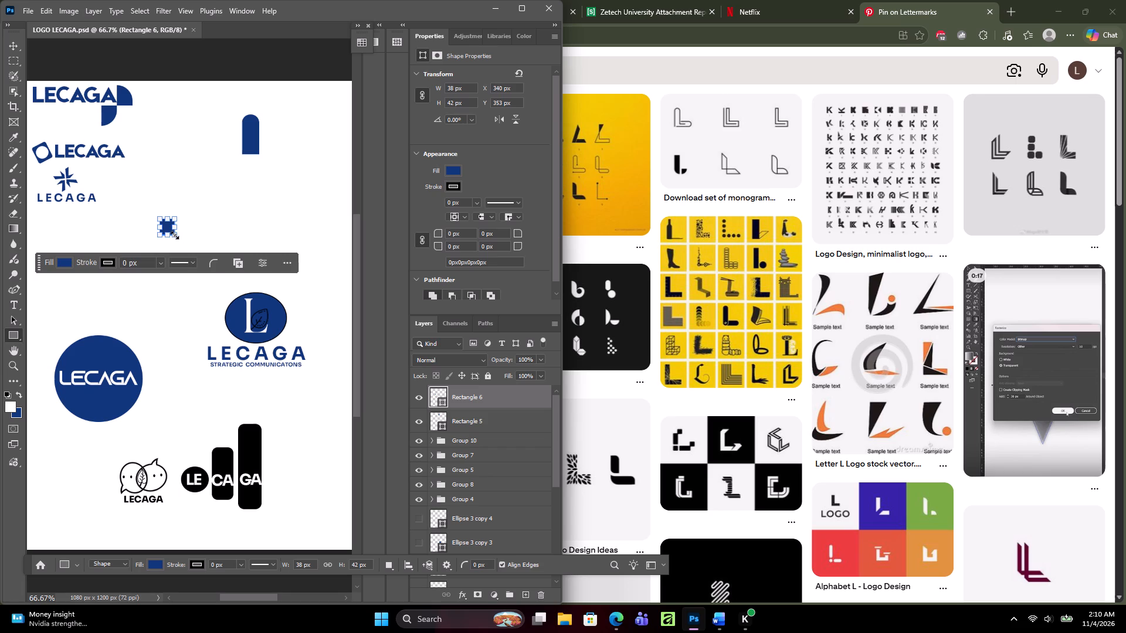
# Round all four corners of the small rectangle with a 7 px radius.
pyautogui.click(456, 417)
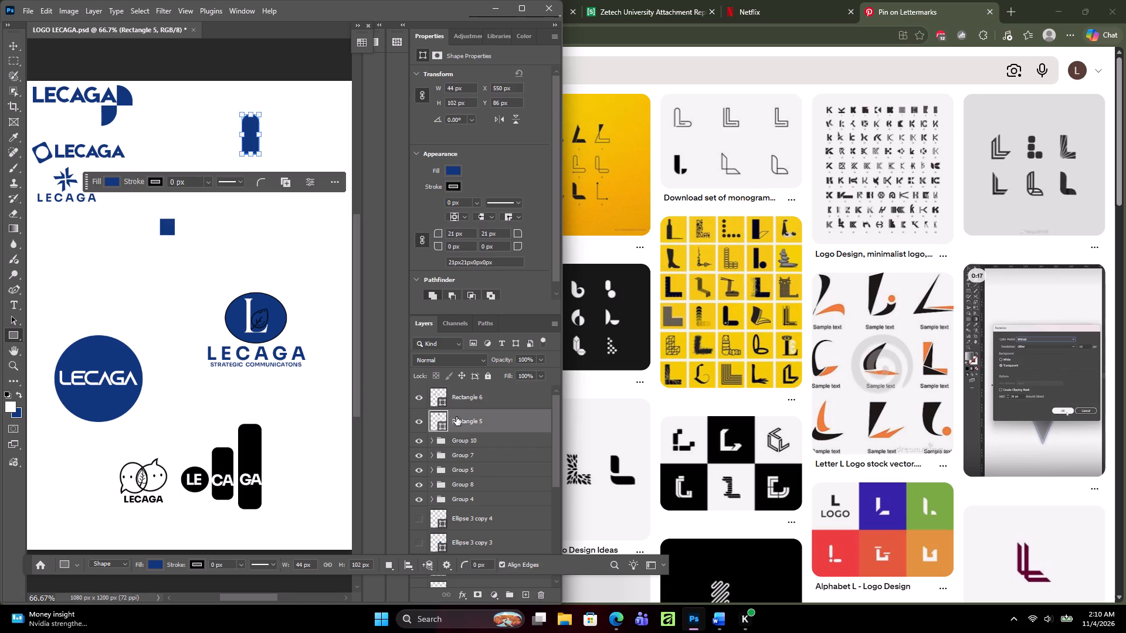
pyautogui.click(457, 396)
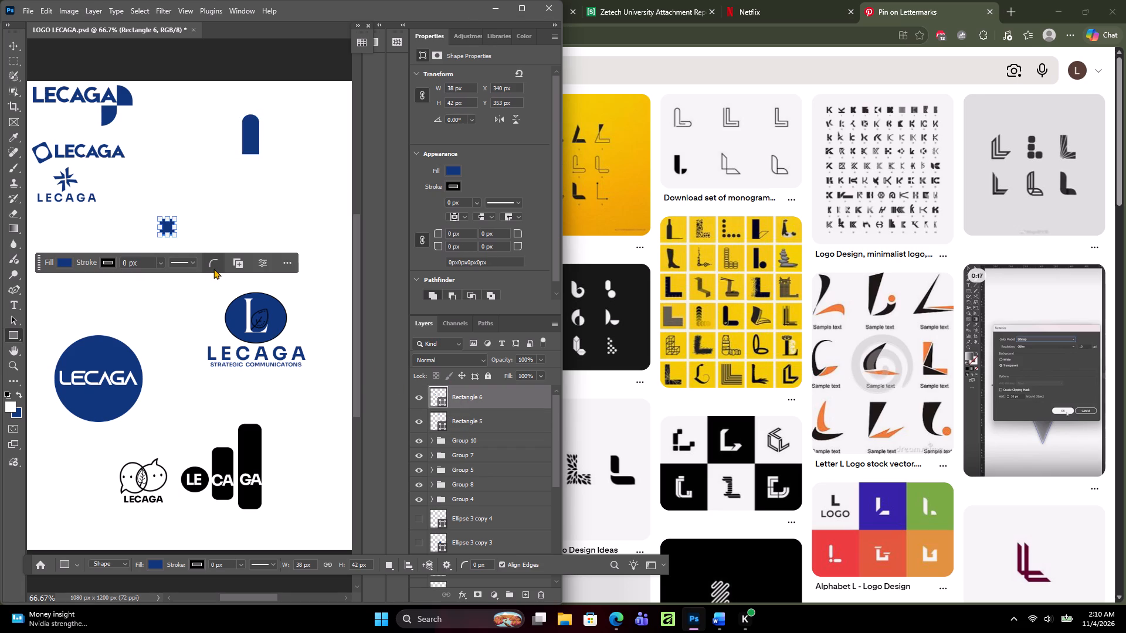
pyautogui.click(213, 267)
pyautogui.click(228, 305)
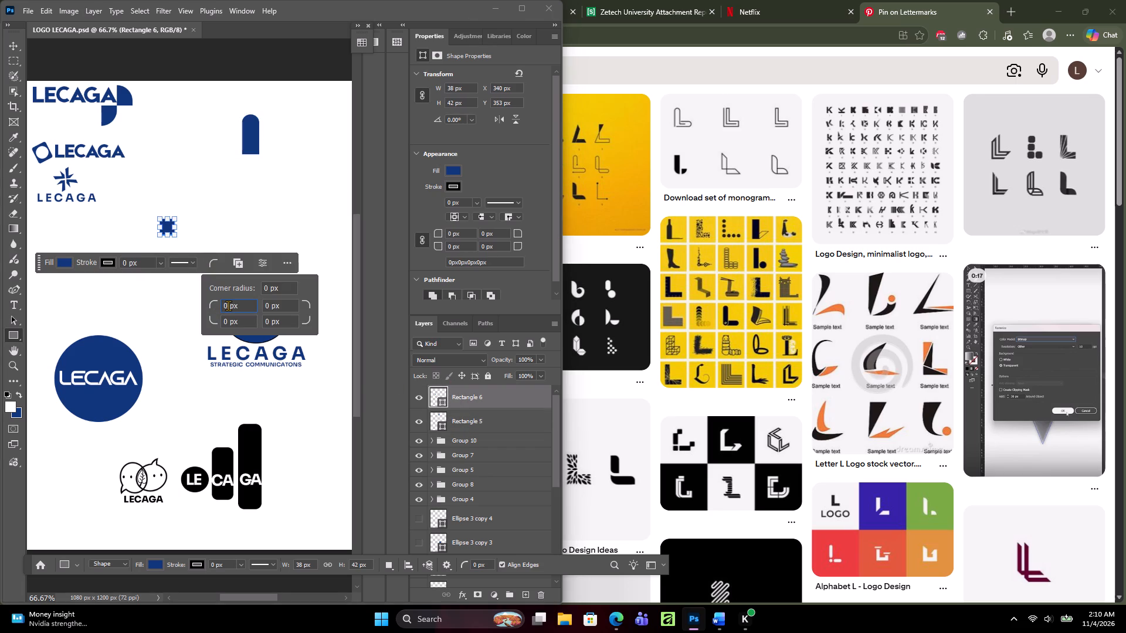
pyautogui.press('BackSpace')
pyautogui.press('5')
pyautogui.press('Down')
pyautogui.press('Up')
pyautogui.press('BackSpace')
pyautogui.press('7')
pyautogui.click(268, 305)
pyautogui.press('BackSpace')
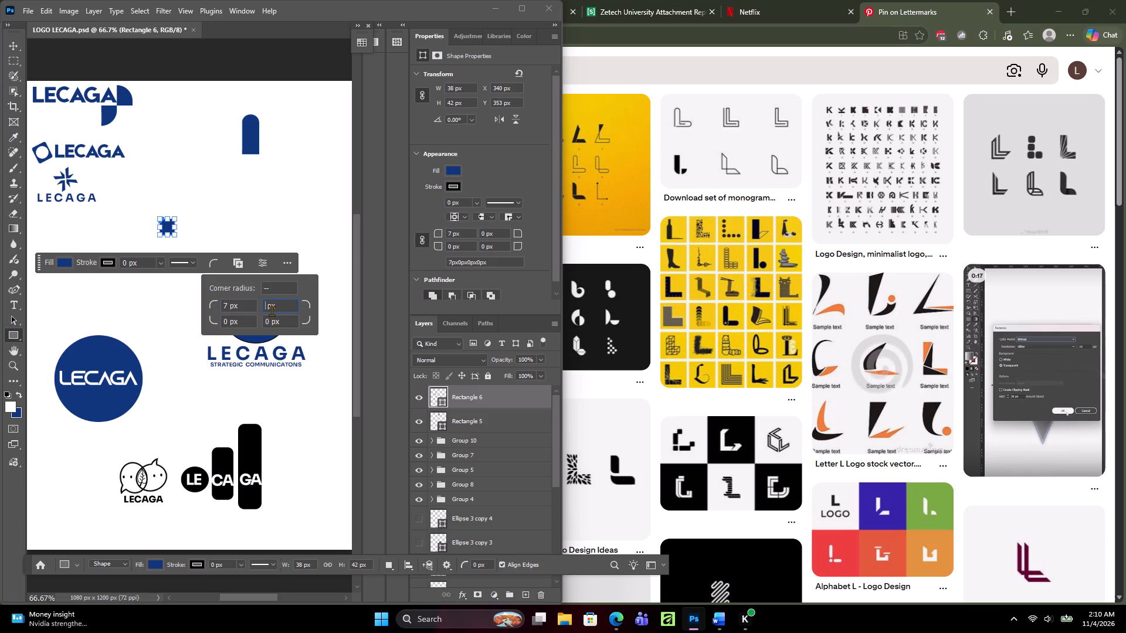
pyautogui.press('7')
pyautogui.click(272, 326)
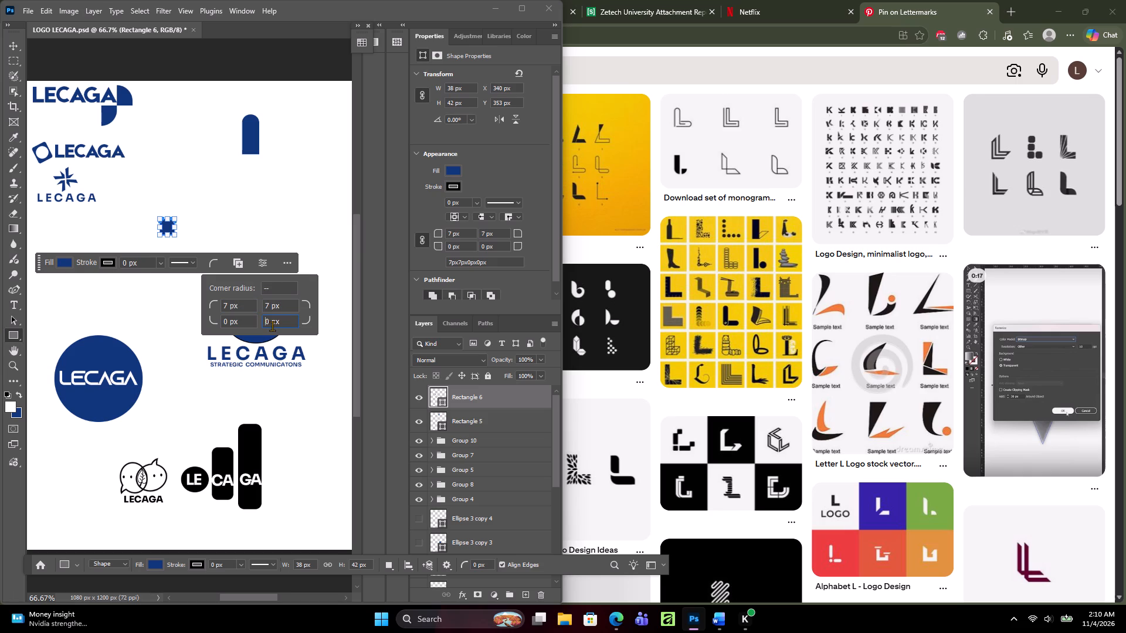
pyautogui.click(272, 326)
pyautogui.press('7')
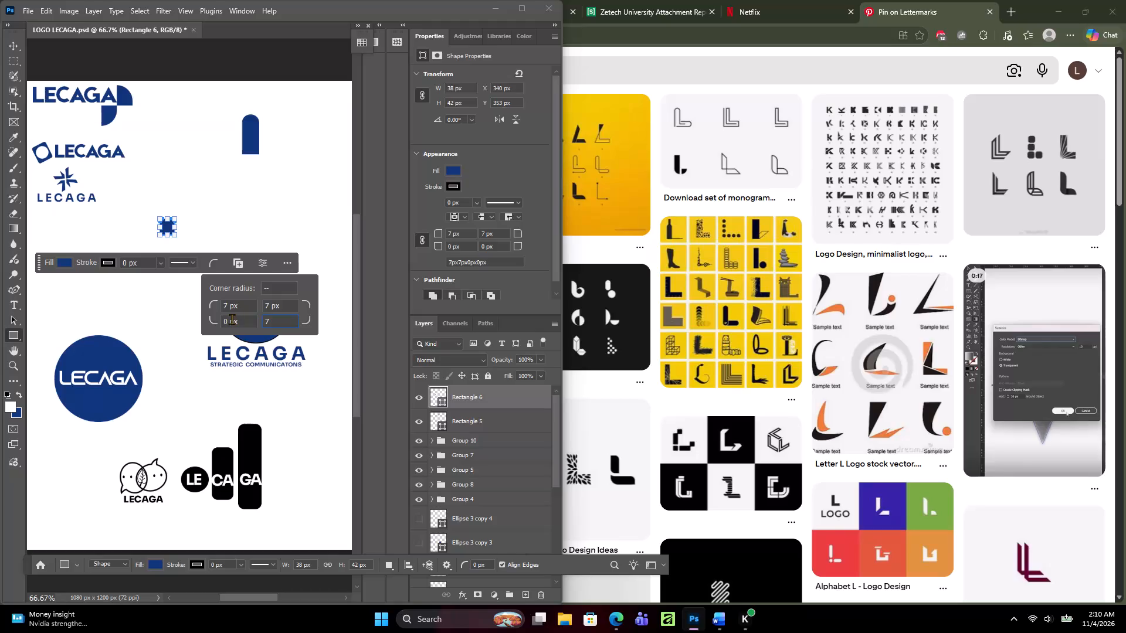
pyautogui.click(229, 319)
pyautogui.click(229, 319)
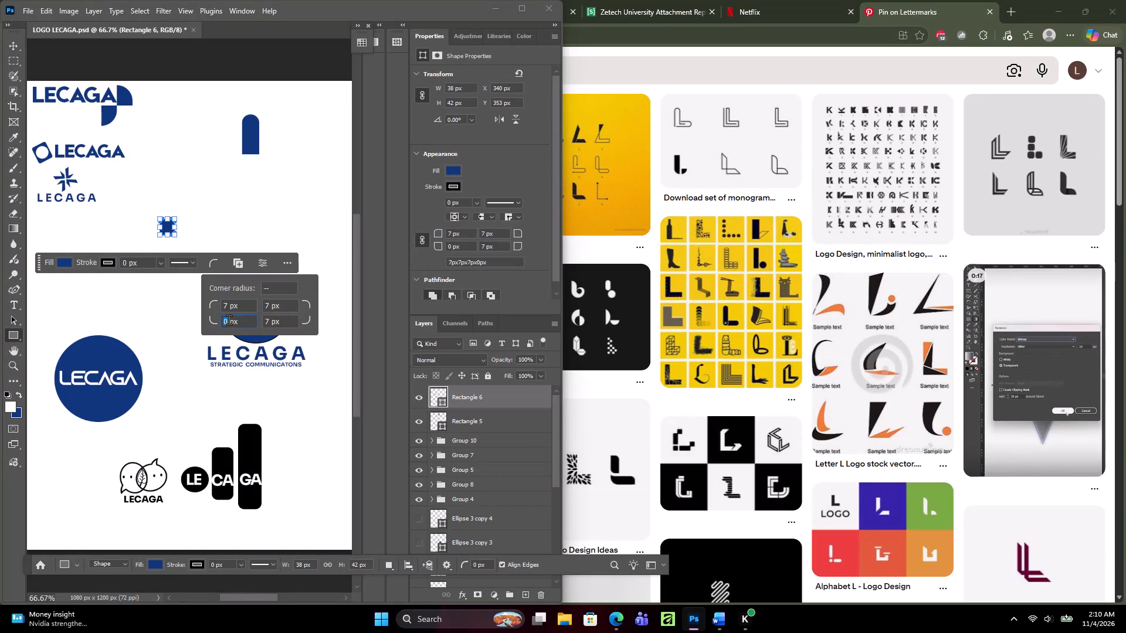
pyautogui.press('7')
pyautogui.press('Return')
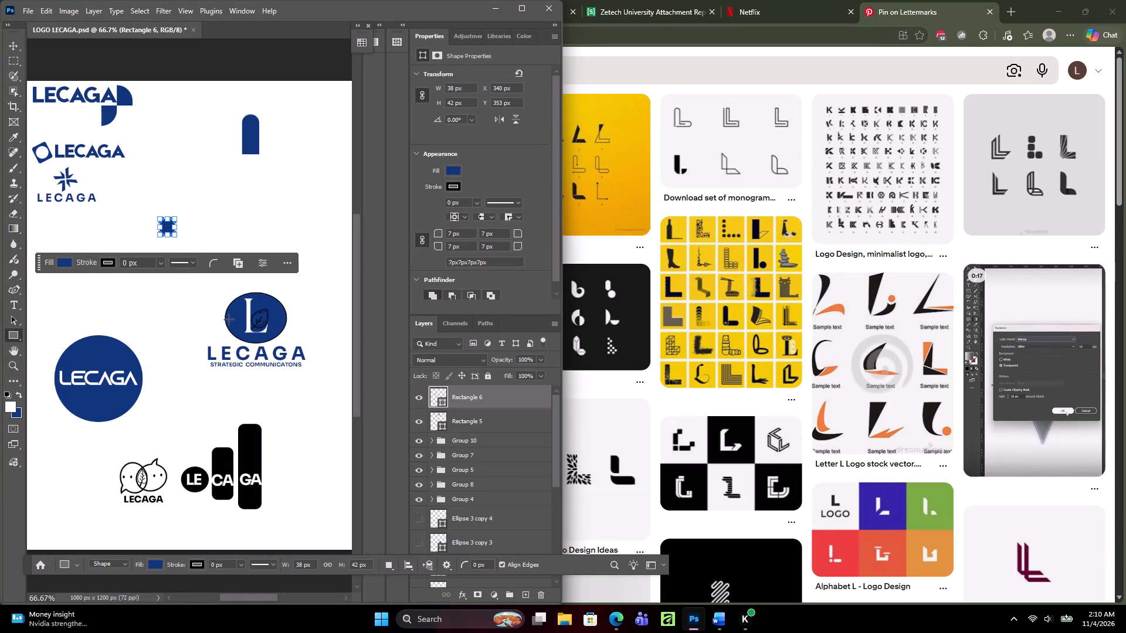
# Set the radius of the small rectangle's two upper corners to 12 px.
pyautogui.click(459, 418)
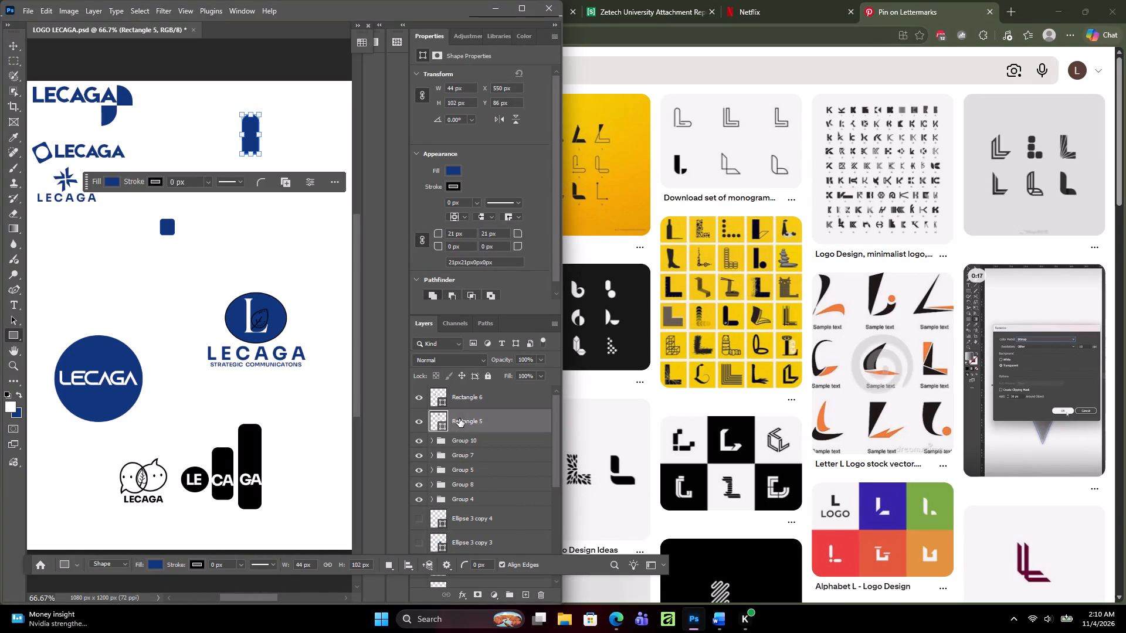
pyautogui.click(488, 400)
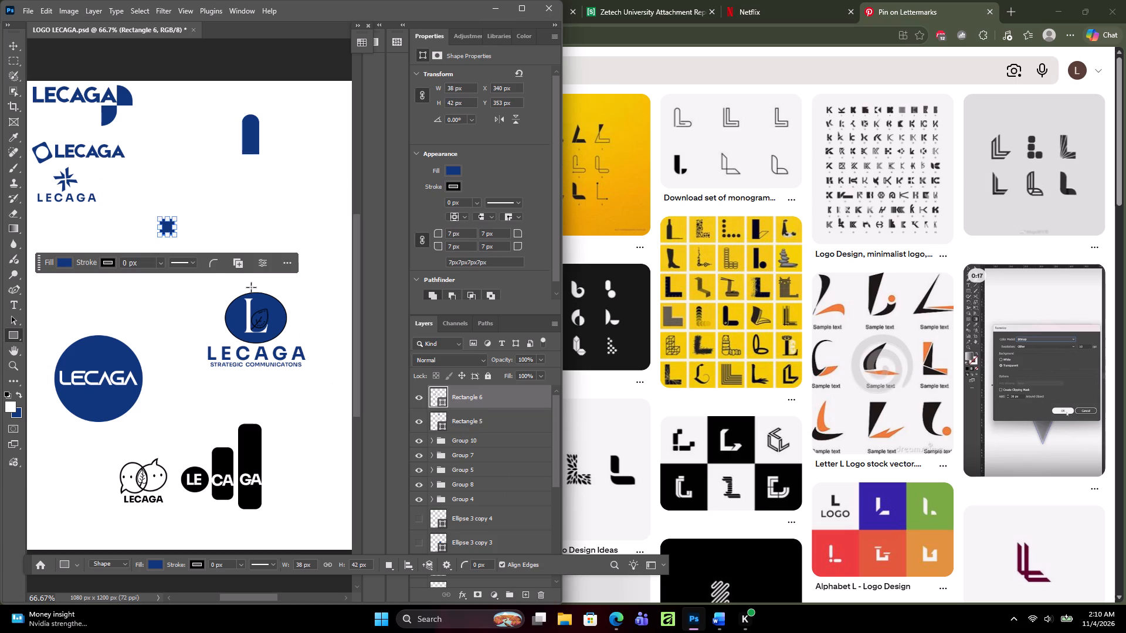
pyautogui.click(213, 273)
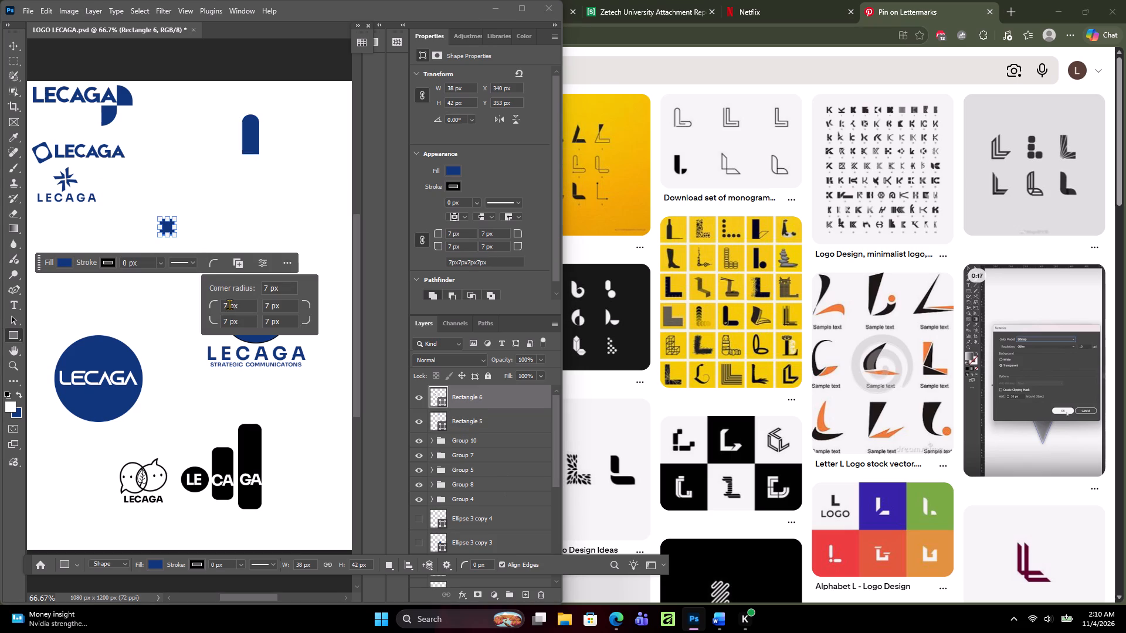
pyautogui.click(229, 304)
pyautogui.press('BackSpace')
pyautogui.press('BackSpace')
pyautogui.write('12')
pyautogui.click(271, 304)
pyautogui.press('BackSpace')
pyautogui.press('BackSpace')
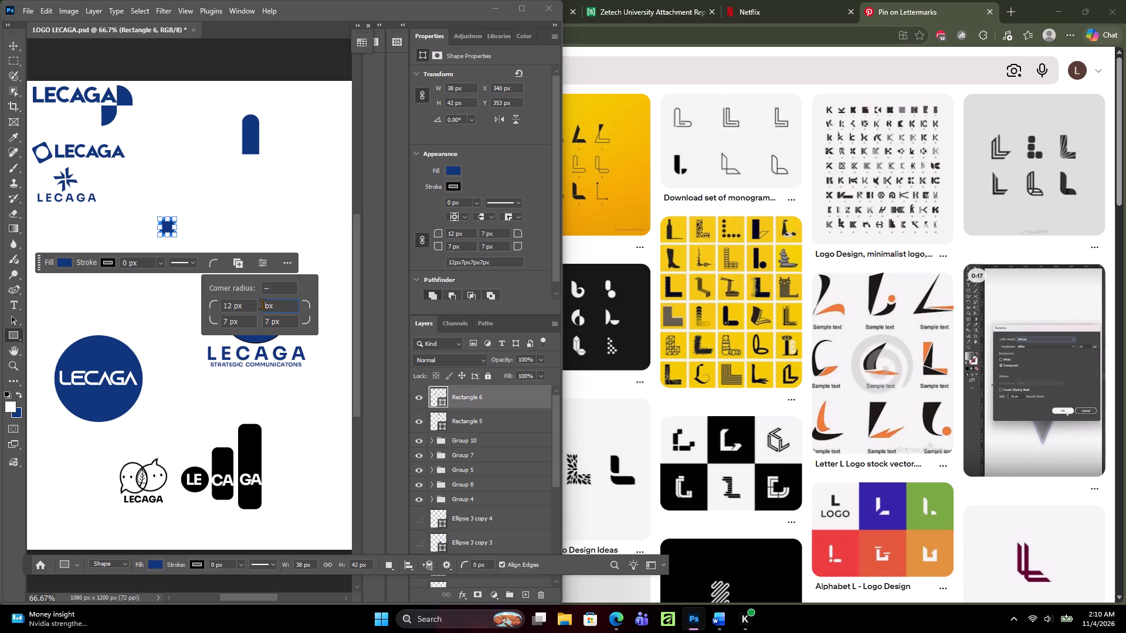
pyautogui.write('12')
pyautogui.press('Return')
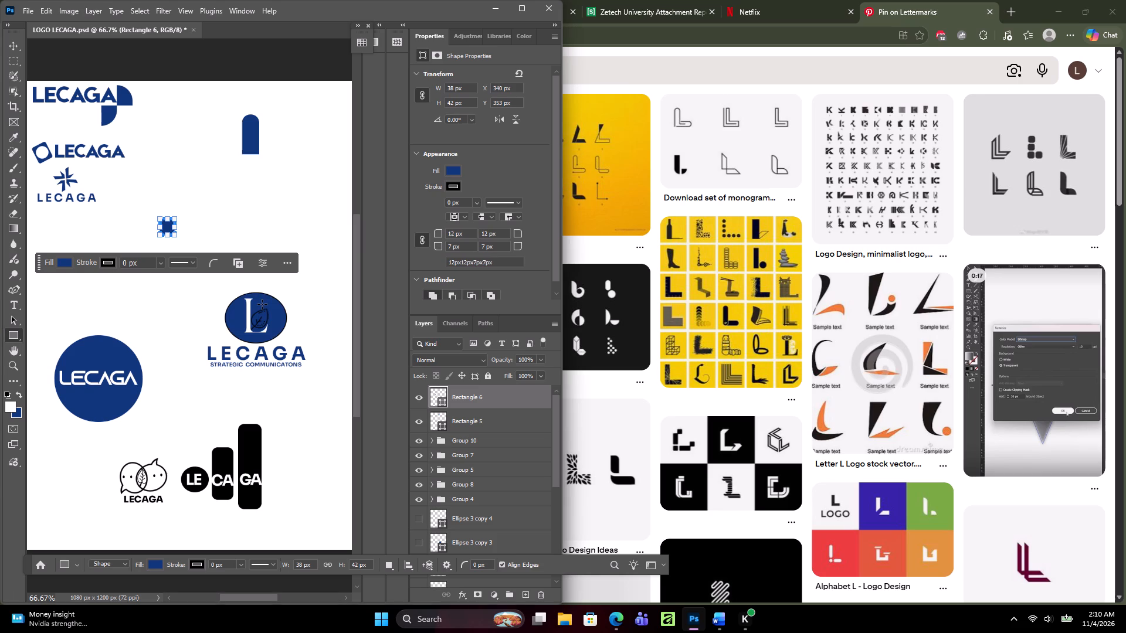
# Set the radius of the small rectangle's two lower corners to 12 px.
pyautogui.click(489, 423)
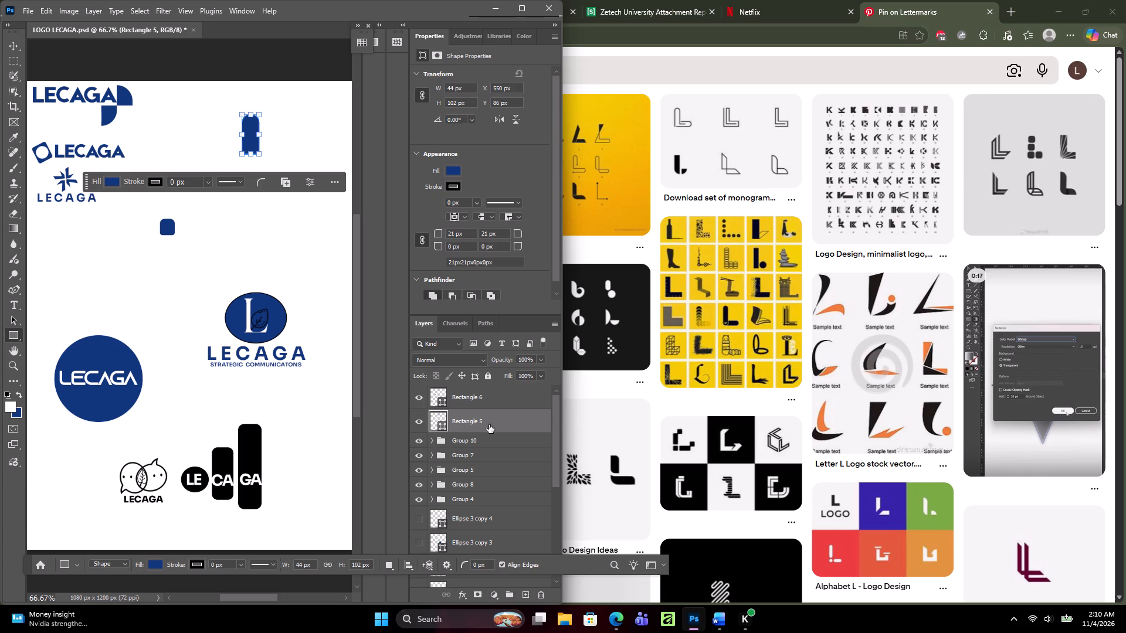
pyautogui.click(494, 406)
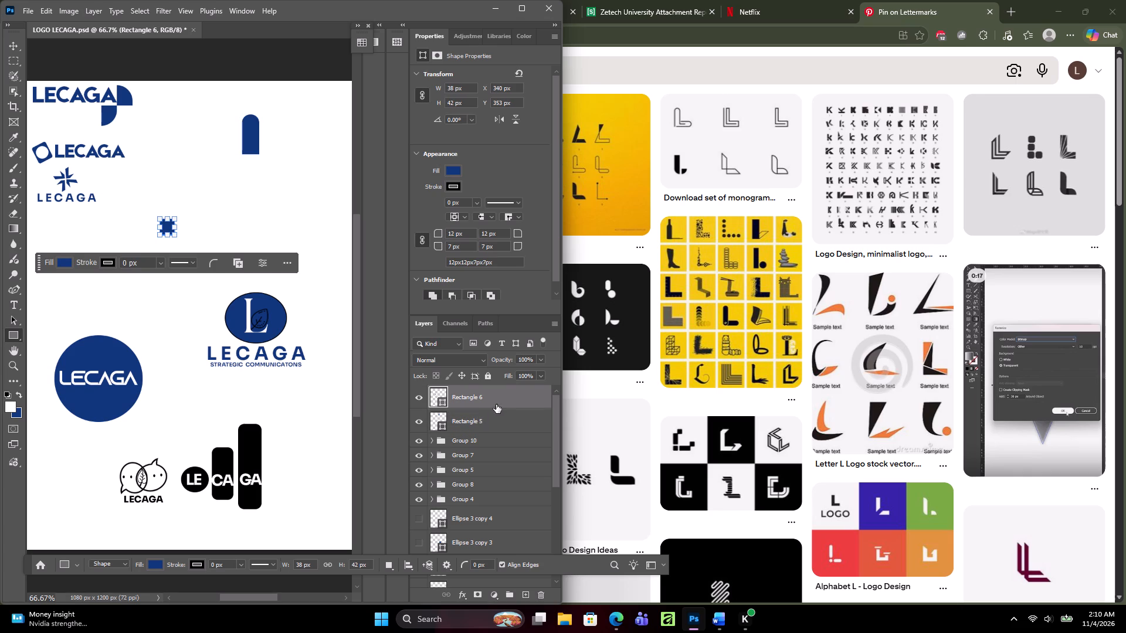
pyautogui.click(212, 263)
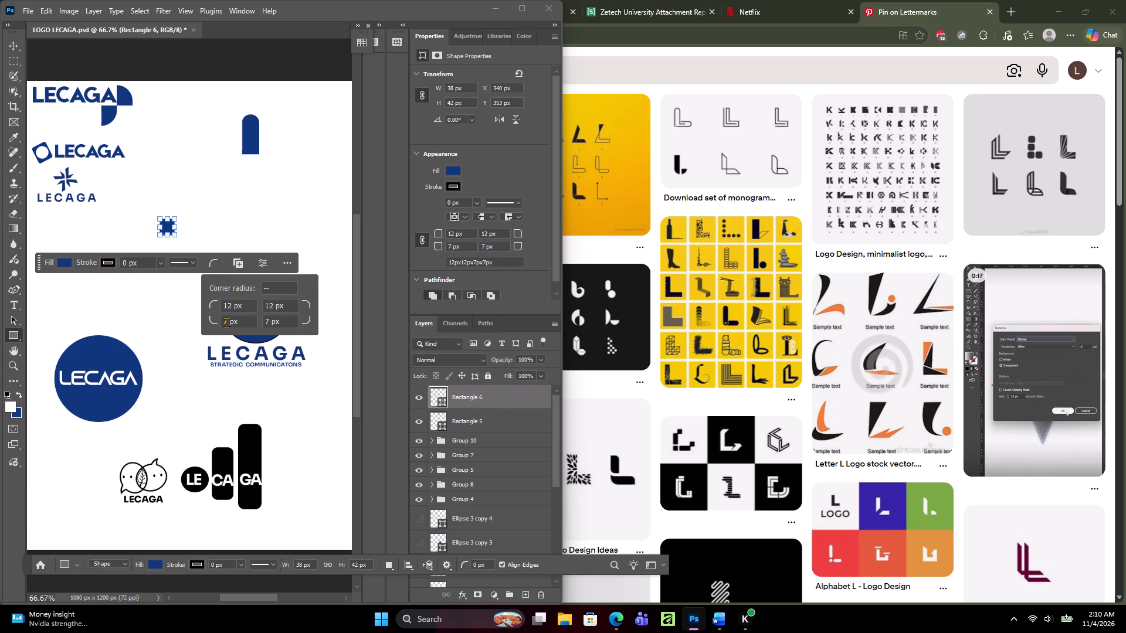
pyautogui.click(226, 322)
pyautogui.press('BackSpace')
pyautogui.write('12')
pyautogui.click(268, 325)
pyautogui.press('BackSpace')
pyautogui.write('12')
pyautogui.press('Return')
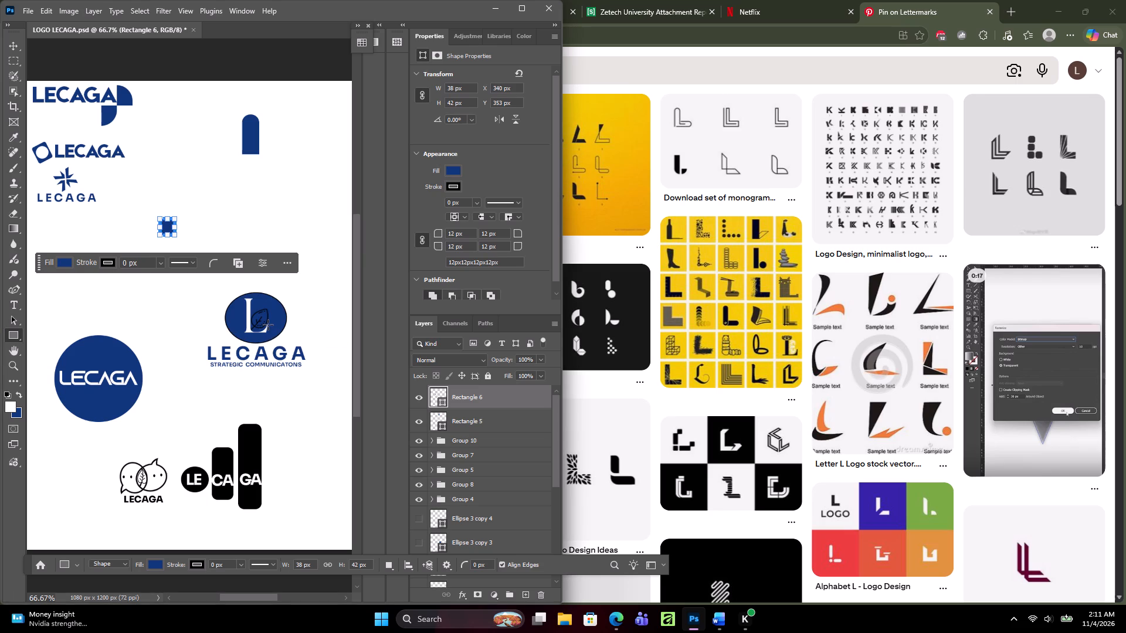
# Duplicate the small rounded rectangle's layer three times.
pyautogui.click(460, 416)
pyautogui.click(512, 396)
pyautogui.click(8, 48)
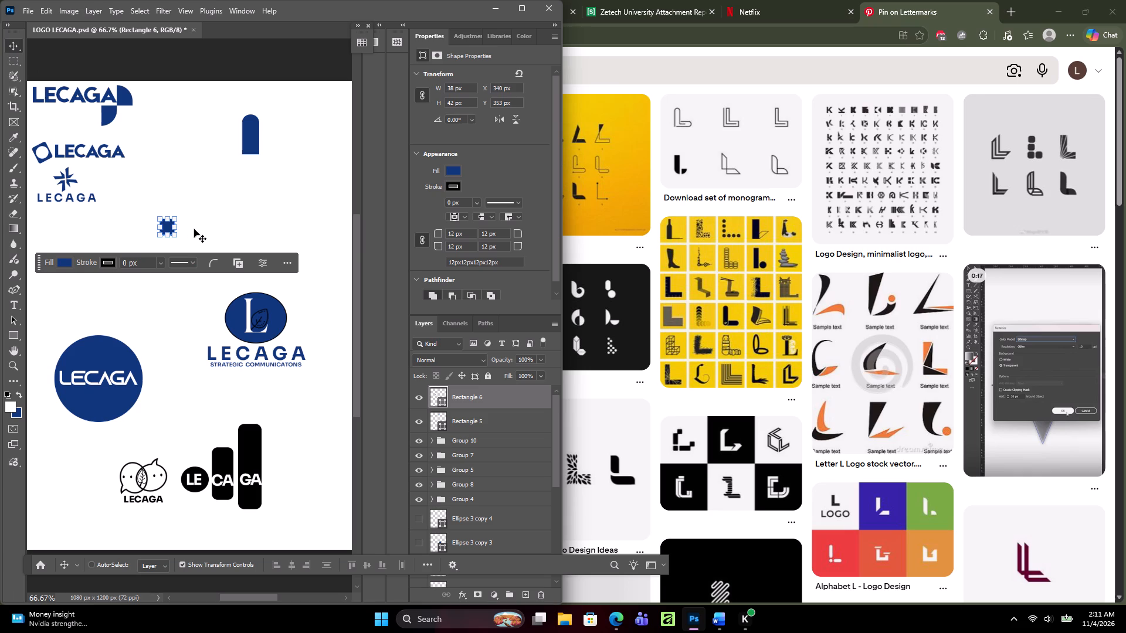
pyautogui.hotkey('ctrl', 'j')
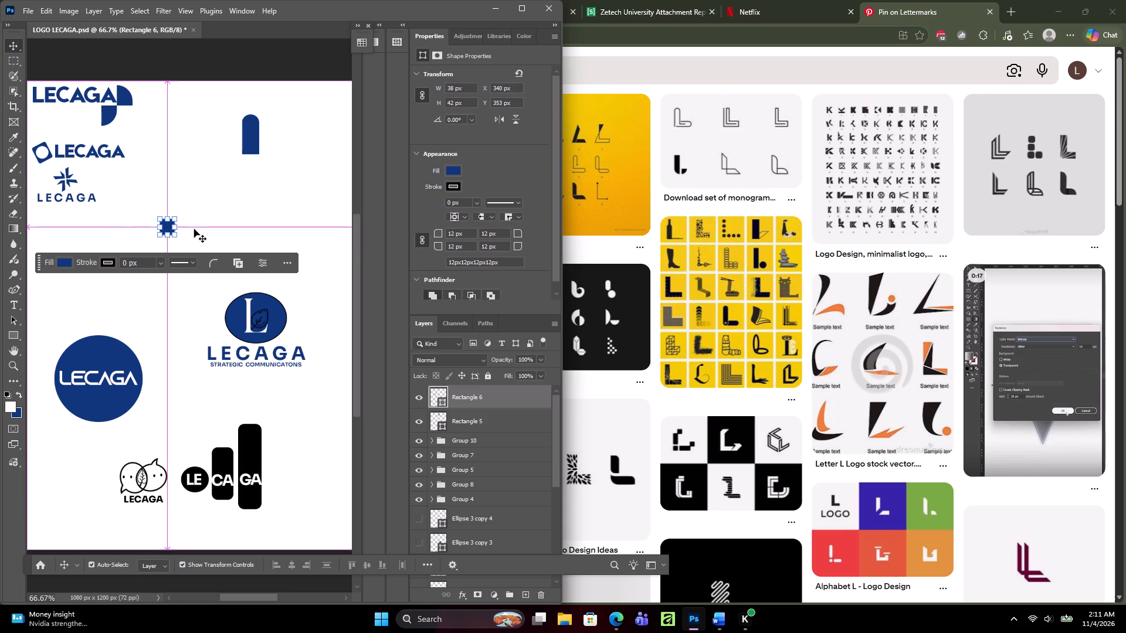
pyautogui.hotkey('ctrl', 'j')
pyautogui.hotkey('ctrl', 'j')
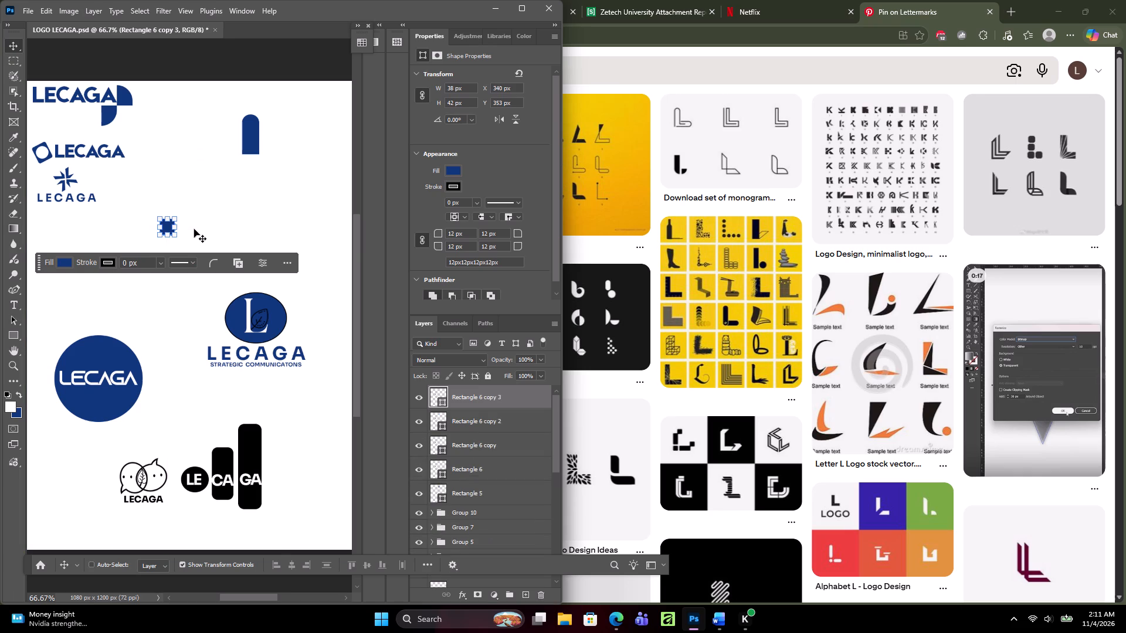
# Stack two of the copies straight below the original rounded rectangle, aligned in one column with 9 px gaps.
pyautogui.moveTo(180, 285); pyautogui.dragTo(178, 311)
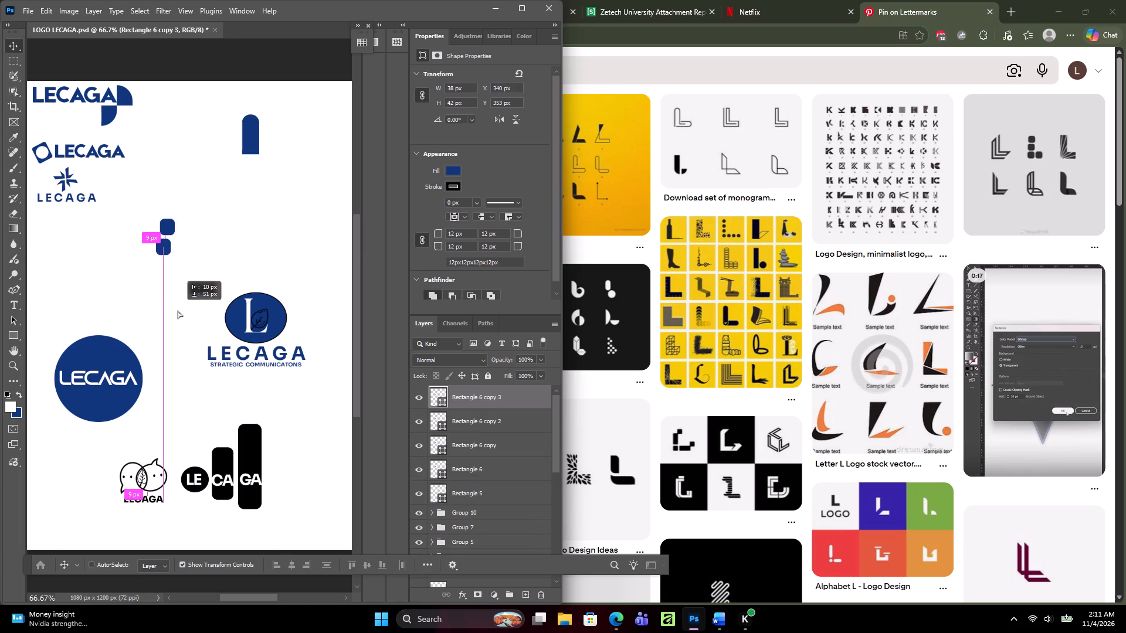
pyautogui.moveTo(178, 311); pyautogui.dragTo(184, 309)
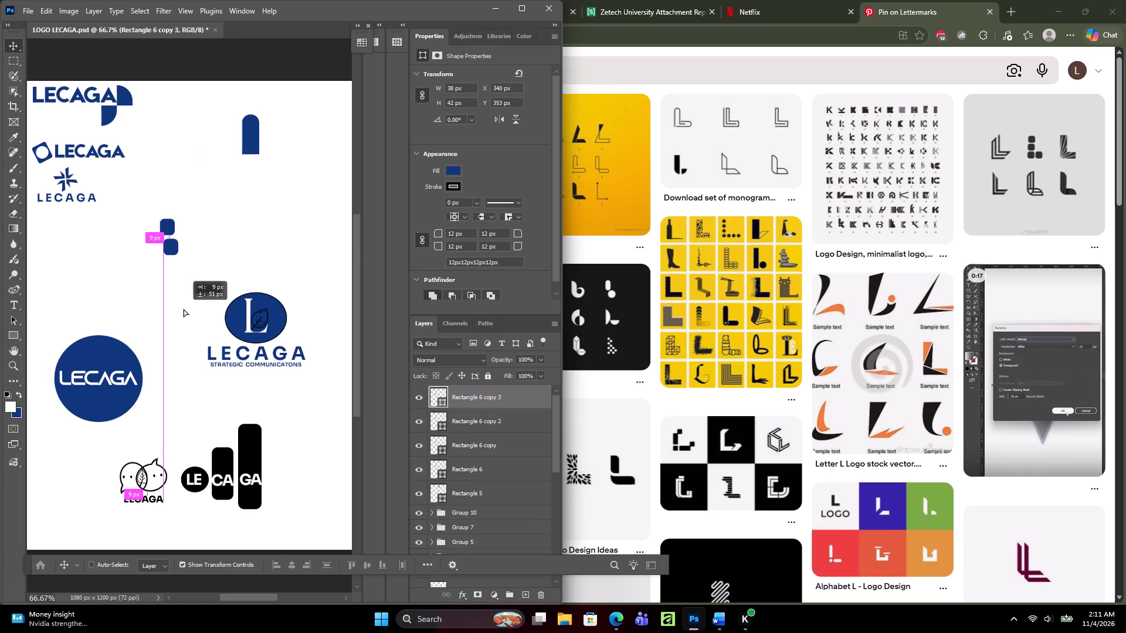
pyautogui.moveTo(184, 309); pyautogui.dragTo(179, 306)
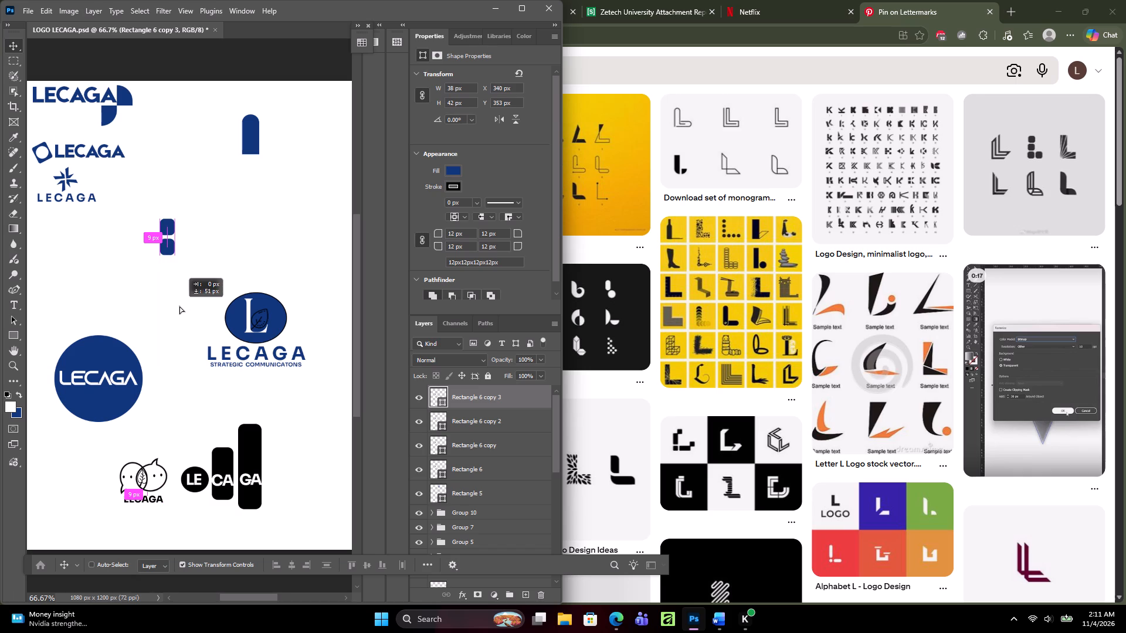
pyautogui.moveTo(179, 306); pyautogui.dragTo(179, 302)
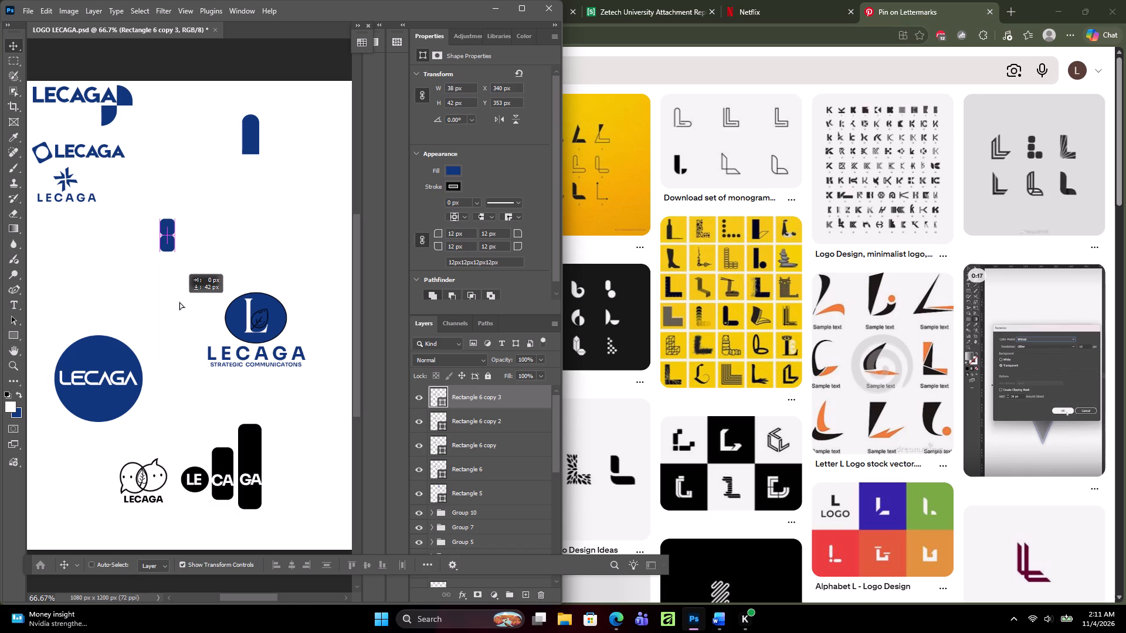
pyautogui.moveTo(179, 302); pyautogui.dragTo(179, 304)
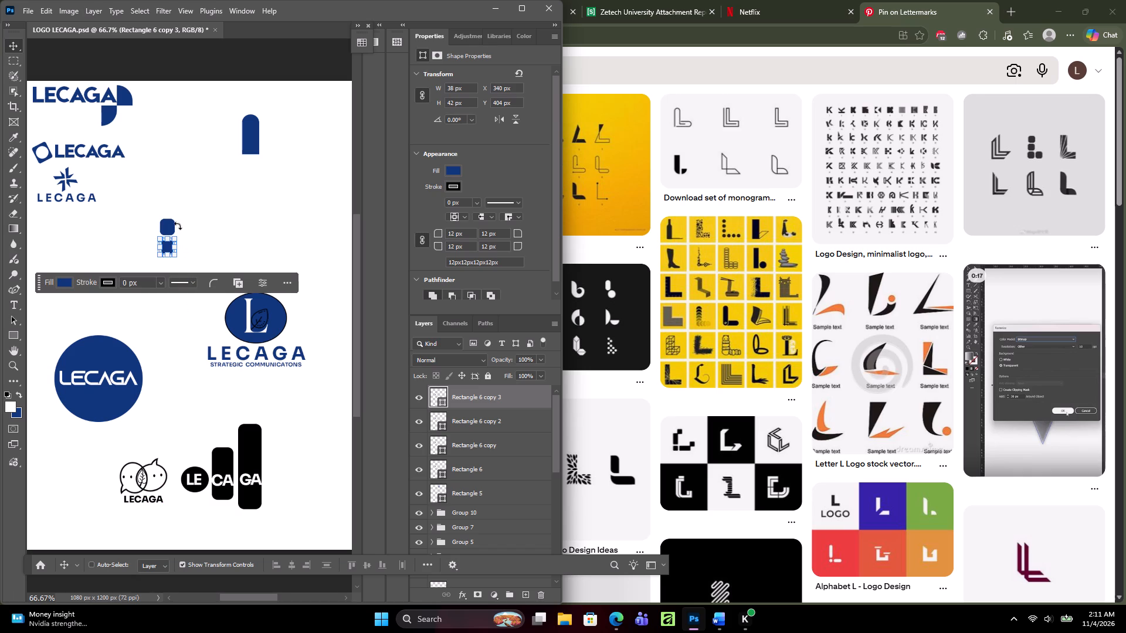
pyautogui.click(466, 416)
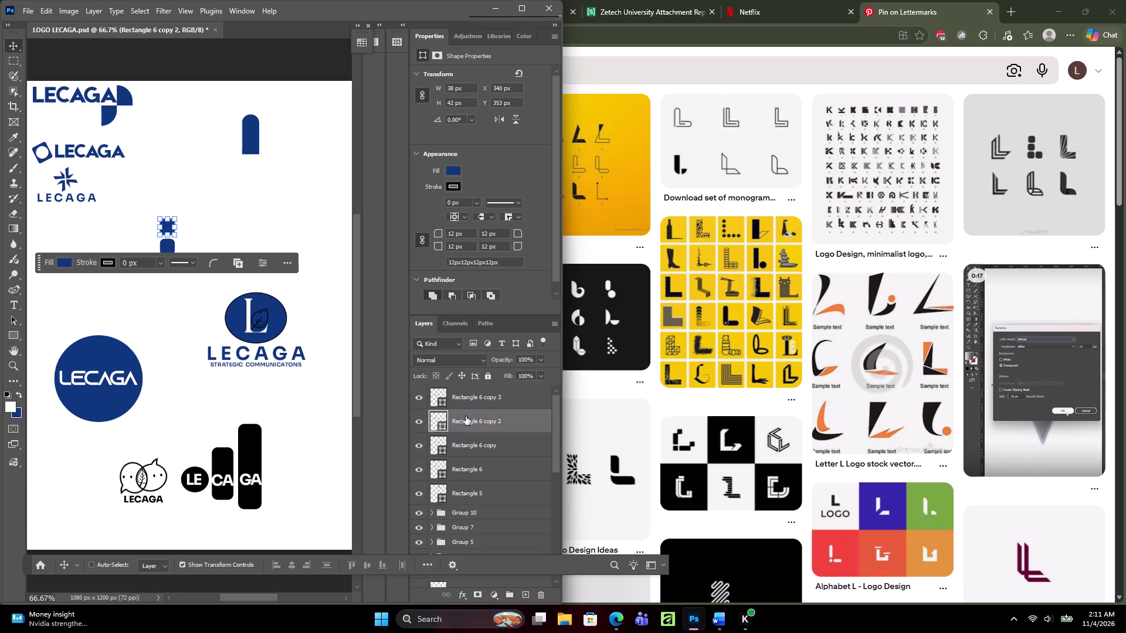
pyautogui.moveTo(173, 282); pyautogui.dragTo(172, 319)
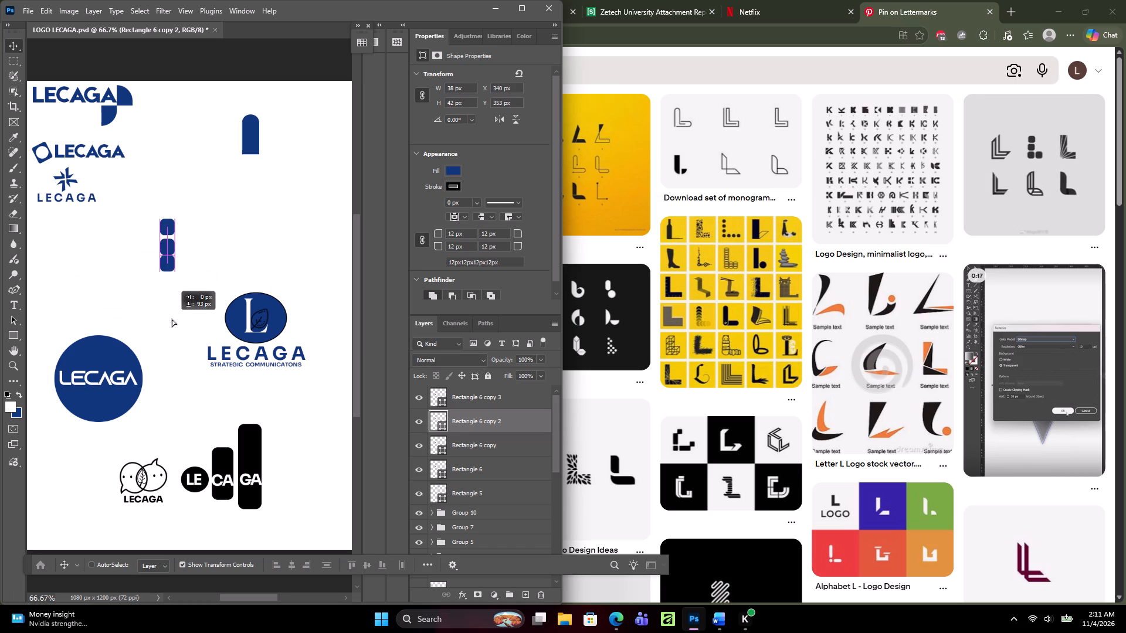
pyautogui.moveTo(172, 319); pyautogui.dragTo(172, 322)
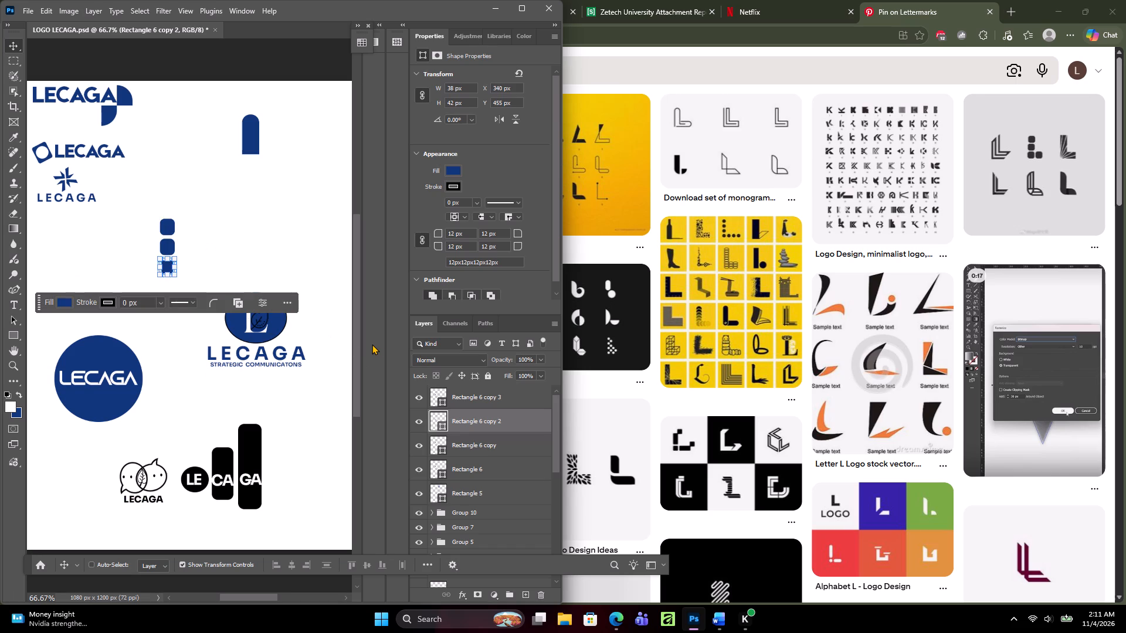
# Move the original rounded rectangle (Rectangle 6) beside the column's bottom piece, at about X 389 px, Y 455 px, as the L's foot.
pyautogui.click(473, 397)
pyautogui.click(480, 464)
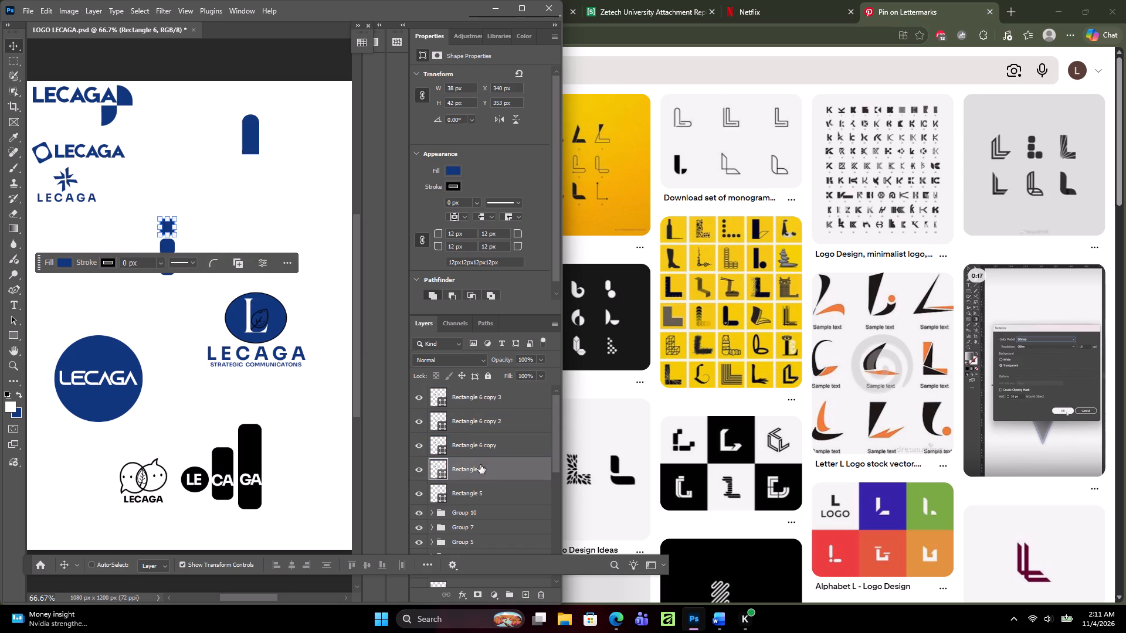
pyautogui.moveTo(179, 298); pyautogui.dragTo(194, 338)
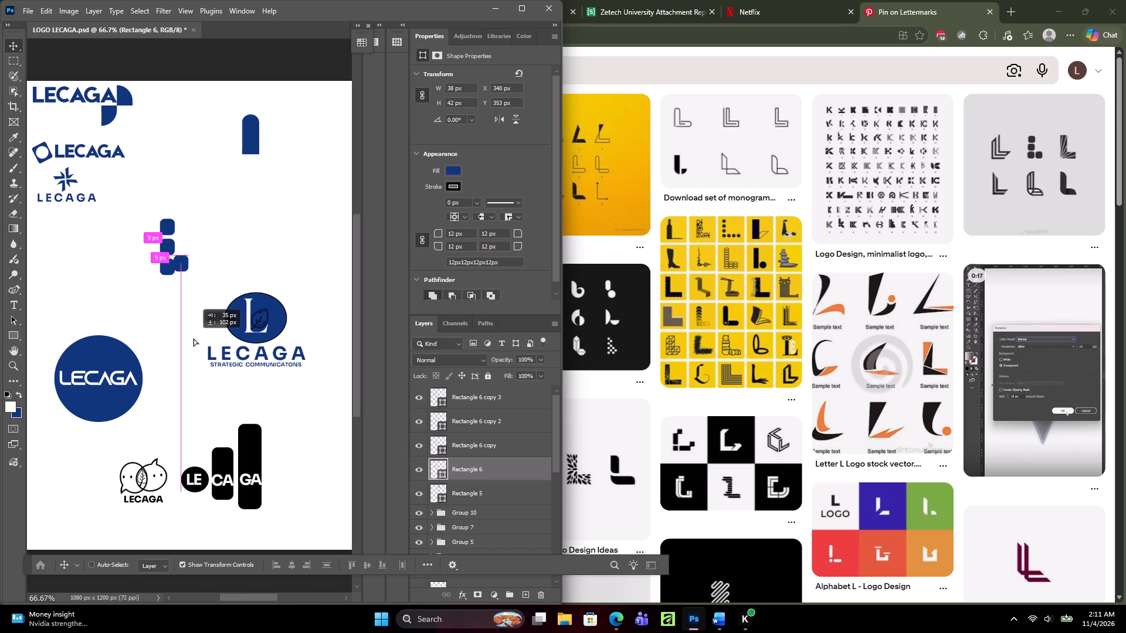
pyautogui.moveTo(194, 338); pyautogui.dragTo(198, 342)
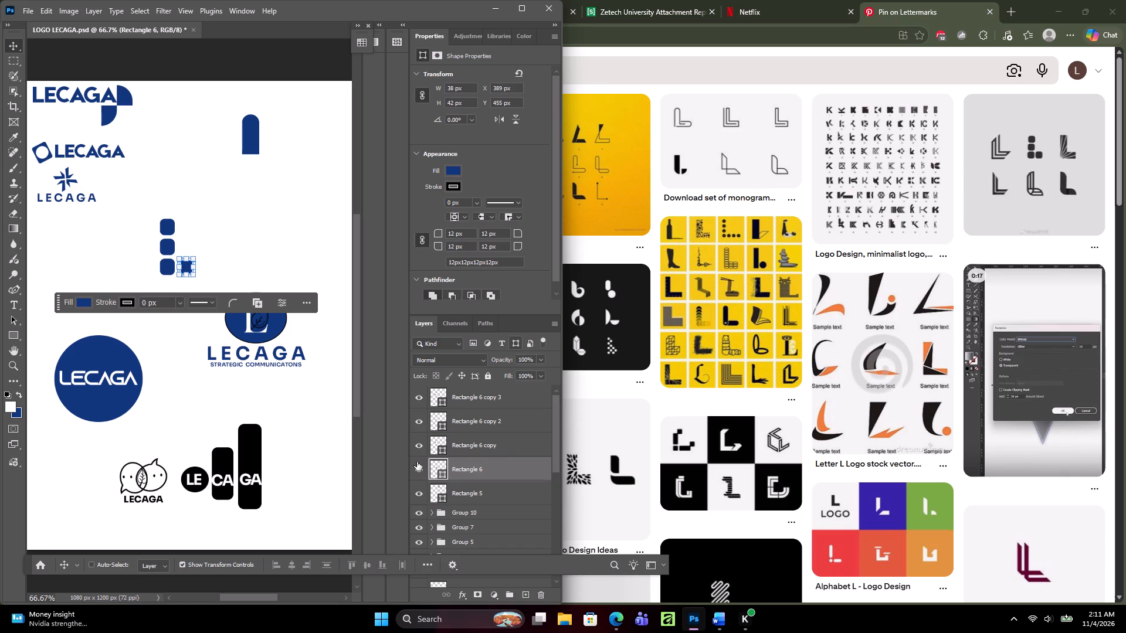
# Select the layers of the small rounded rectangles that form the L.
pyautogui.click(473, 485)
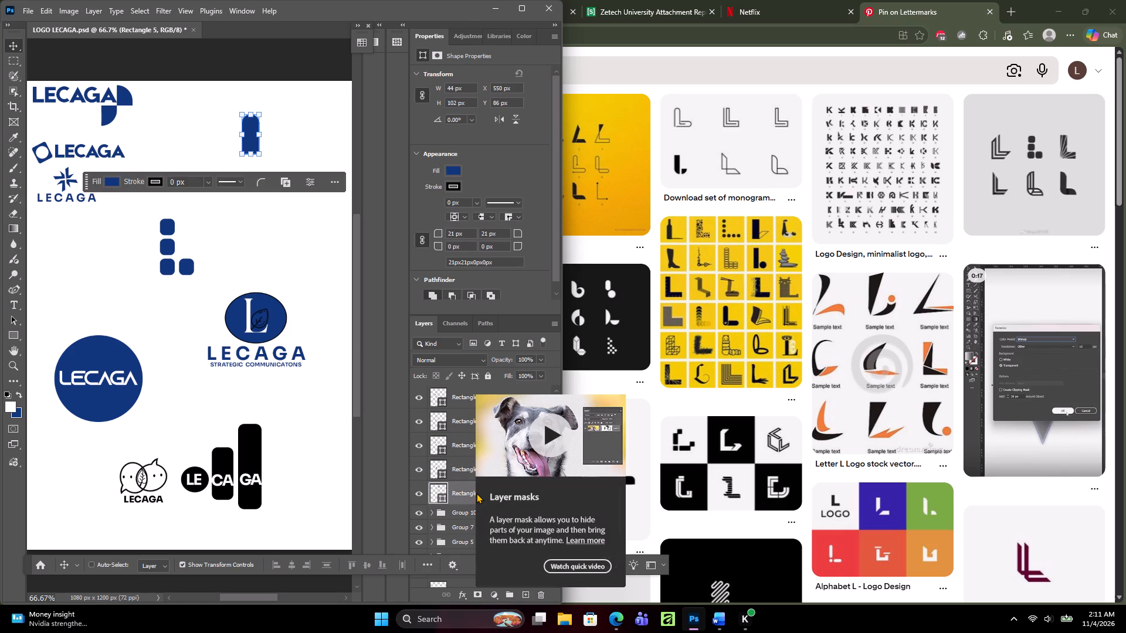
pyautogui.click(452, 443)
pyautogui.click(494, 468)
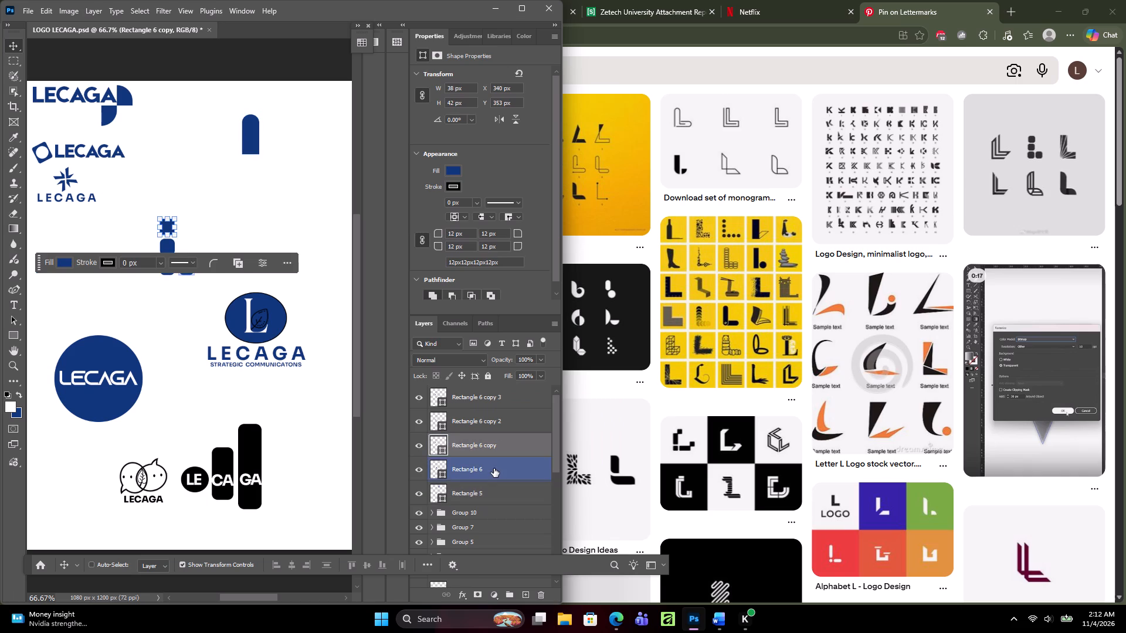
pyautogui.click(498, 442)
pyautogui.click(504, 425)
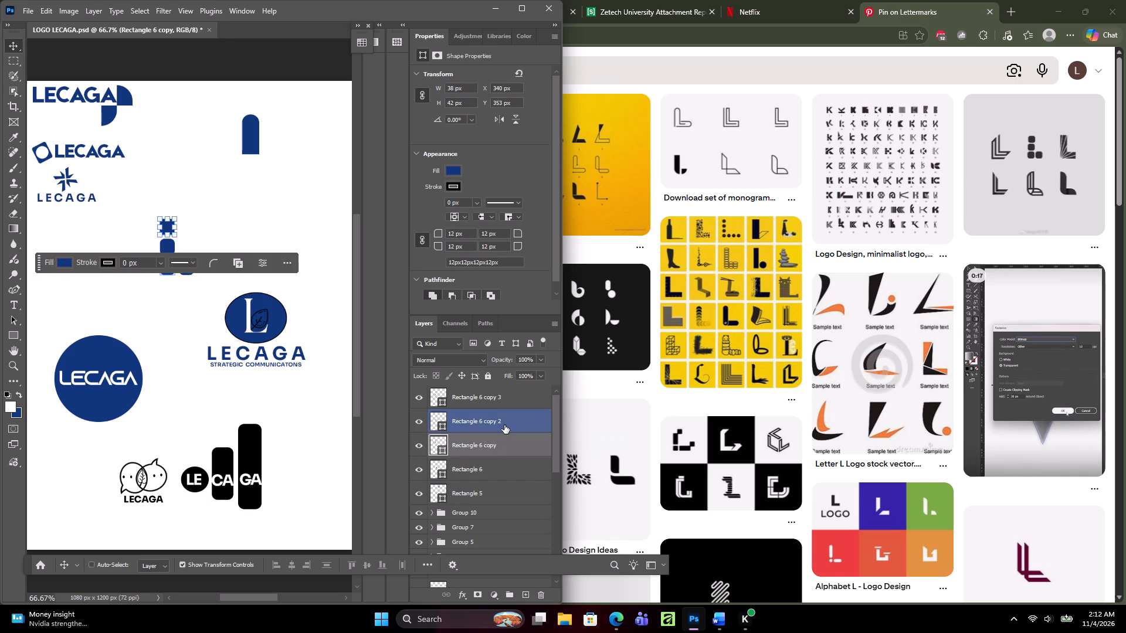
pyautogui.click(506, 403)
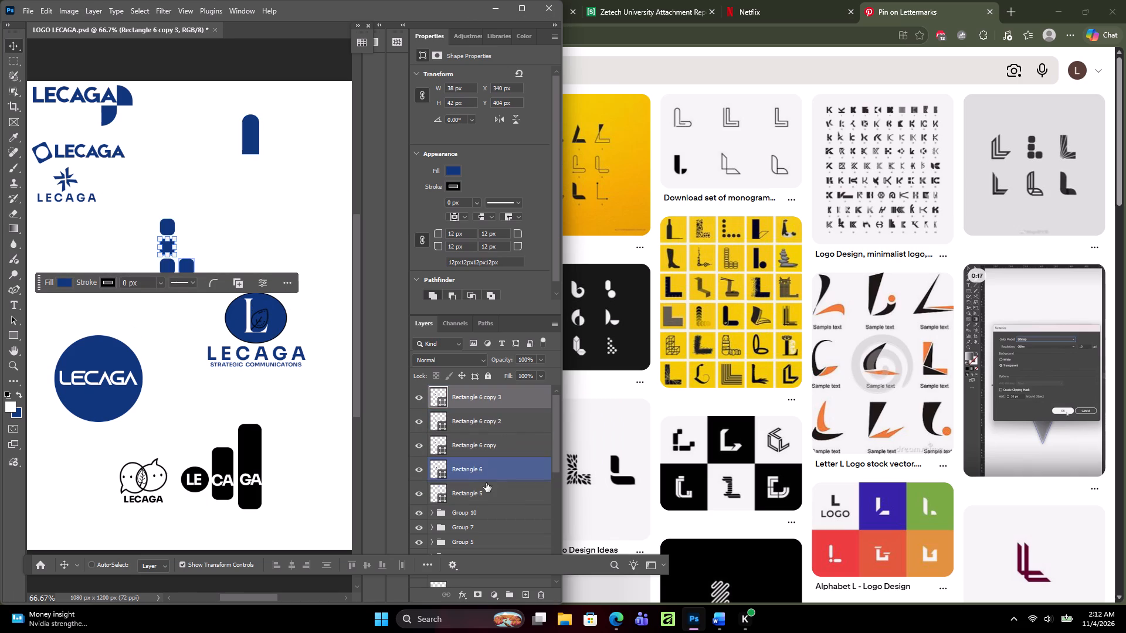
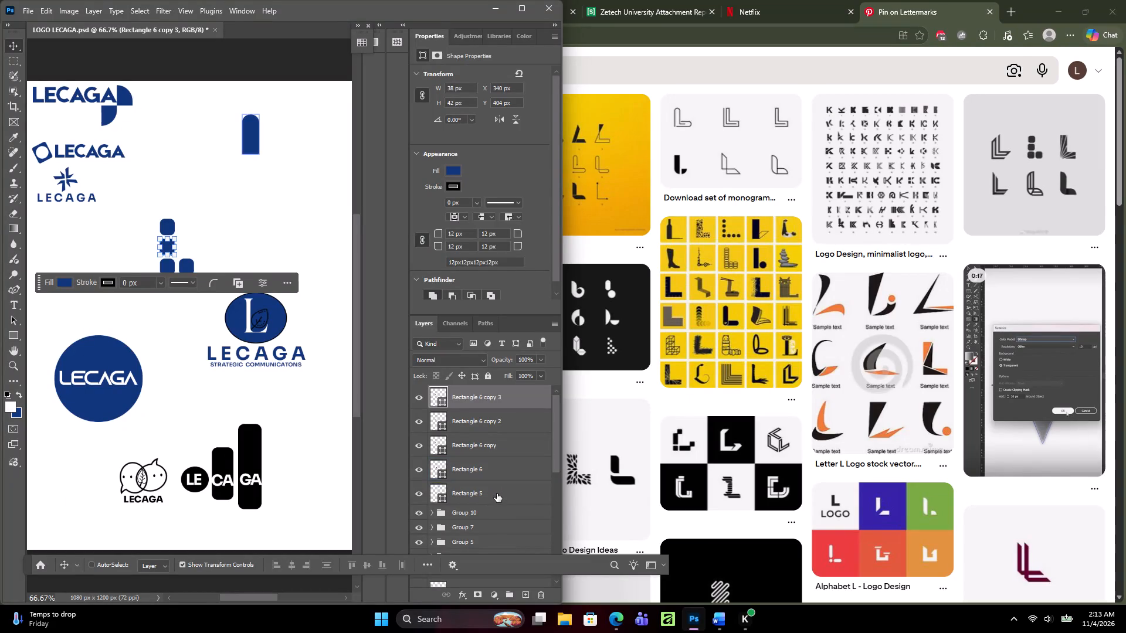
# Group the four small rounded rectangle layers that form the L icon.
pyautogui.click(497, 494)
pyautogui.click(505, 477)
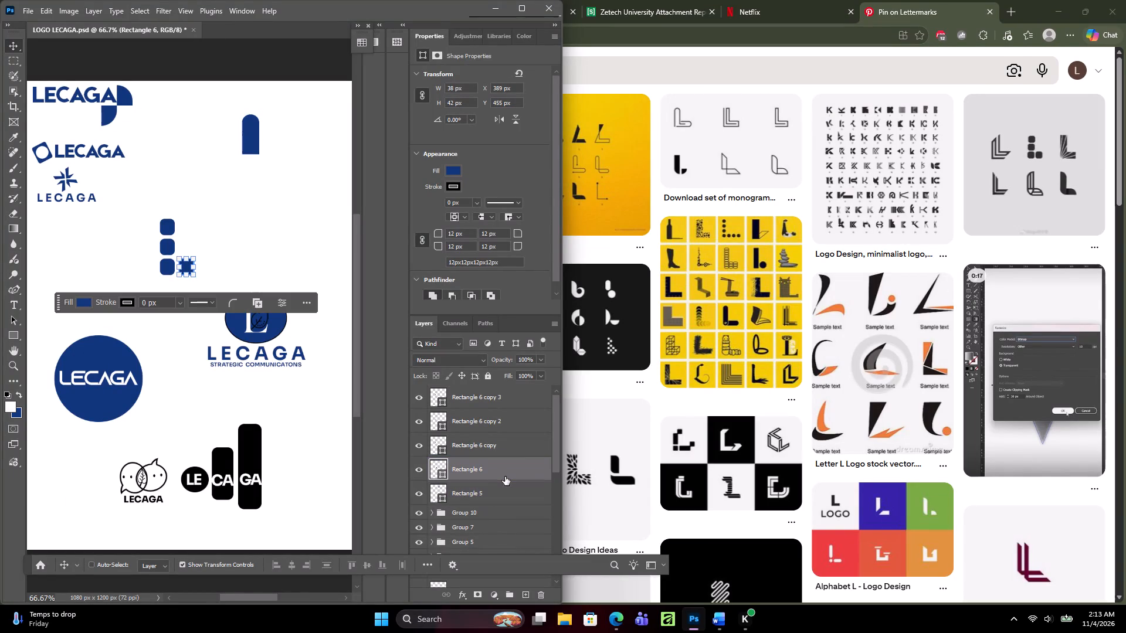
pyautogui.keyDown('ctrl'); pyautogui.click(518, 448); pyautogui.keyUp('ctrl')
pyautogui.keyDown('ctrl'); pyautogui.click(527, 416); pyautogui.keyUp('ctrl')
pyautogui.keyDown('ctrl'); pyautogui.click(531, 392); pyautogui.keyUp('ctrl')
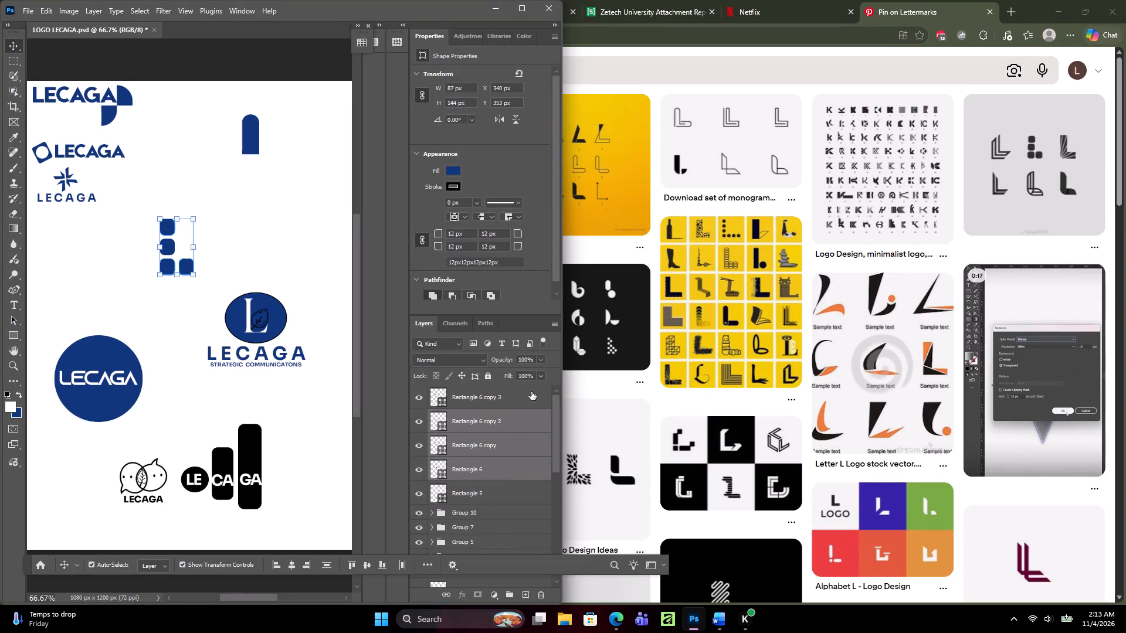
pyautogui.click(511, 593)
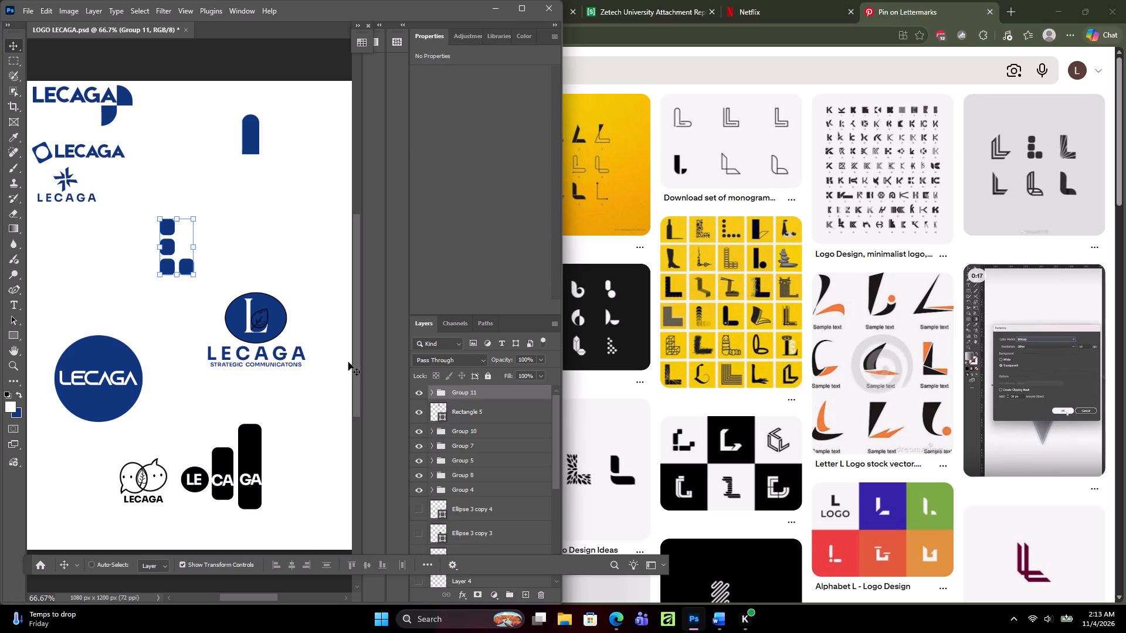
# Scale the block L icon's group down proportionally to about 63%.
pyautogui.moveTo(192, 223); pyautogui.dragTo(174, 246)
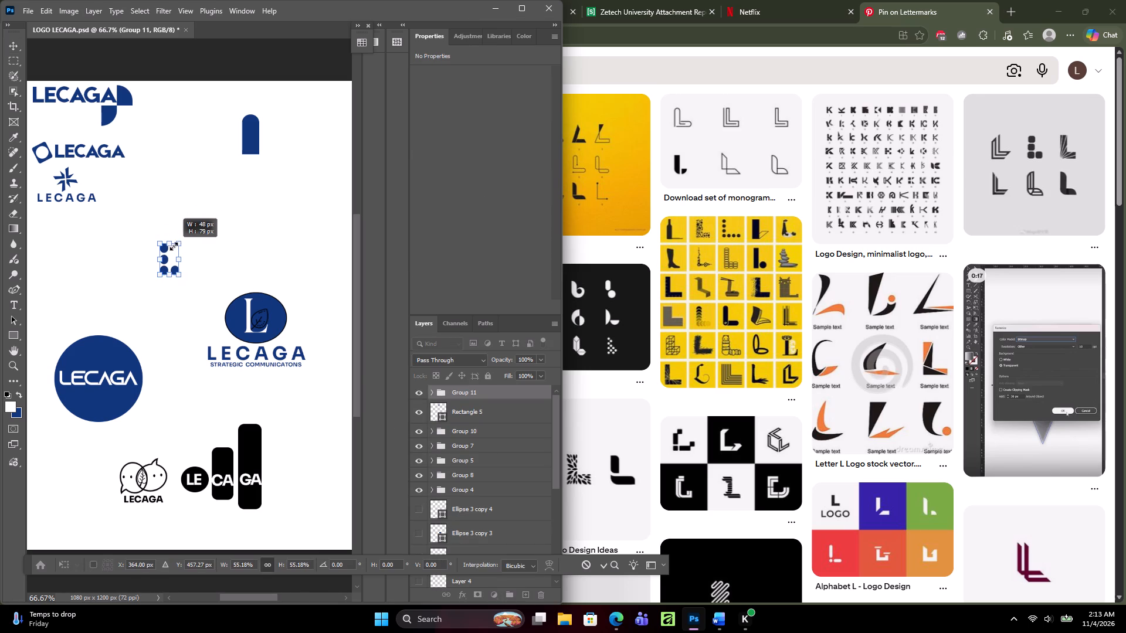
pyautogui.moveTo(174, 246); pyautogui.dragTo(178, 243)
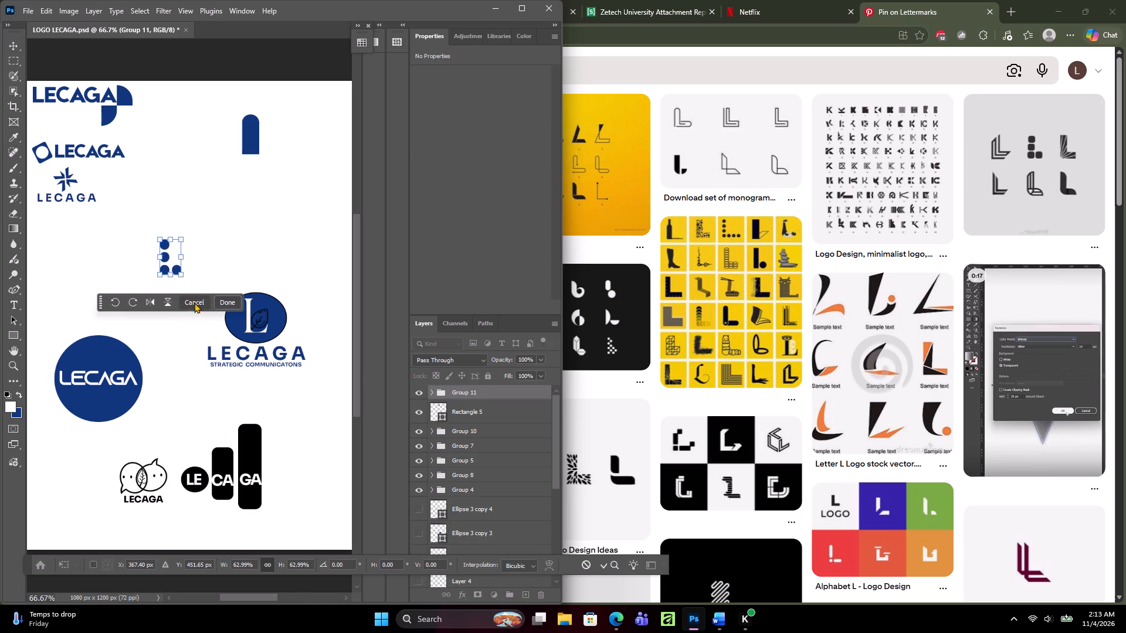
pyautogui.click(218, 301)
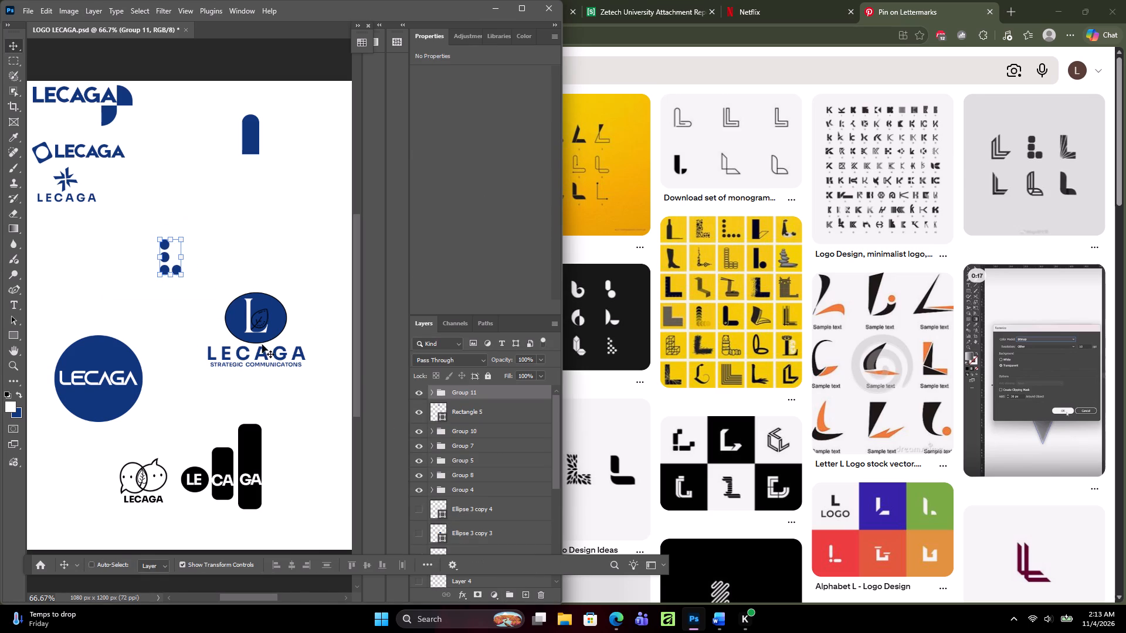
# Duplicate the LECAGA text layer that belongs to the oval leaf emblem logo.
pyautogui.click(480, 452)
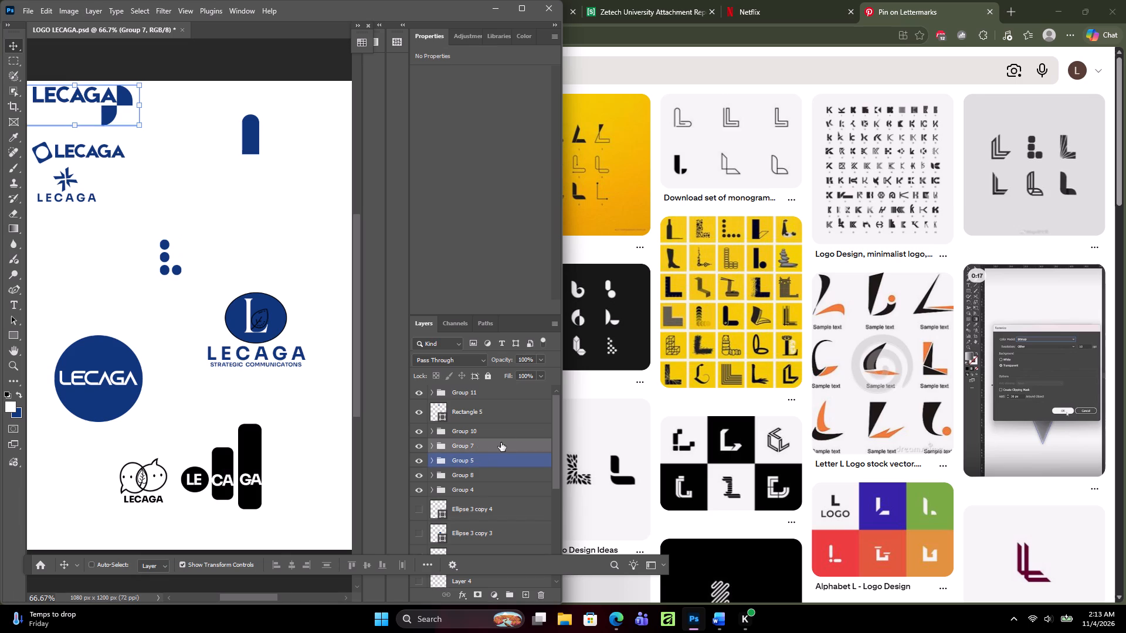
pyautogui.scroll(3, 514, 428)
pyautogui.scroll(-9, 503, 465)
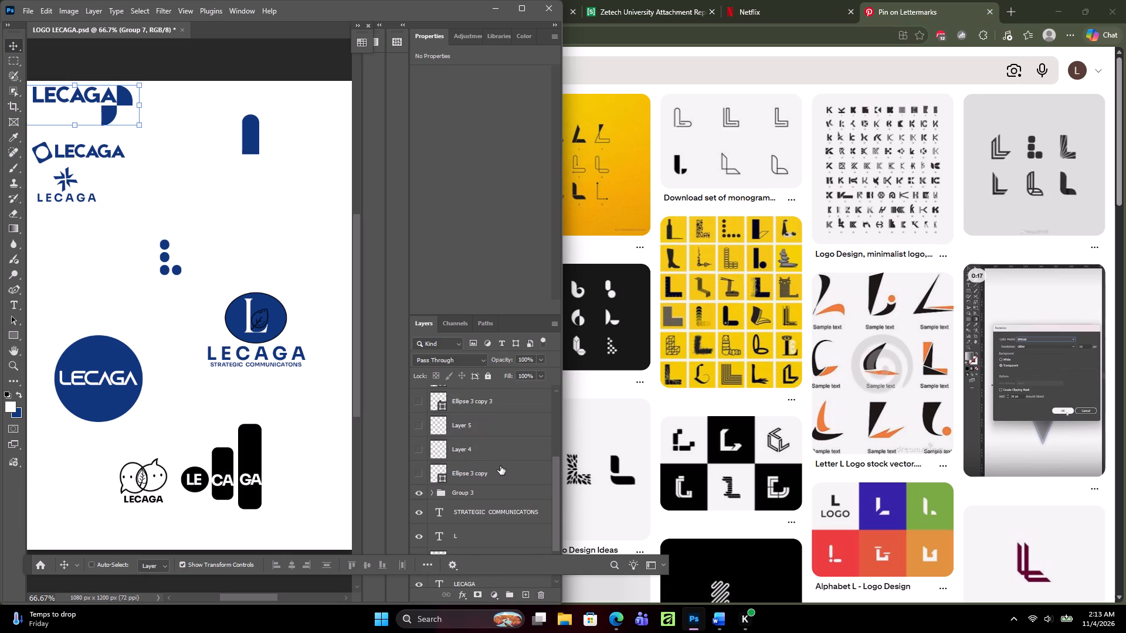
pyautogui.scroll(-9, 500, 466)
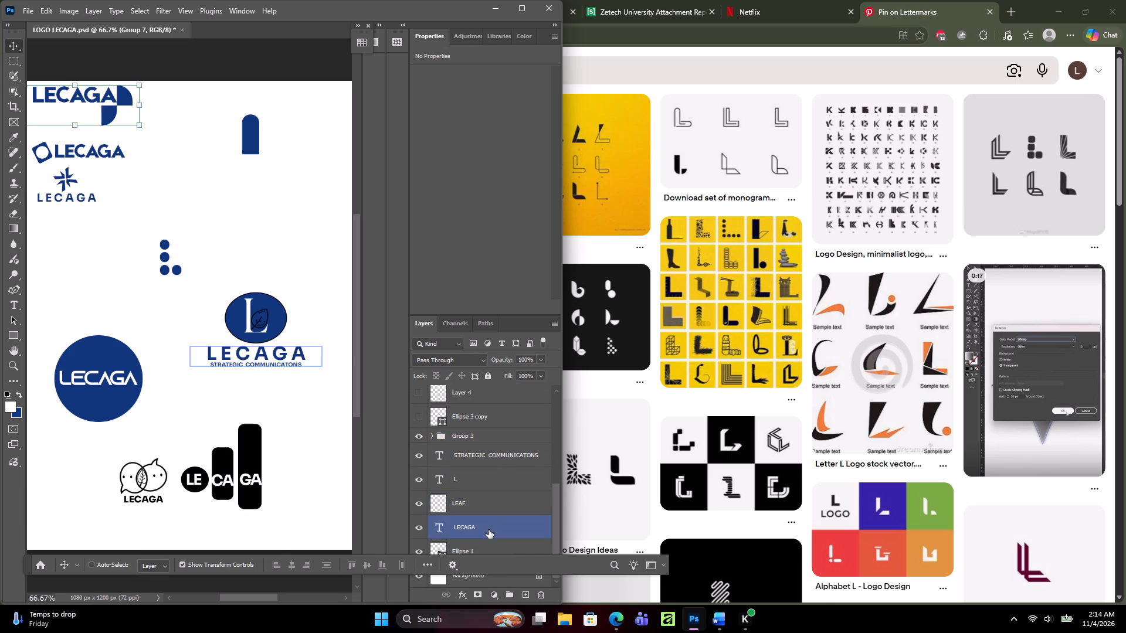
pyautogui.click(489, 530)
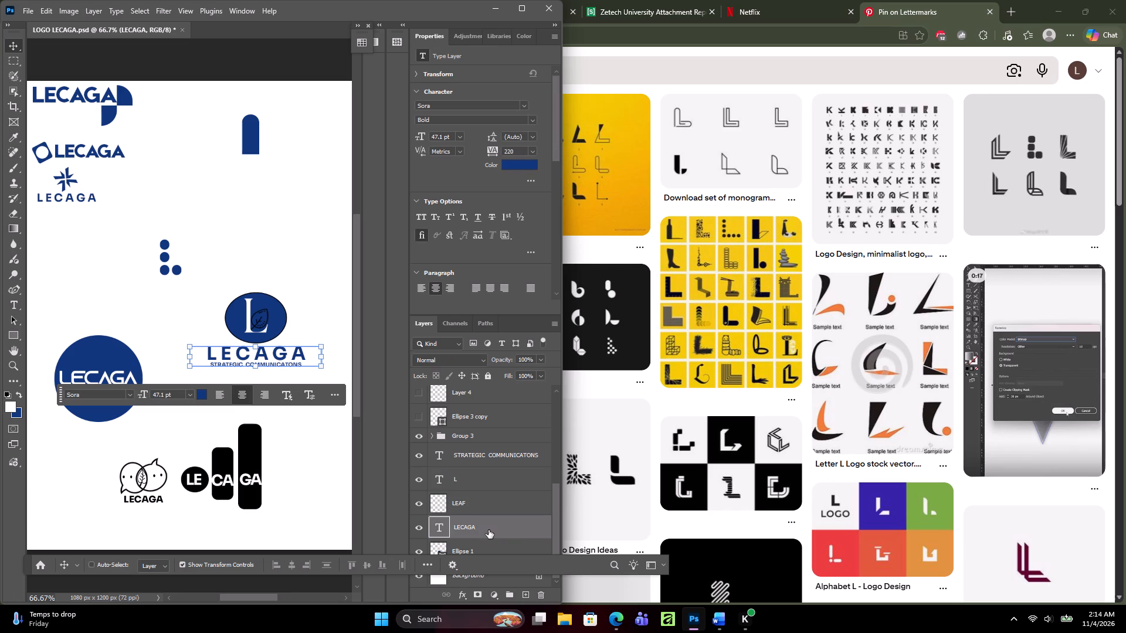
pyautogui.hotkey('ctrl', 'j')
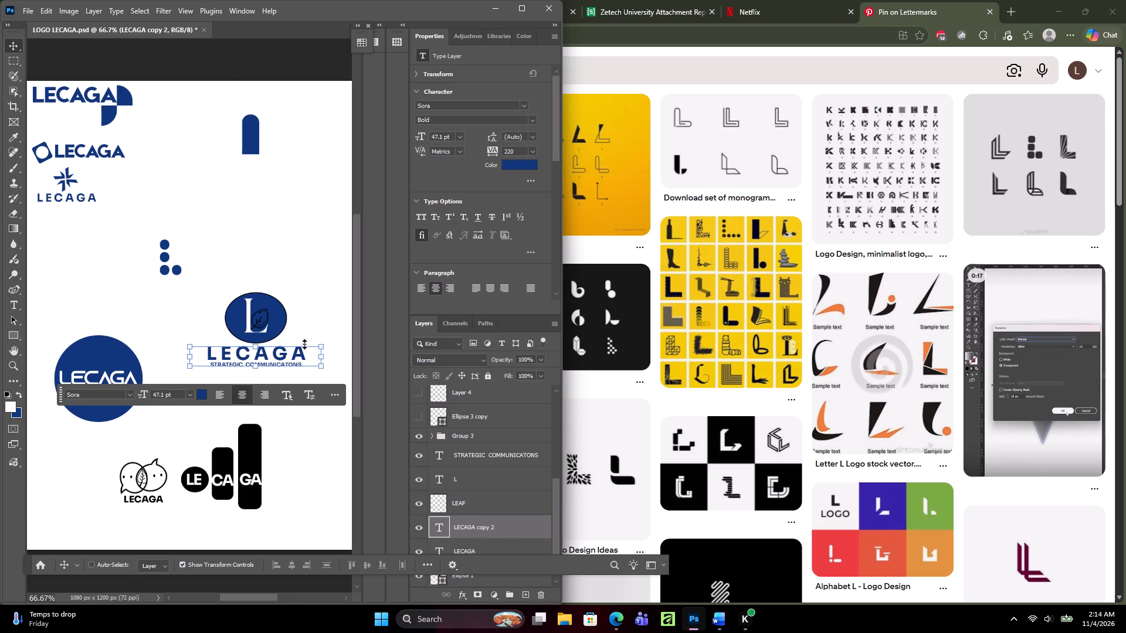
# Move the duplicated LECAGA wordmark directly beneath the block L icon, roughly centred under it.
pyautogui.moveTo(317, 431); pyautogui.dragTo(263, 360)
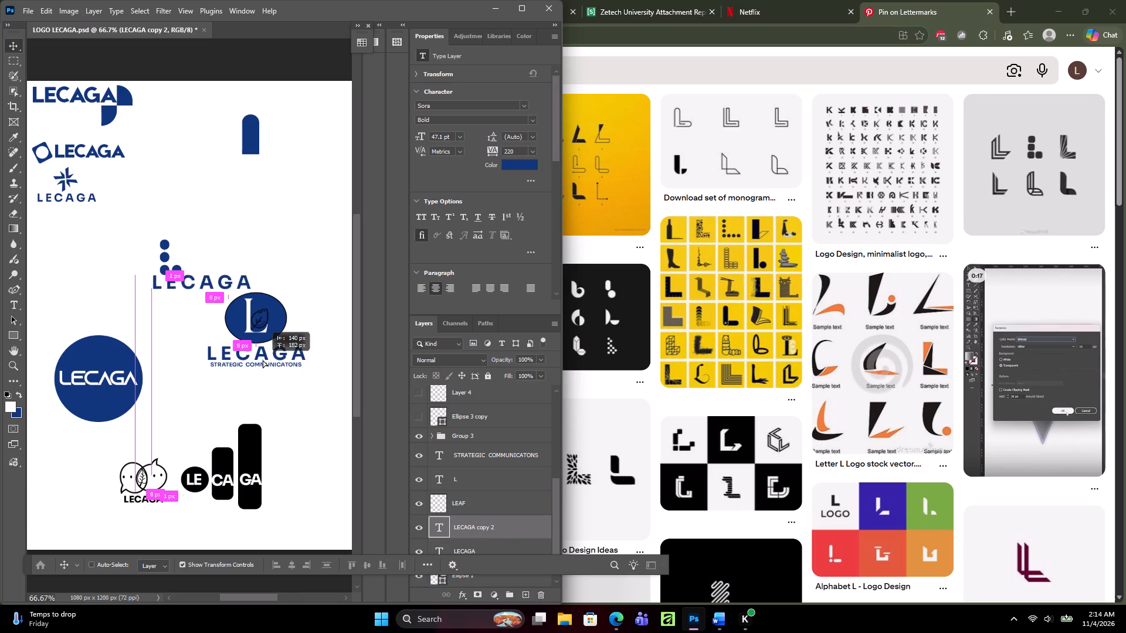
pyautogui.moveTo(263, 360); pyautogui.dragTo(289, 337)
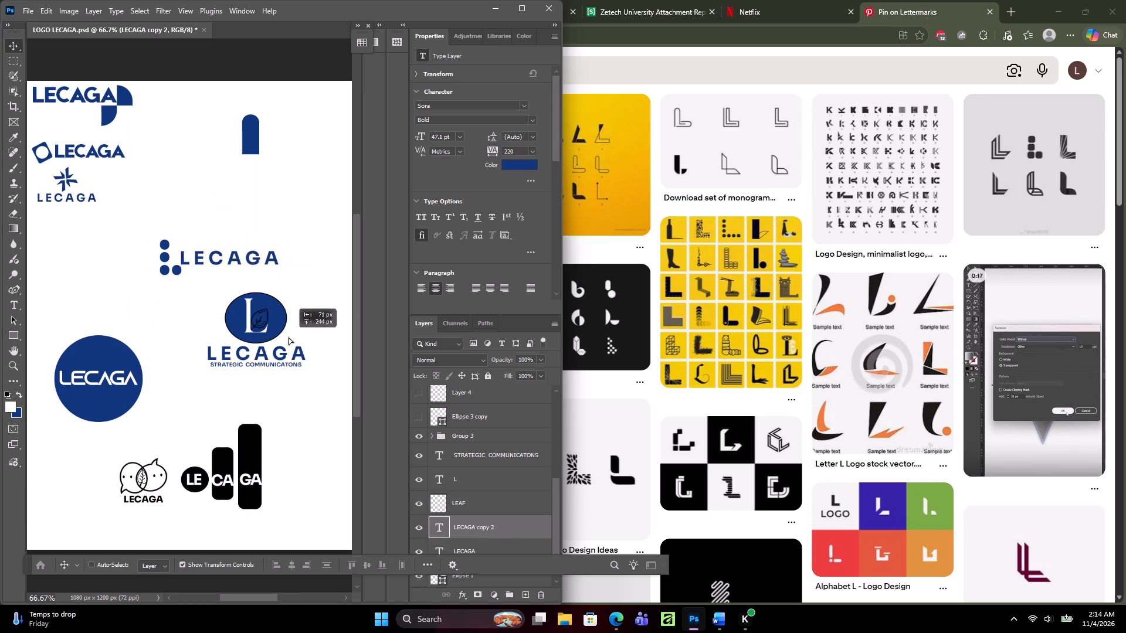
pyautogui.moveTo(289, 337); pyautogui.dragTo(229, 362)
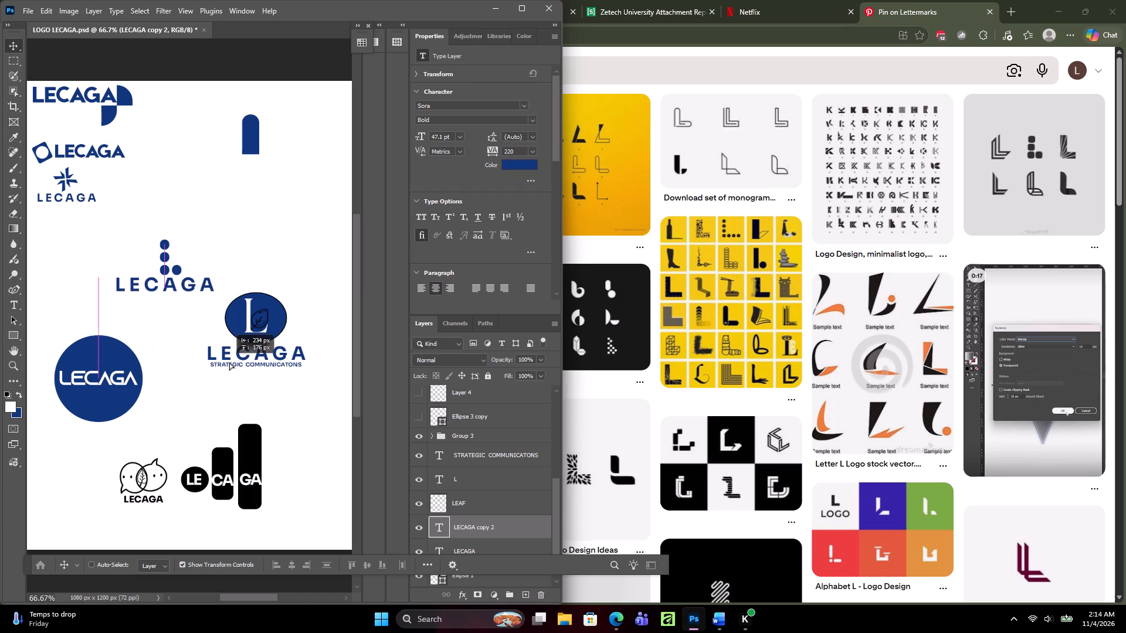
pyautogui.moveTo(229, 362); pyautogui.dragTo(233, 311)
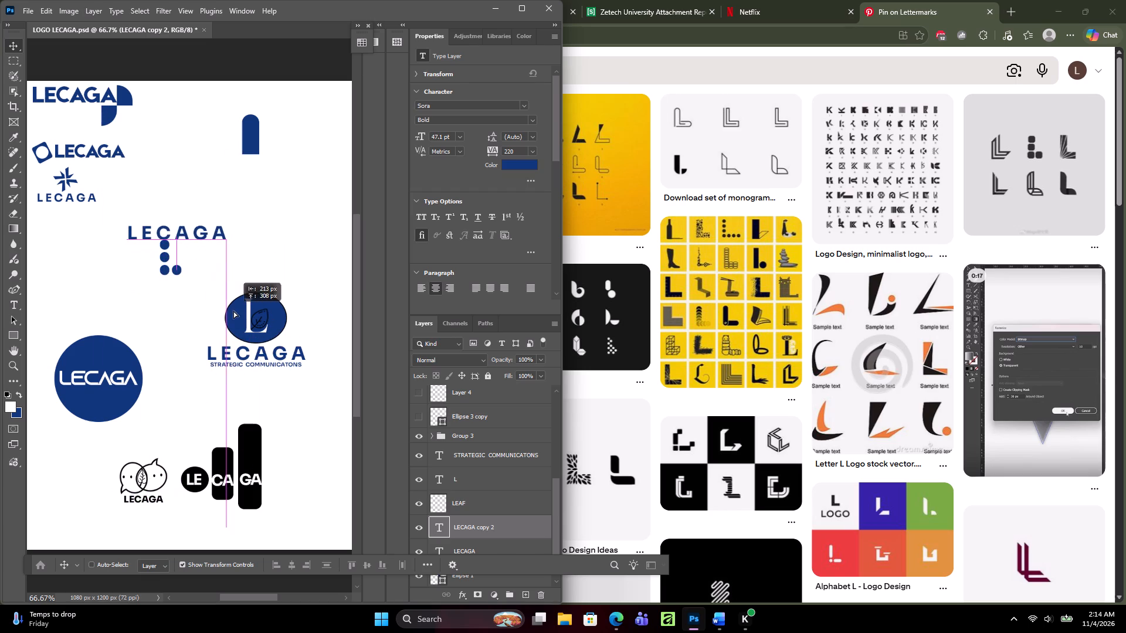
pyautogui.moveTo(233, 311); pyautogui.dragTo(206, 362)
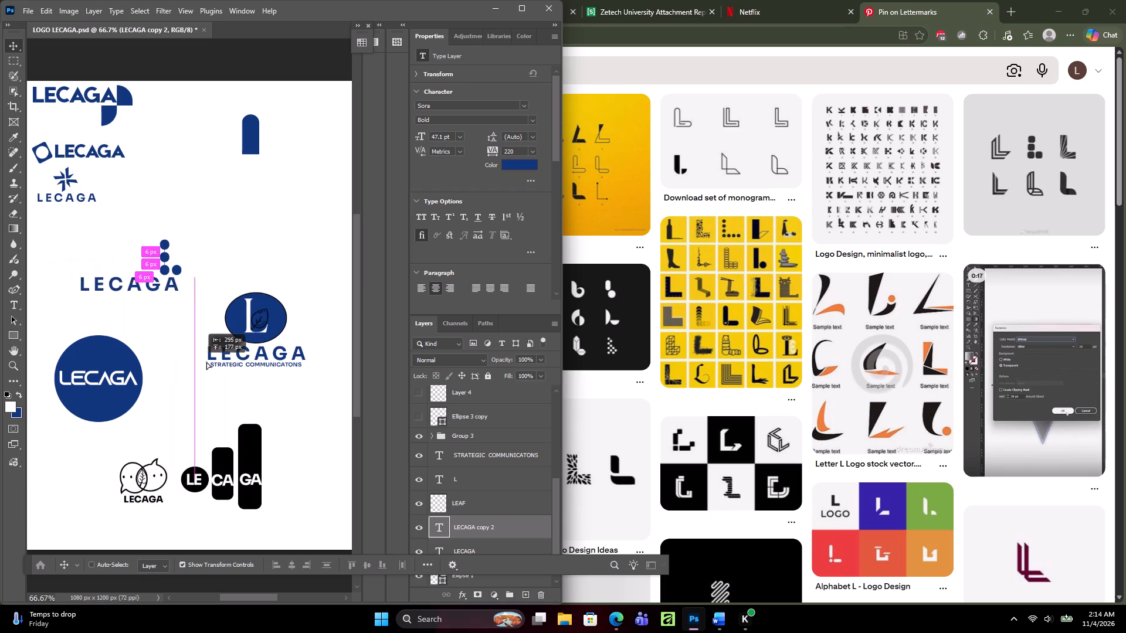
pyautogui.moveTo(206, 362); pyautogui.dragTo(230, 365)
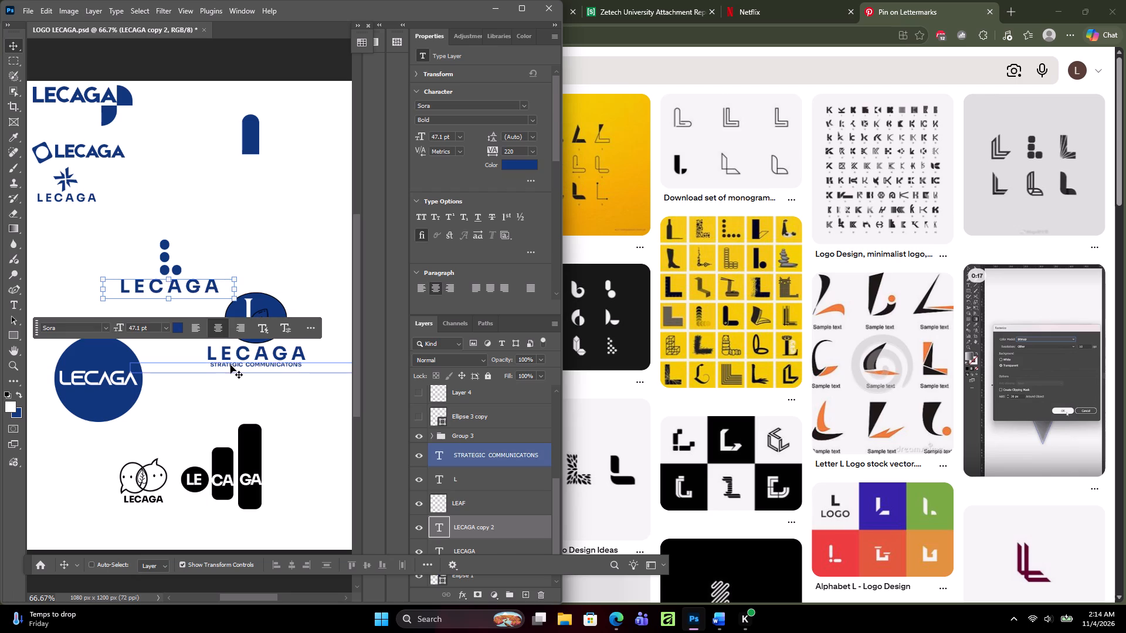
# Enlarge the block L icon's group to about 128%, keeping it just above its wordmark.
pyautogui.scroll(8, 467, 410)
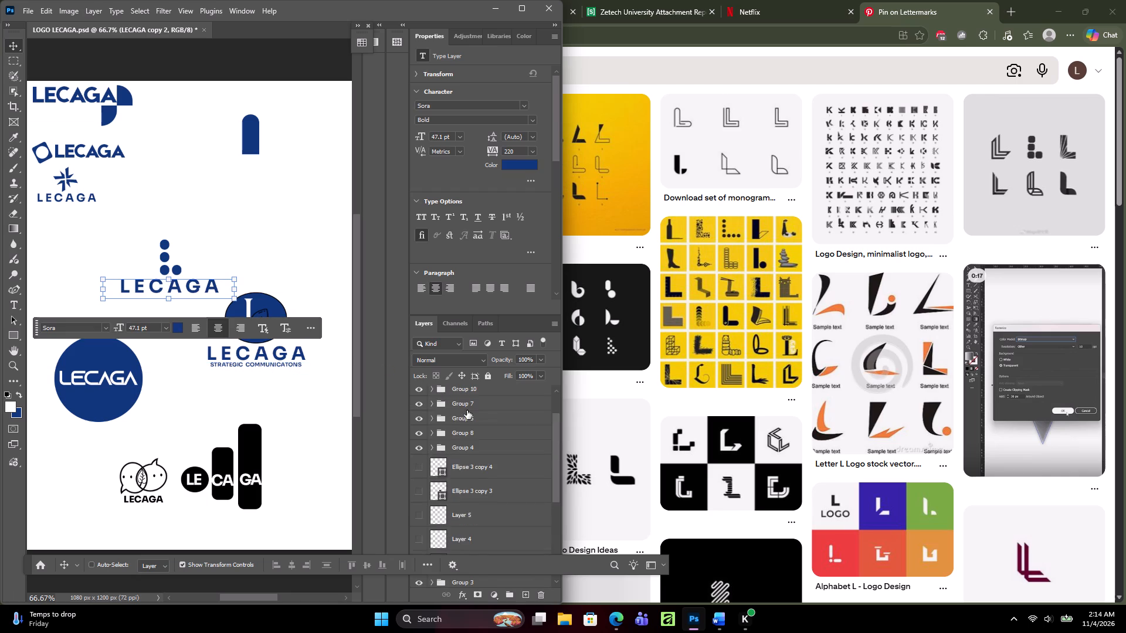
pyautogui.scroll(12, 467, 410)
pyautogui.click(473, 392)
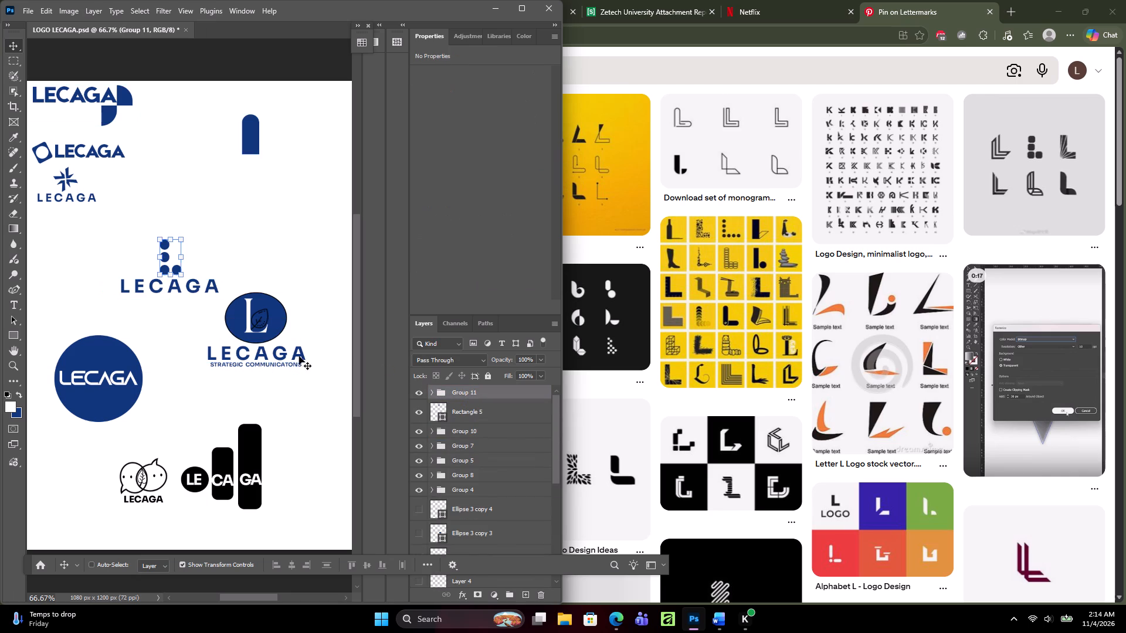
pyautogui.moveTo(185, 239); pyautogui.dragTo(195, 231)
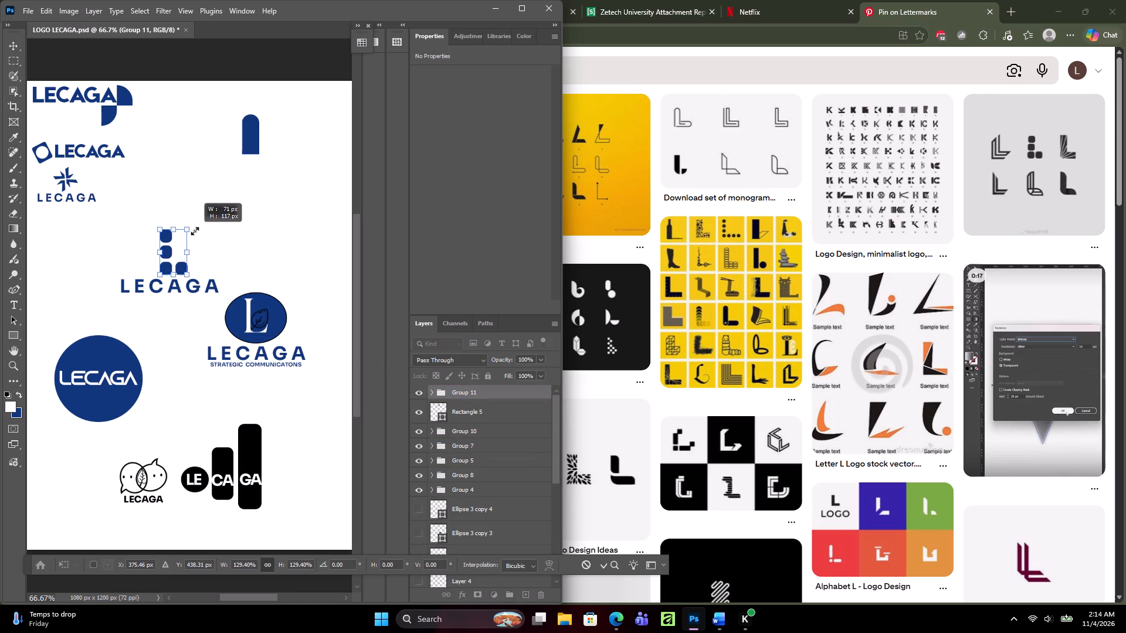
pyautogui.moveTo(195, 231); pyautogui.dragTo(194, 231)
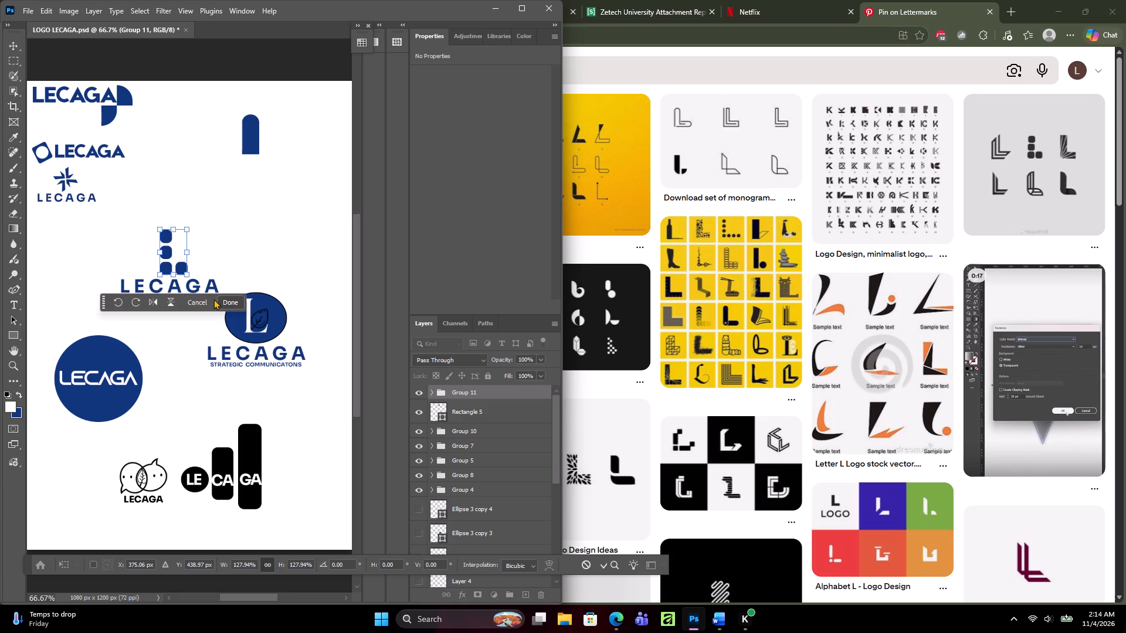
pyautogui.click(227, 299)
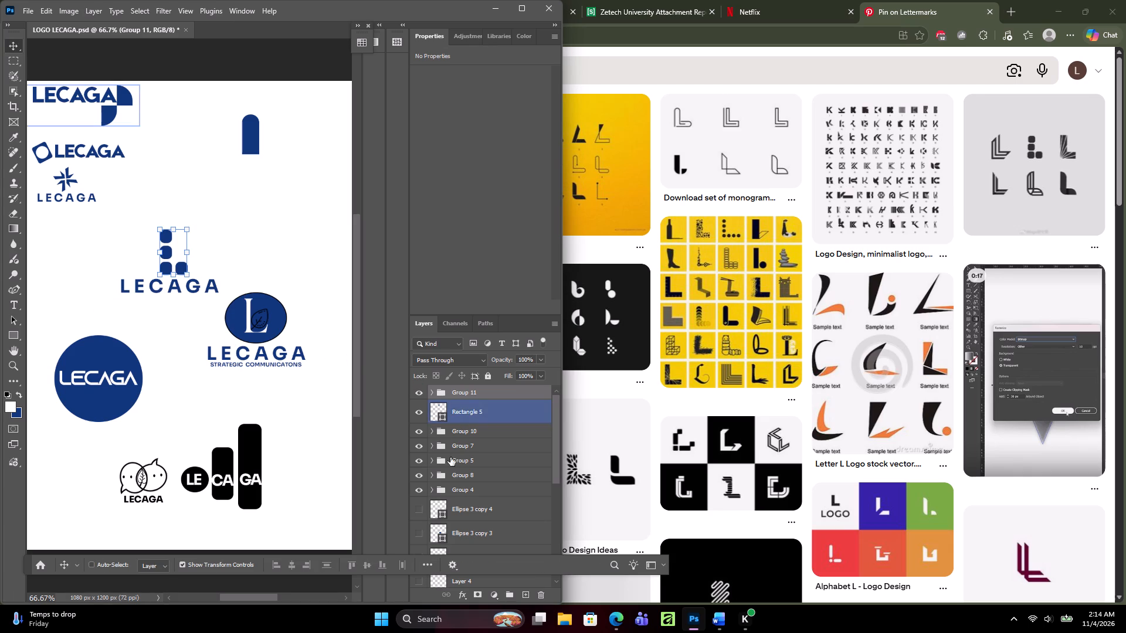
# Move the LECAGA copy 2 text layer to the top of the layer stack, above Group 11.
pyautogui.scroll(-13, 496, 487)
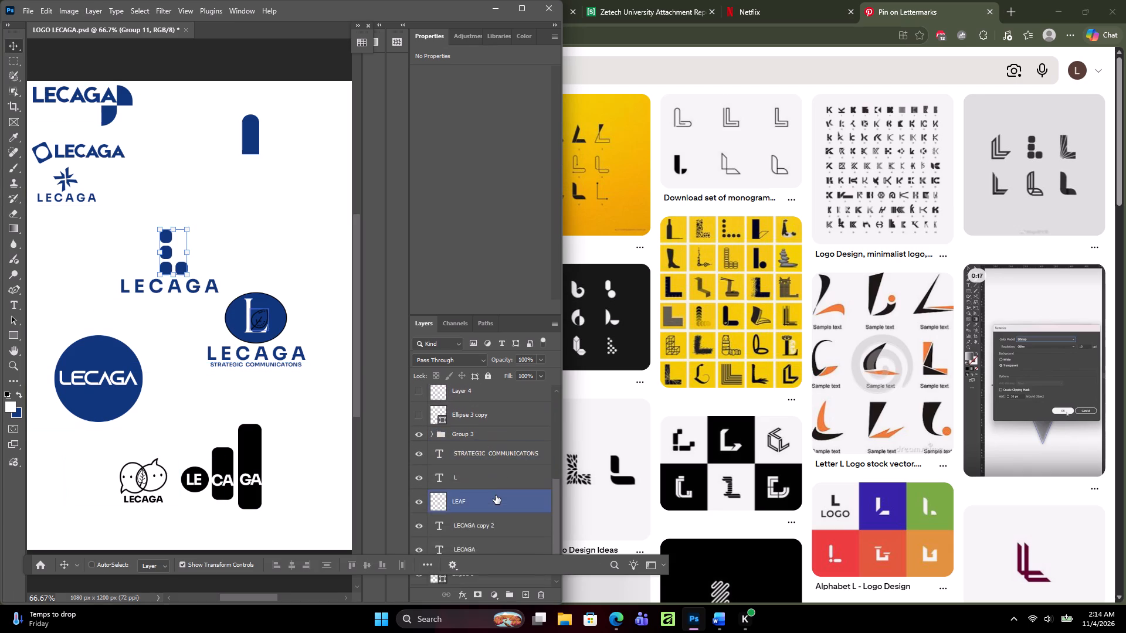
pyautogui.scroll(-2, 496, 495)
pyautogui.click(497, 508)
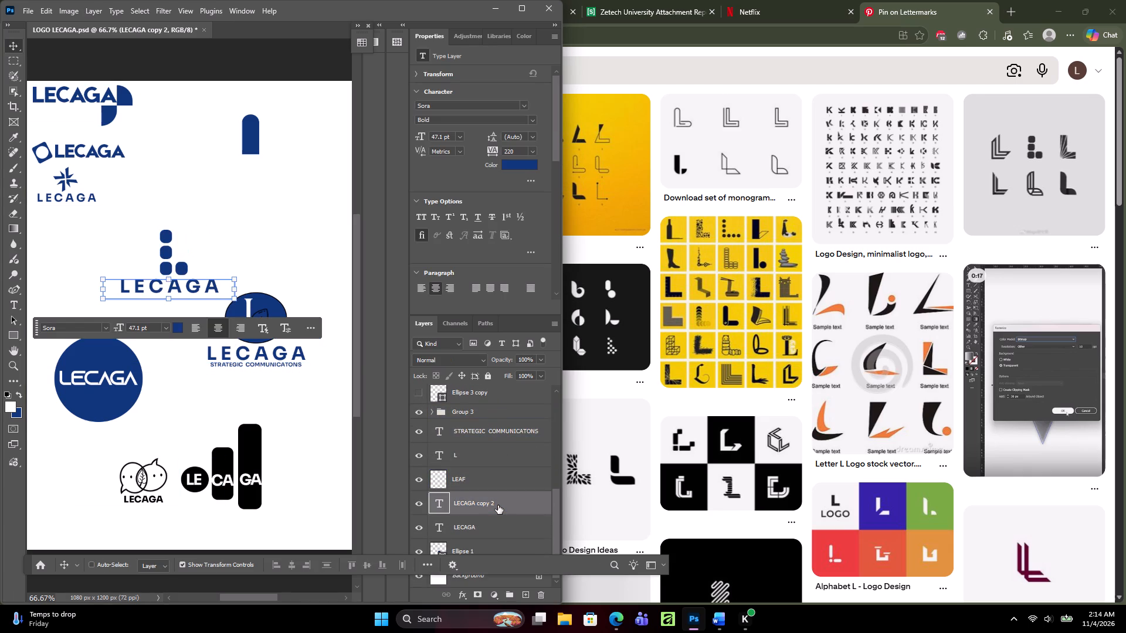
pyautogui.moveTo(498, 505); pyautogui.dragTo(502, 376)
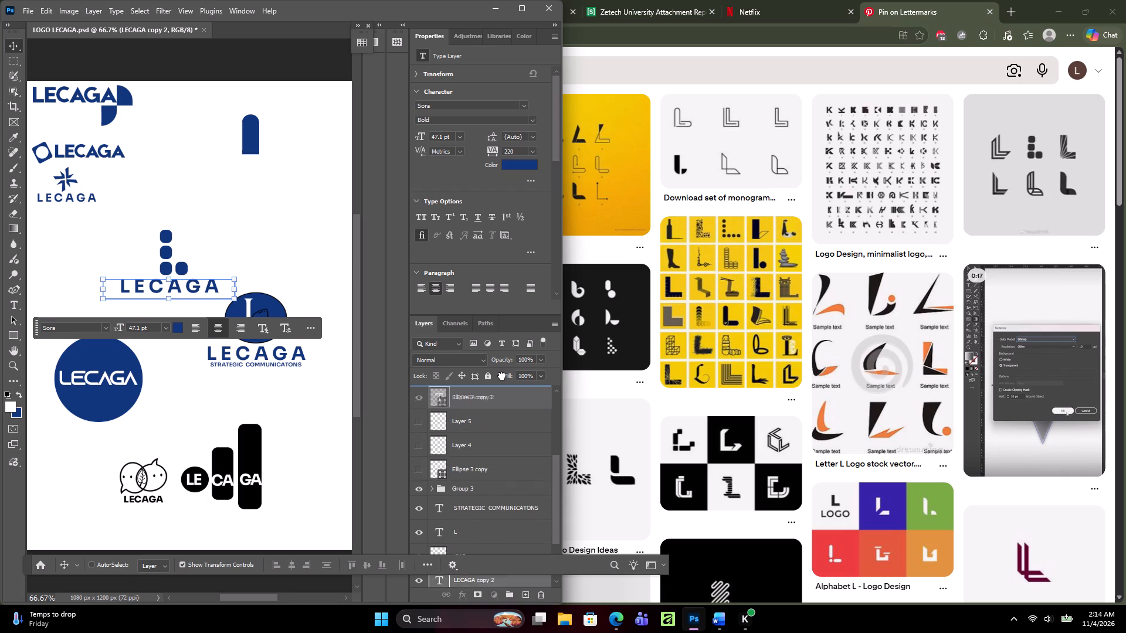
pyautogui.moveTo(502, 376); pyautogui.dragTo(502, 383)
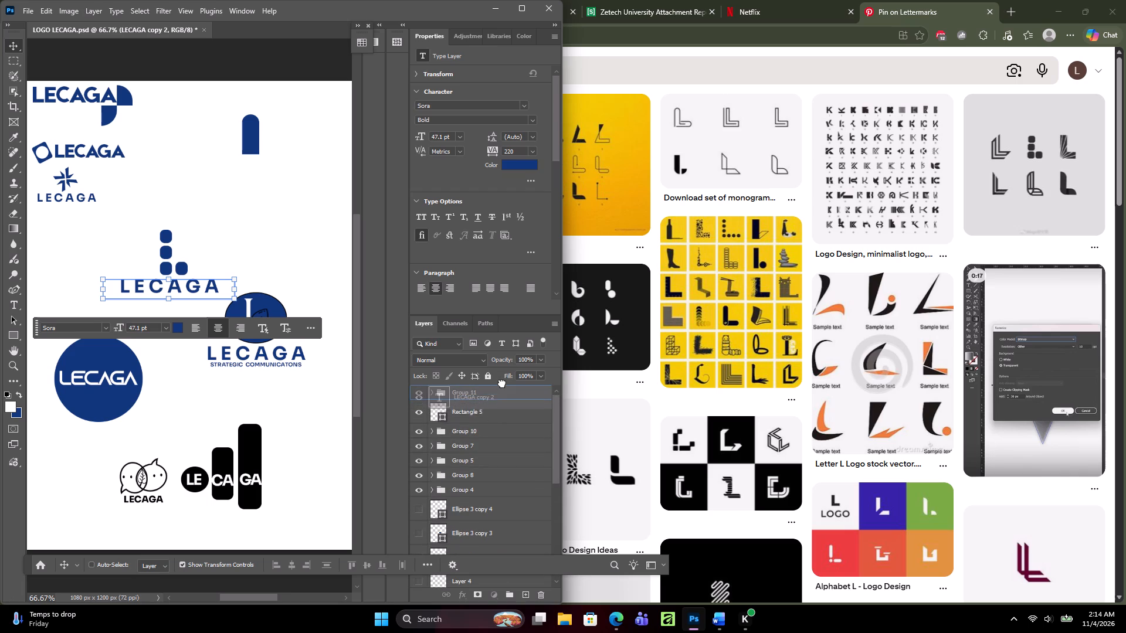
pyautogui.moveTo(502, 383); pyautogui.dragTo(498, 384)
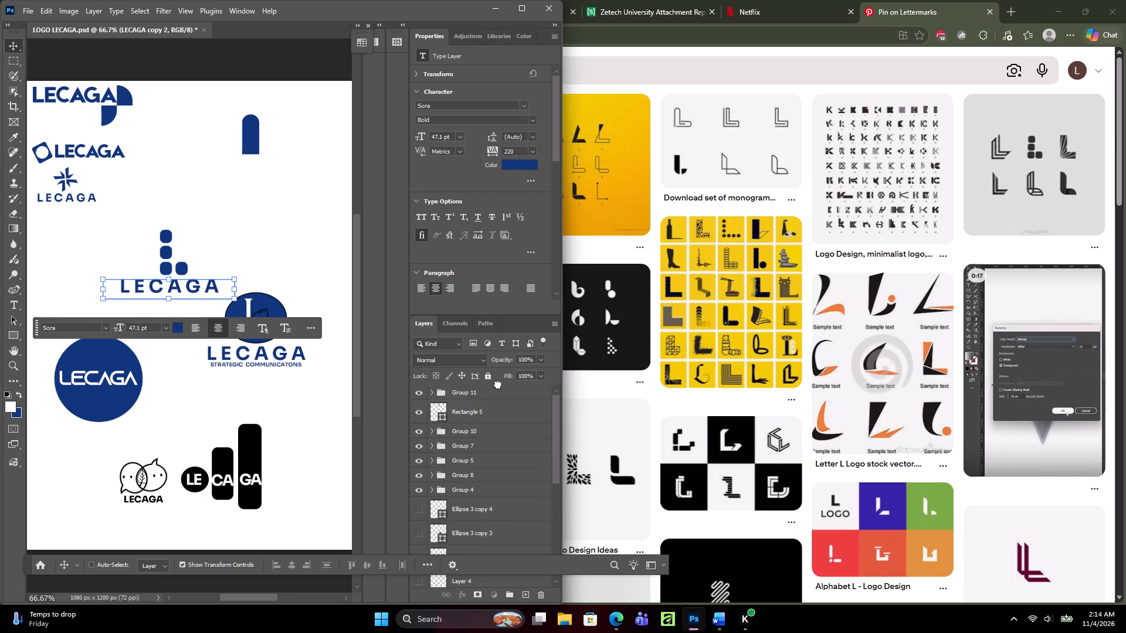
pyautogui.scroll(4, 493, 414)
# Group the LECAGA copy 2 wordmark with the block L icon's group as one logo.
pyautogui.click(493, 414)
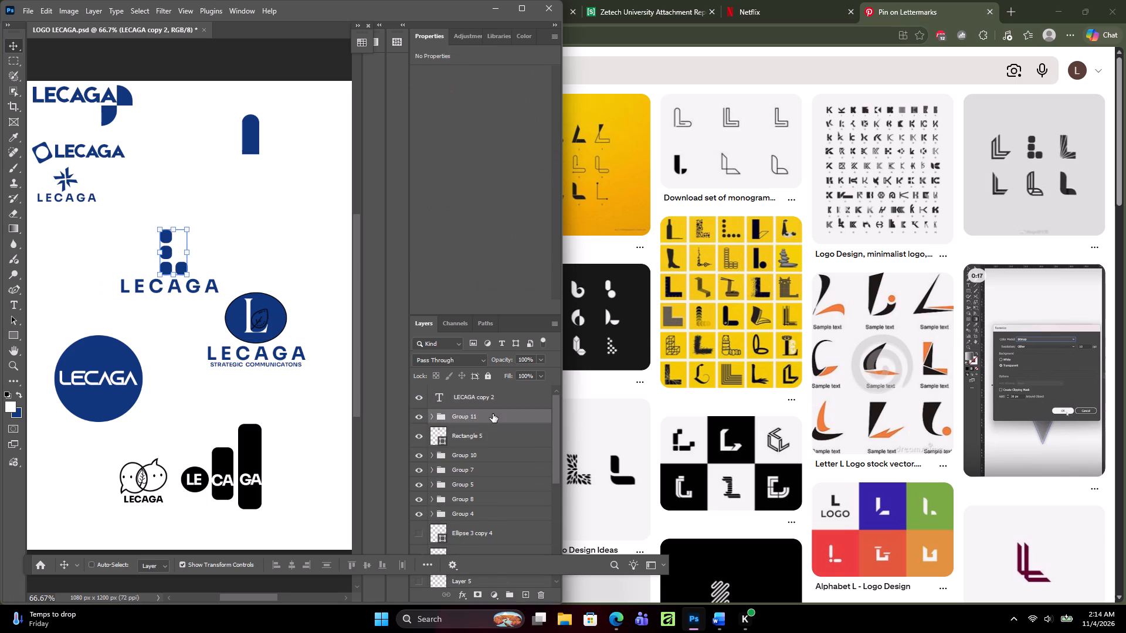
pyautogui.keyDown('ctrl'); pyautogui.click(497, 399); pyautogui.keyUp('ctrl')
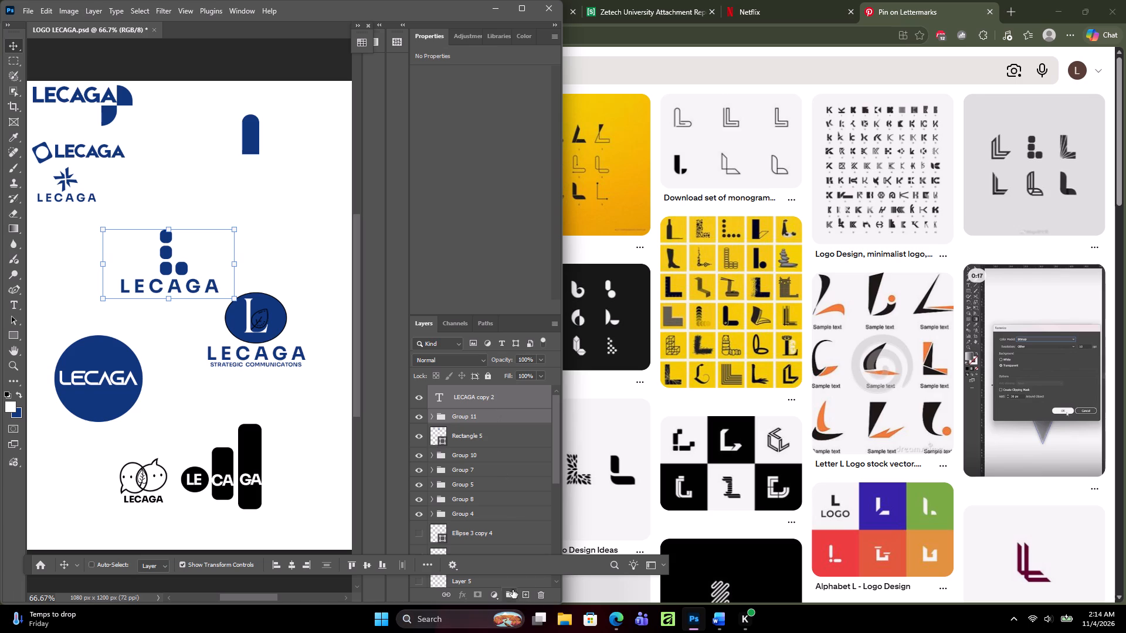
pyautogui.click(506, 597)
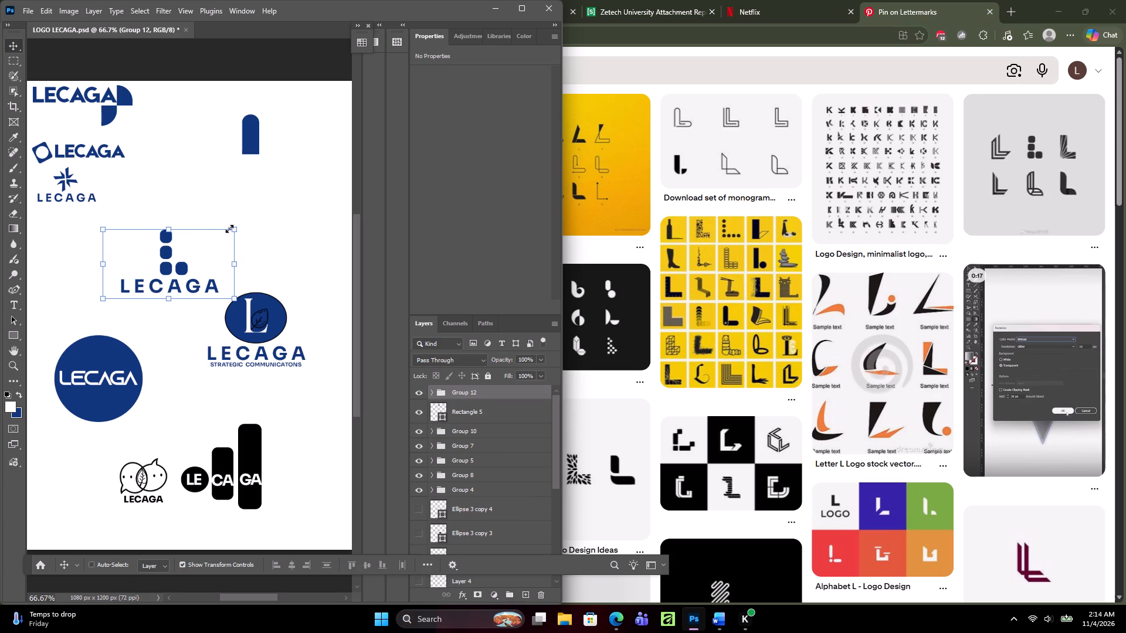
# Scale the combined block L logo down to about 41% and place it beneath the star LECAGA logo.
pyautogui.moveTo(232, 229); pyautogui.dragTo(161, 281)
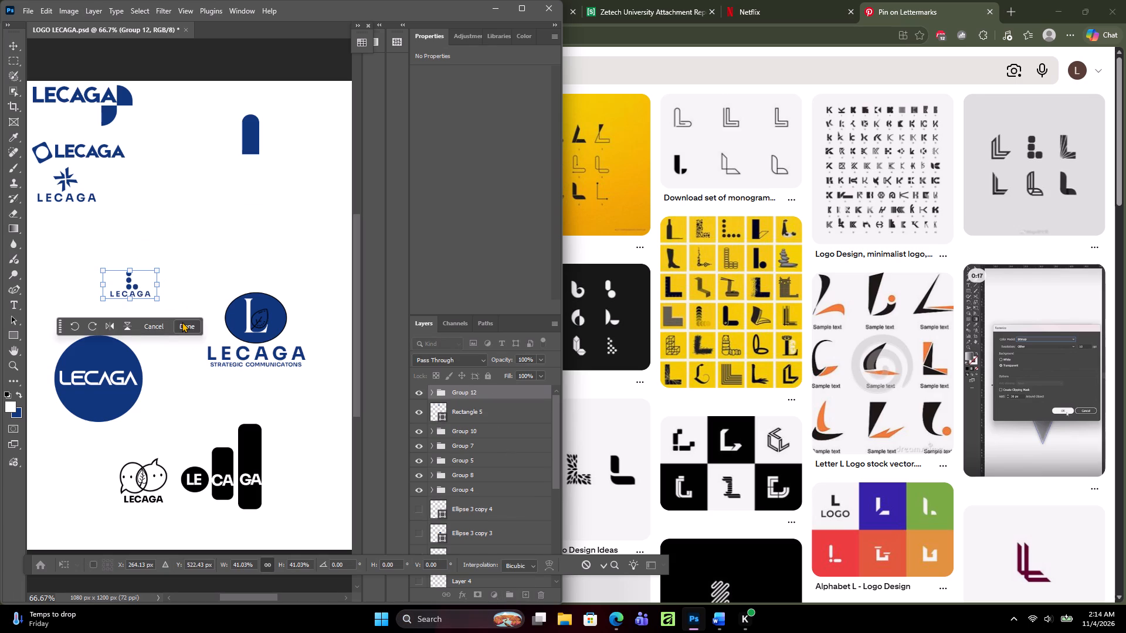
pyautogui.click(182, 322)
pyautogui.moveTo(178, 379); pyautogui.dragTo(101, 324)
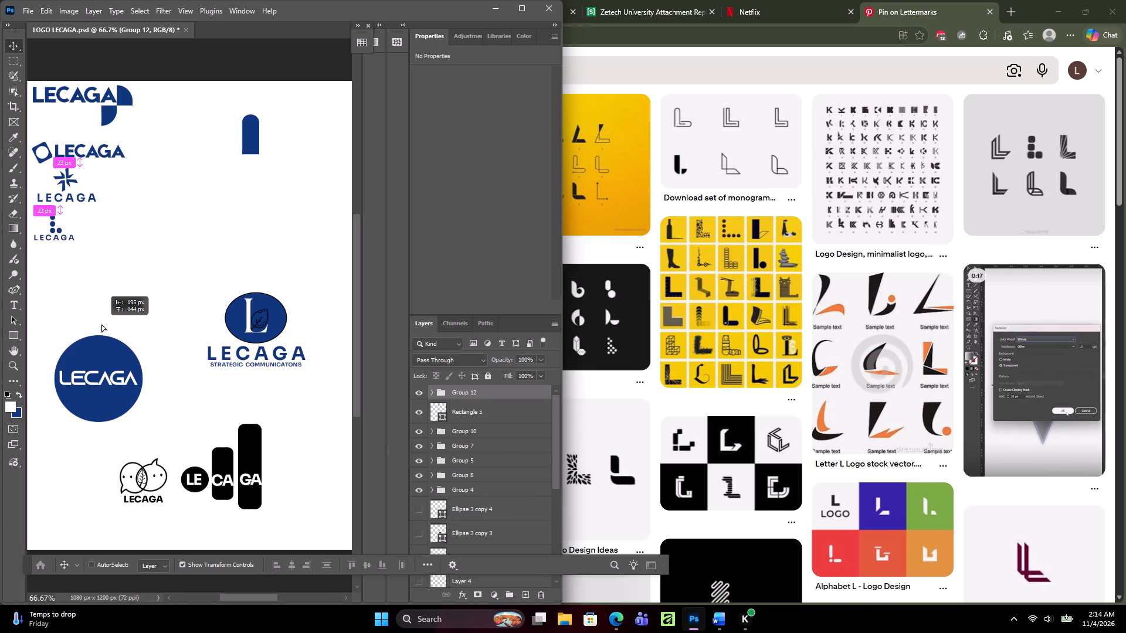
pyautogui.moveTo(101, 324); pyautogui.dragTo(100, 322)
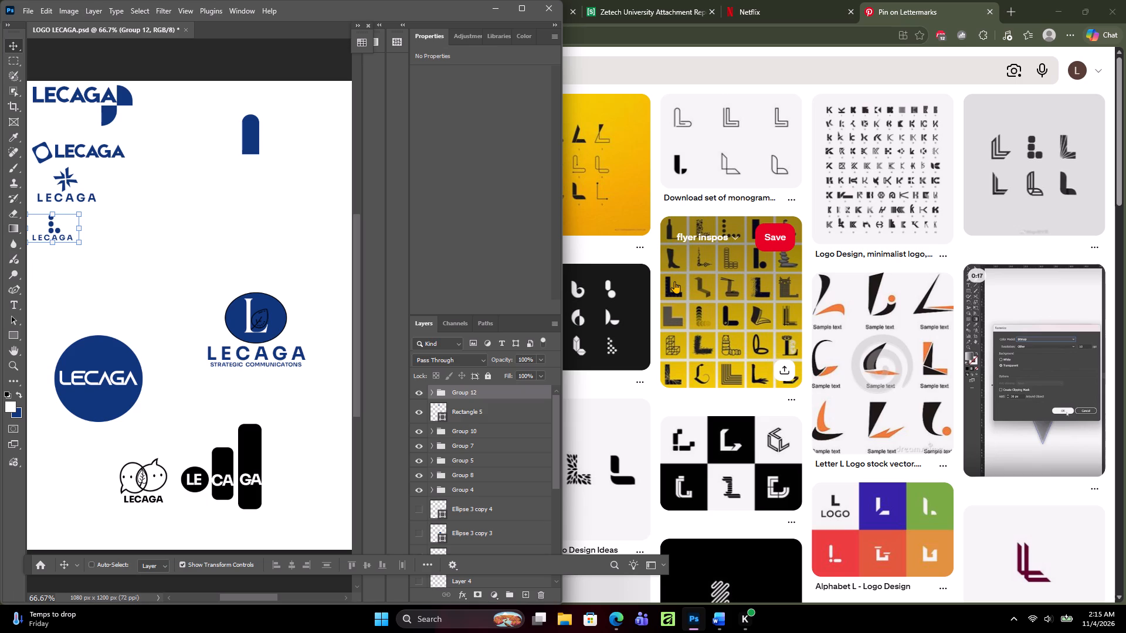
# Browse the related Pinterest lettermark pins for letter L logo ideas to use in another LECAGA variant.
pyautogui.scroll(-10, 855, 236)
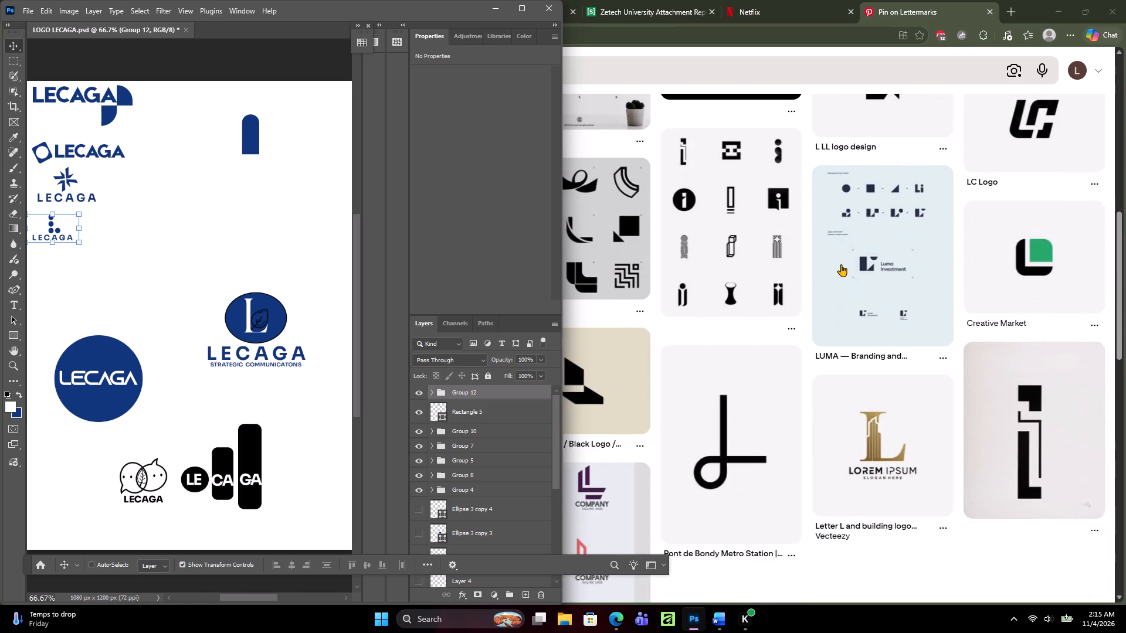
pyautogui.scroll(-7, 841, 264)
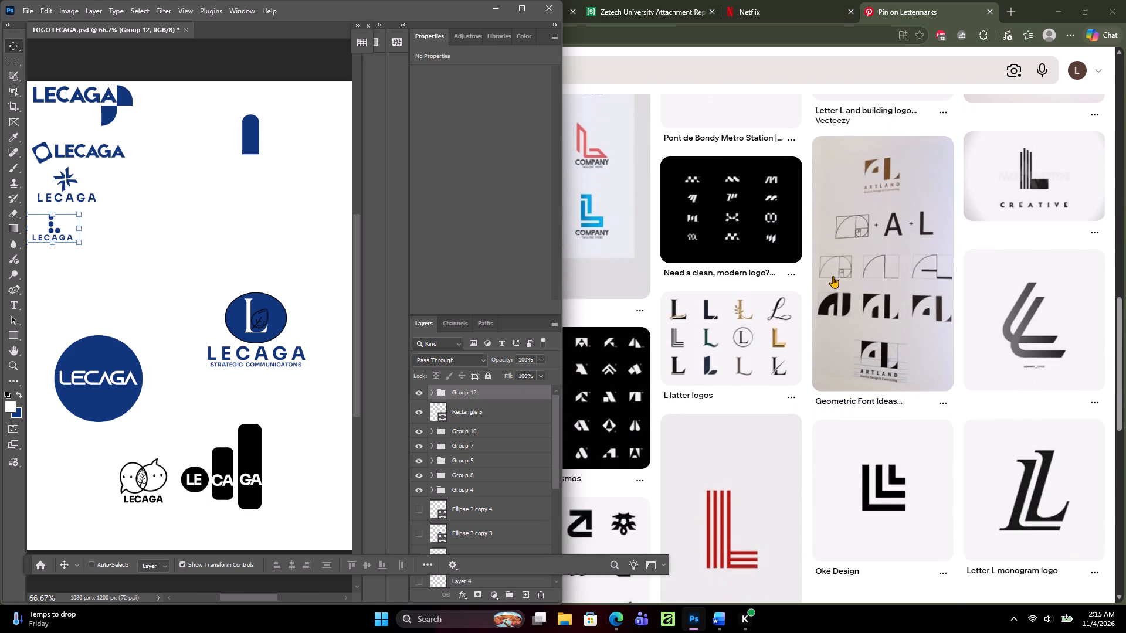
pyautogui.scroll(-8, 828, 280)
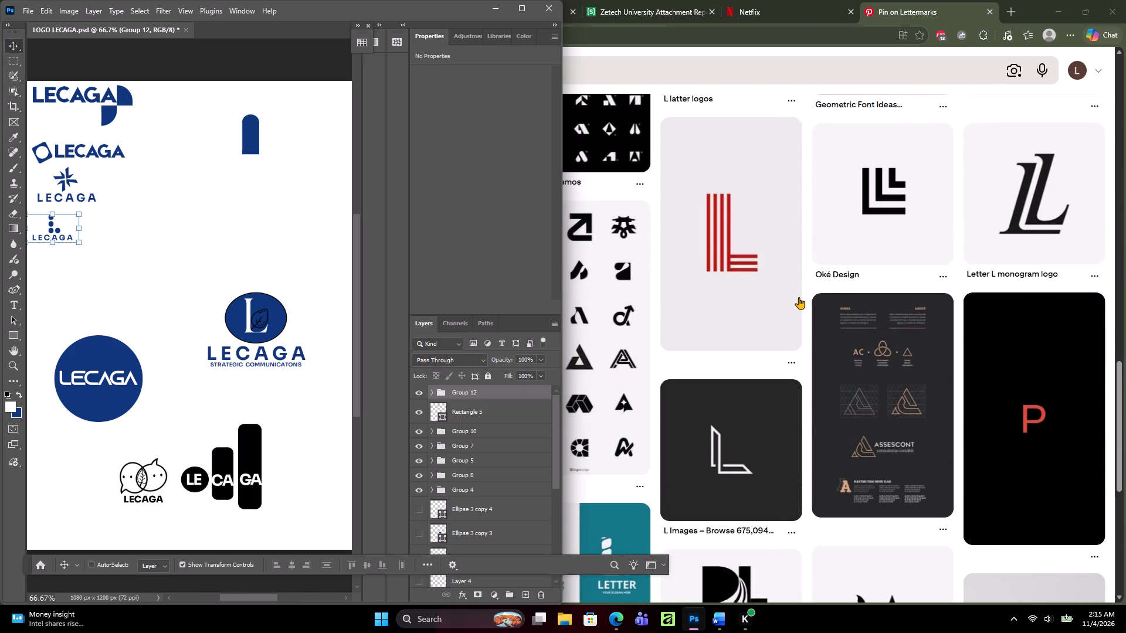
pyautogui.scroll(-3, 799, 297)
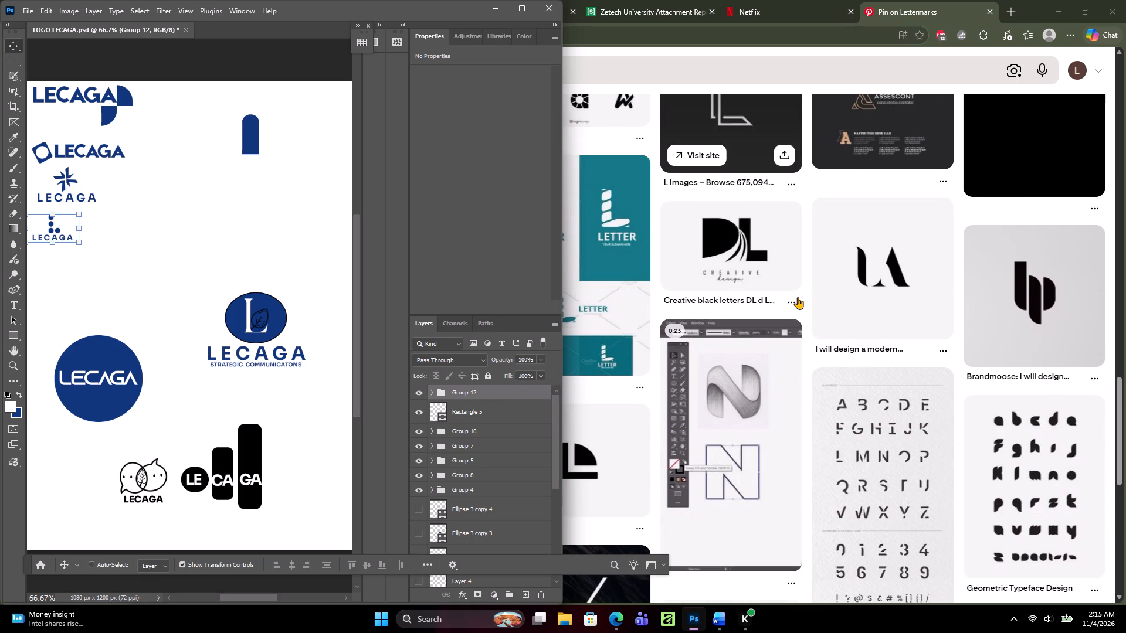
pyautogui.scroll(-5, 789, 277)
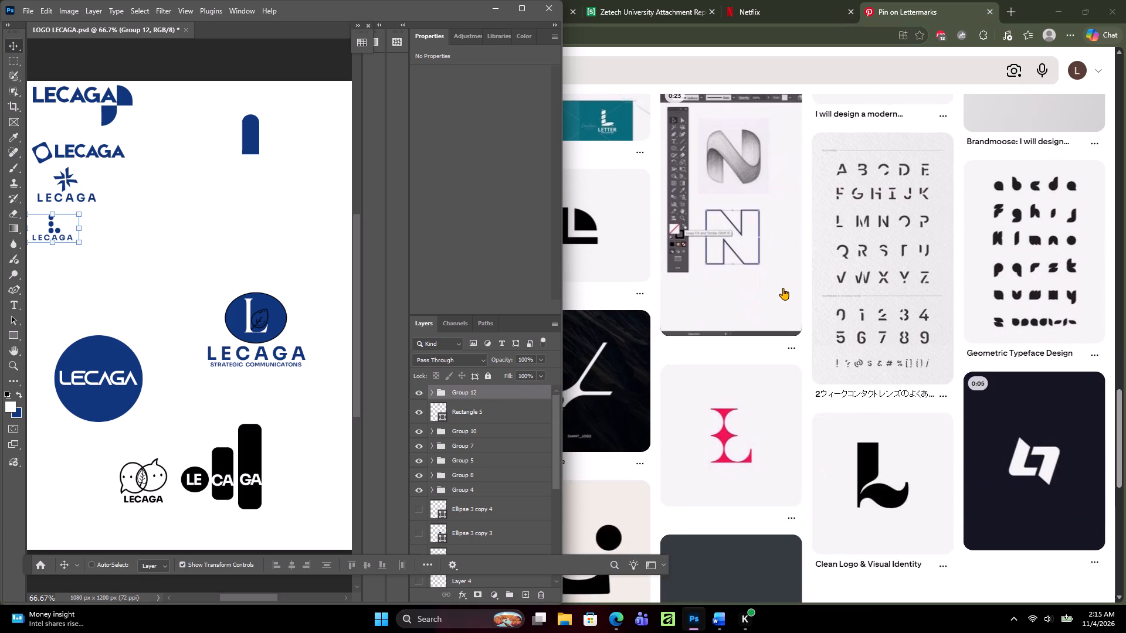
pyautogui.scroll(-2, 783, 288)
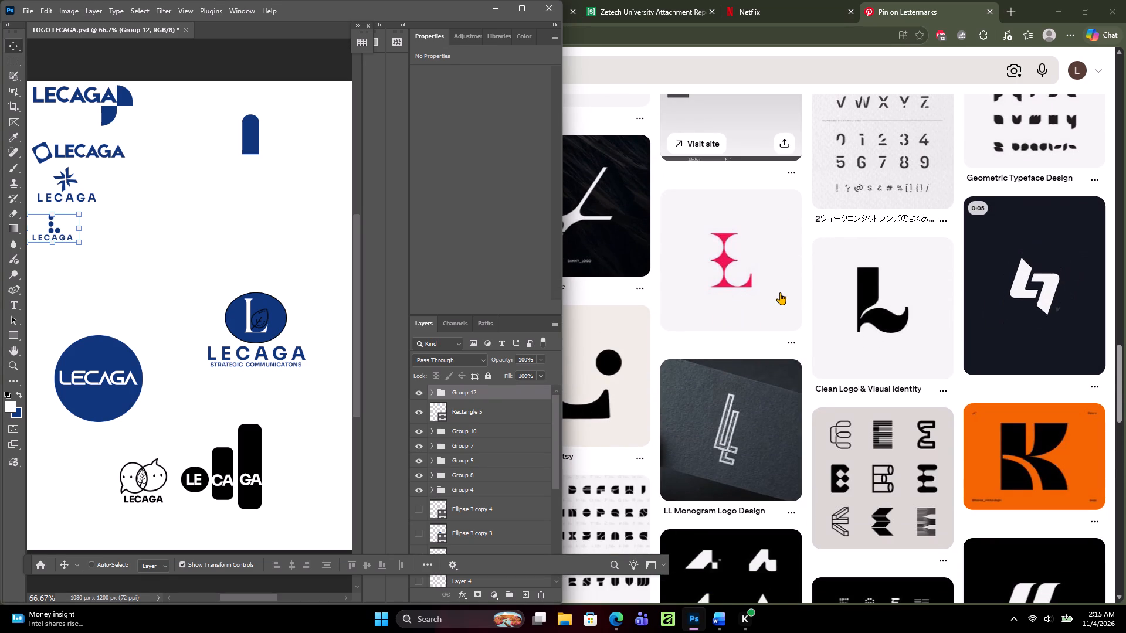
pyautogui.scroll(-12, 780, 292)
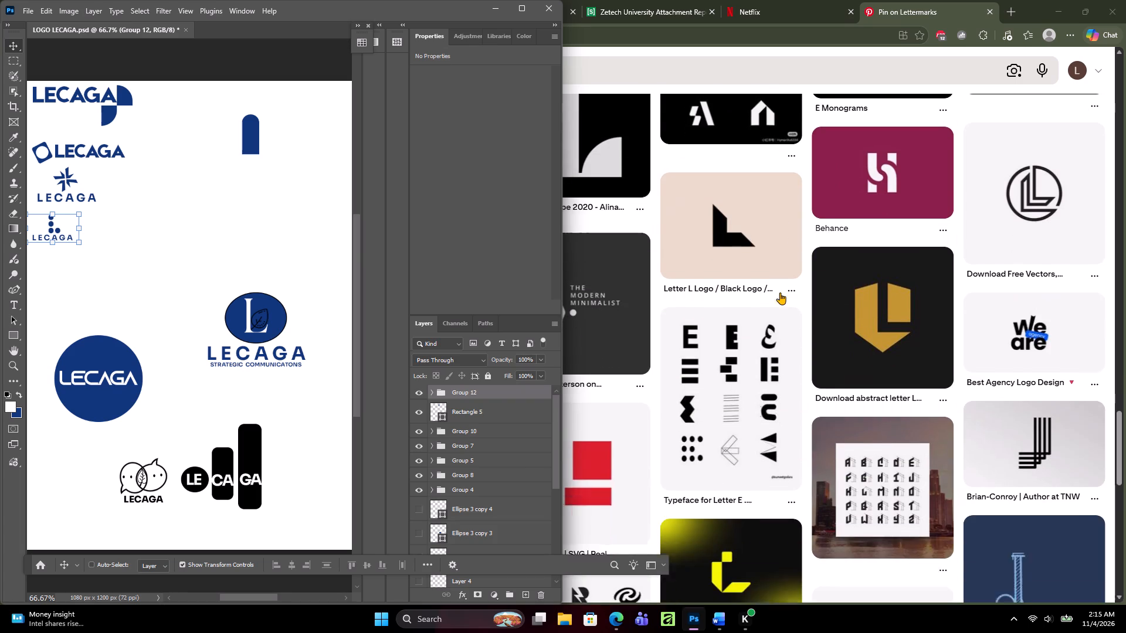
pyautogui.scroll(-3, 780, 292)
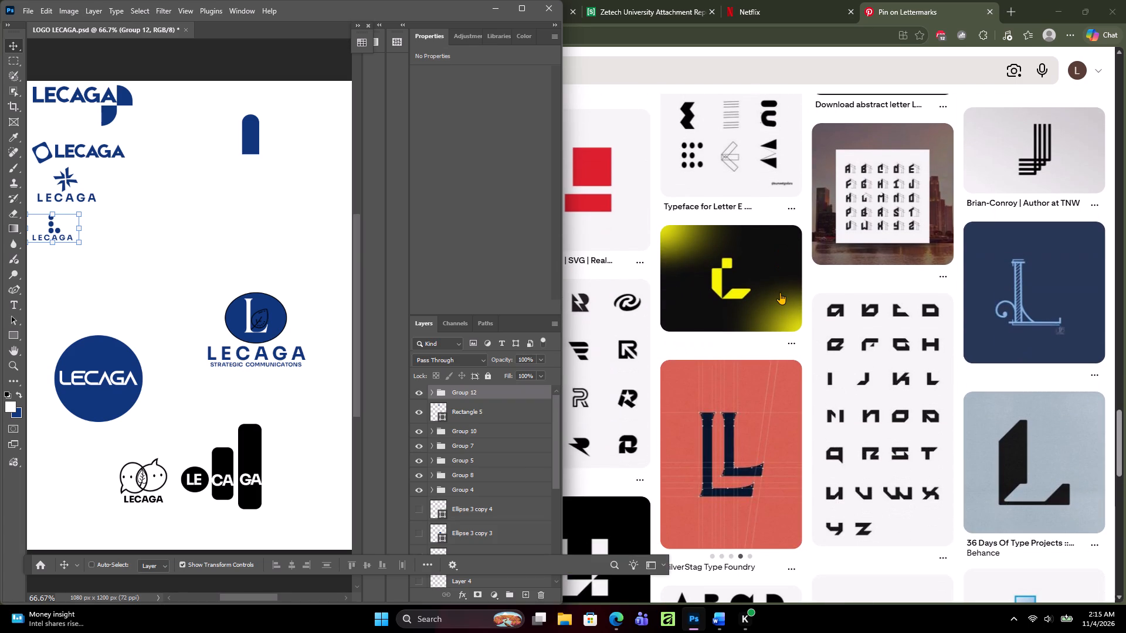
pyautogui.scroll(-3, 780, 292)
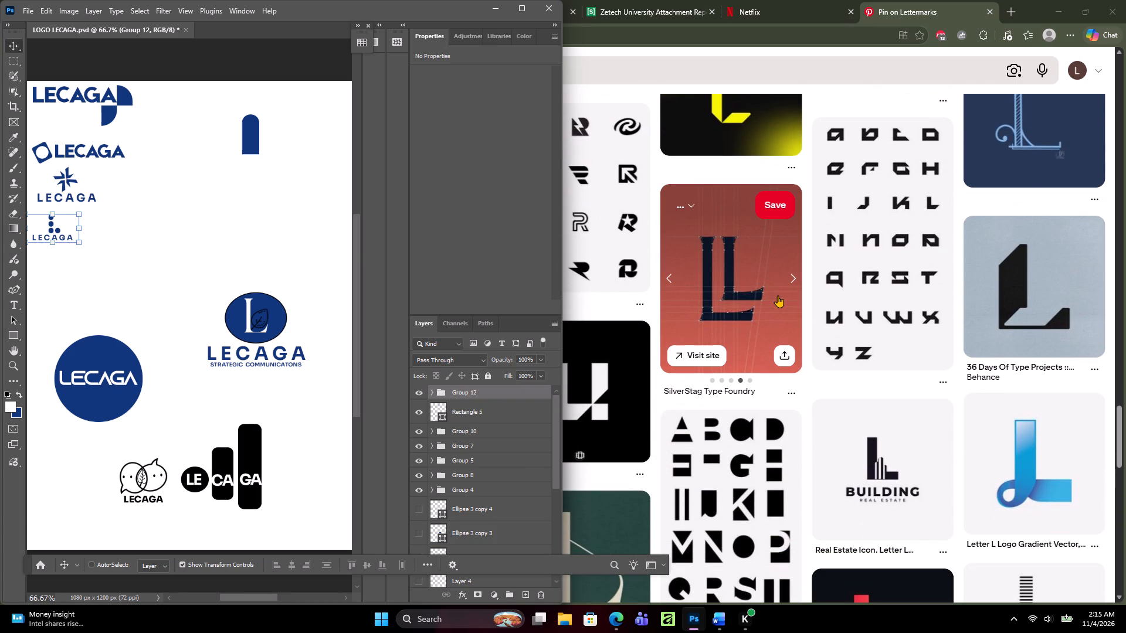
pyautogui.scroll(-5, 778, 295)
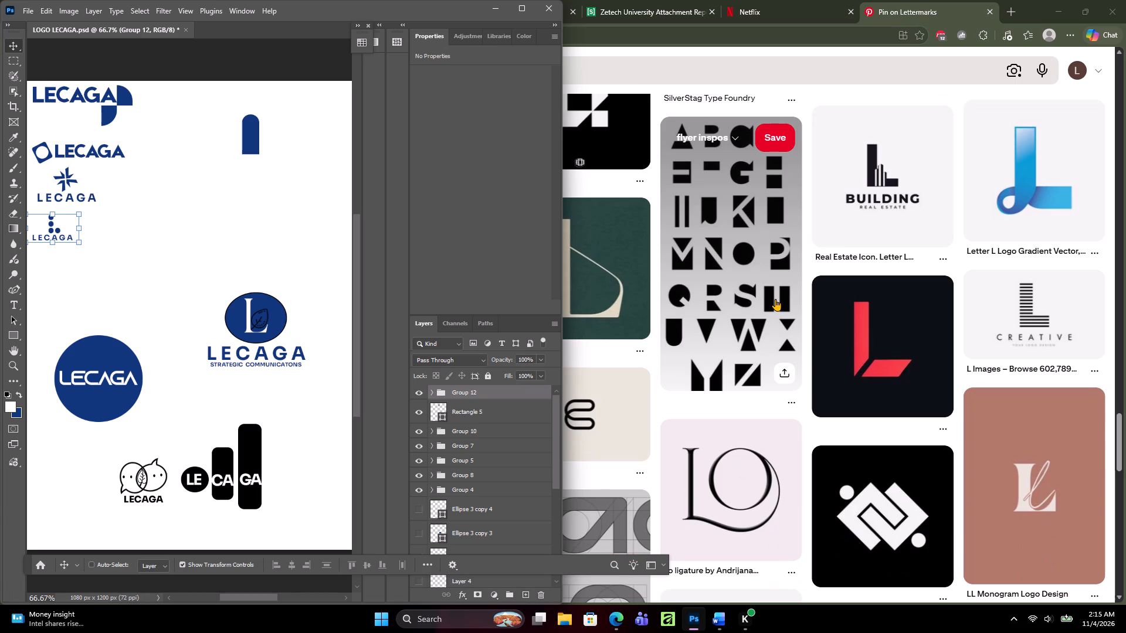
pyautogui.scroll(-3, 775, 299)
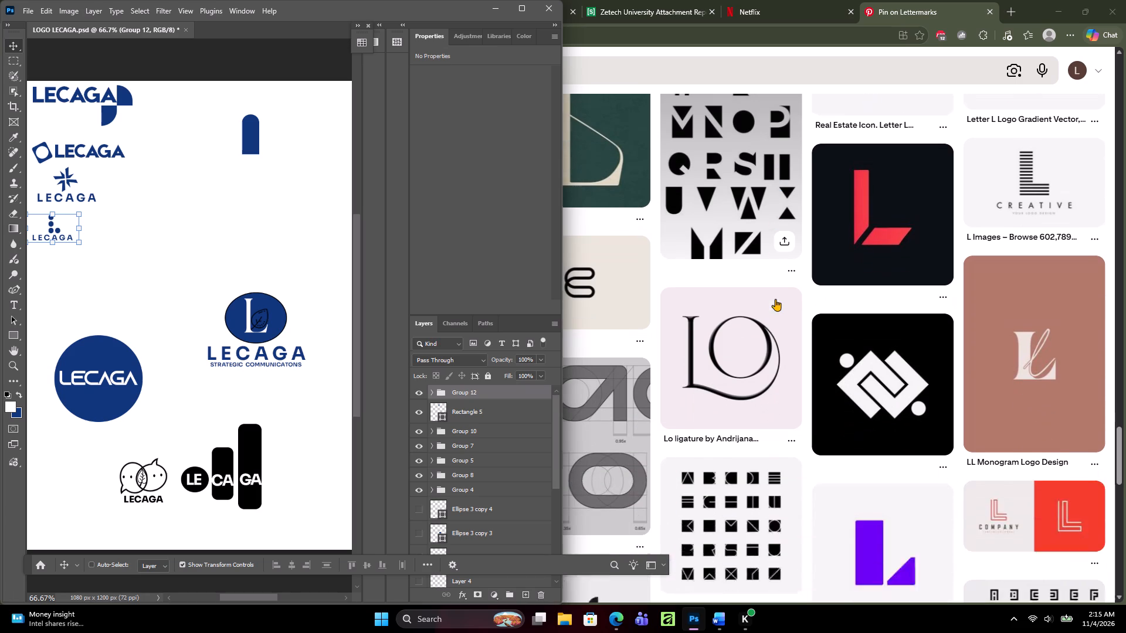
pyautogui.scroll(-10, 775, 299)
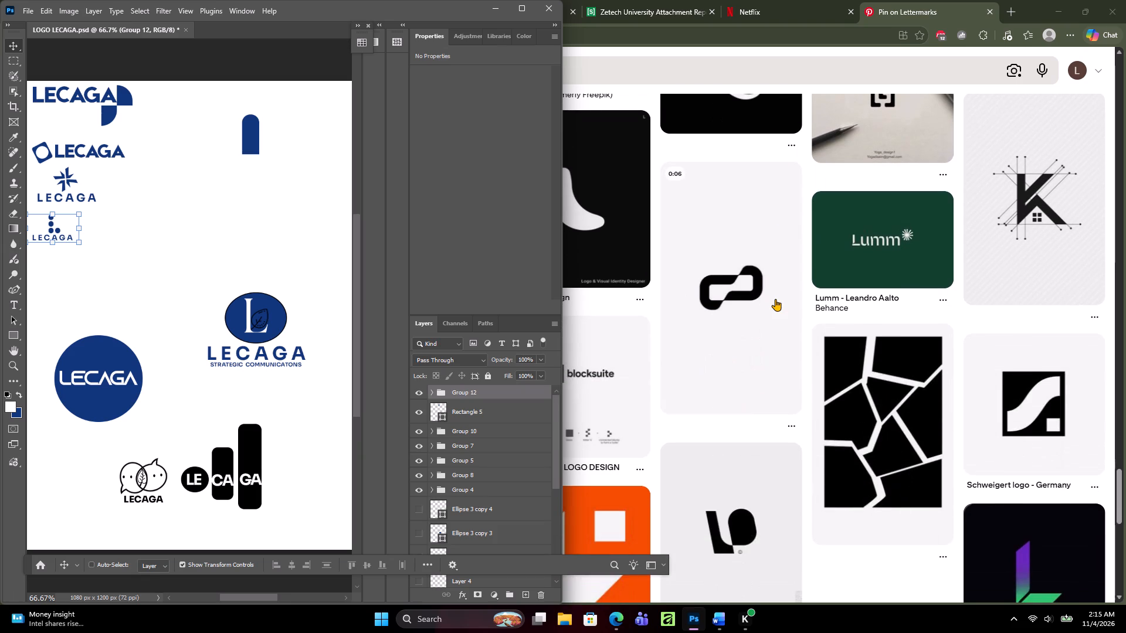
pyautogui.scroll(-6, 775, 299)
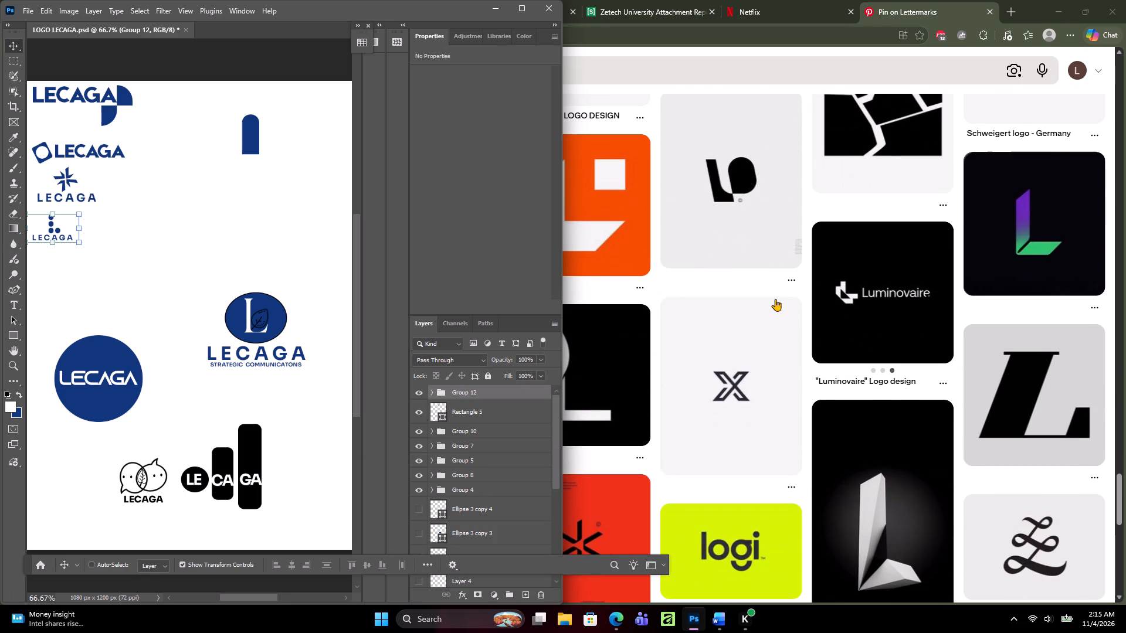